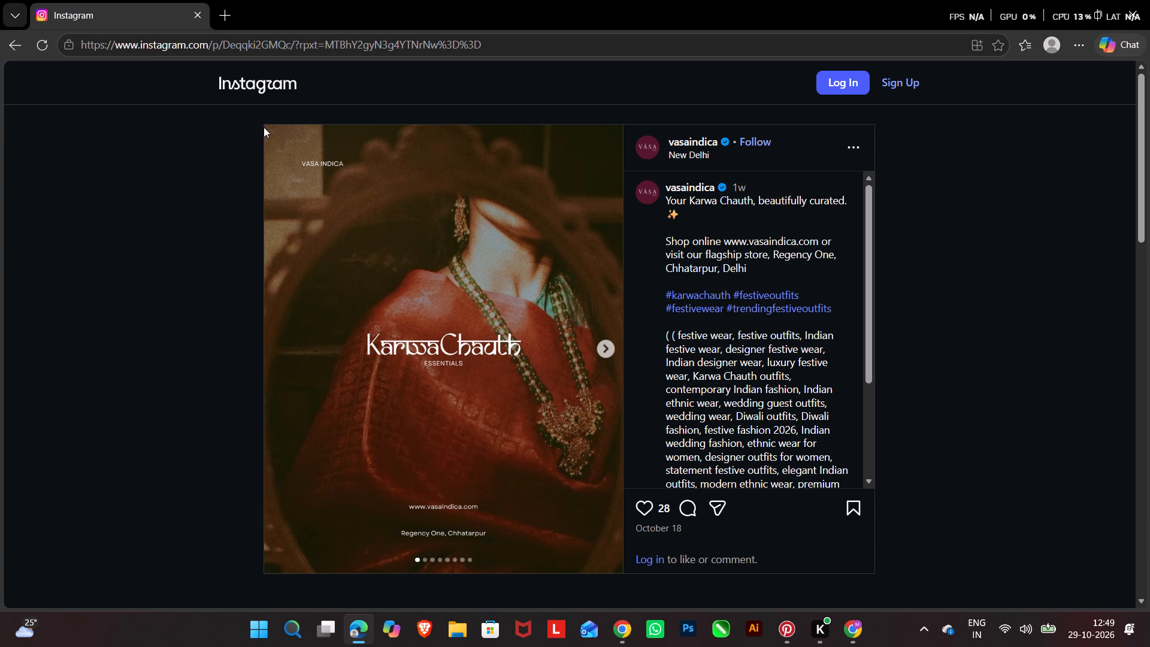
Capture a rectangular screenshot of the post's cover image, "KarwaChauth Essentials", cropped to the image edges.
key(BackSpace)
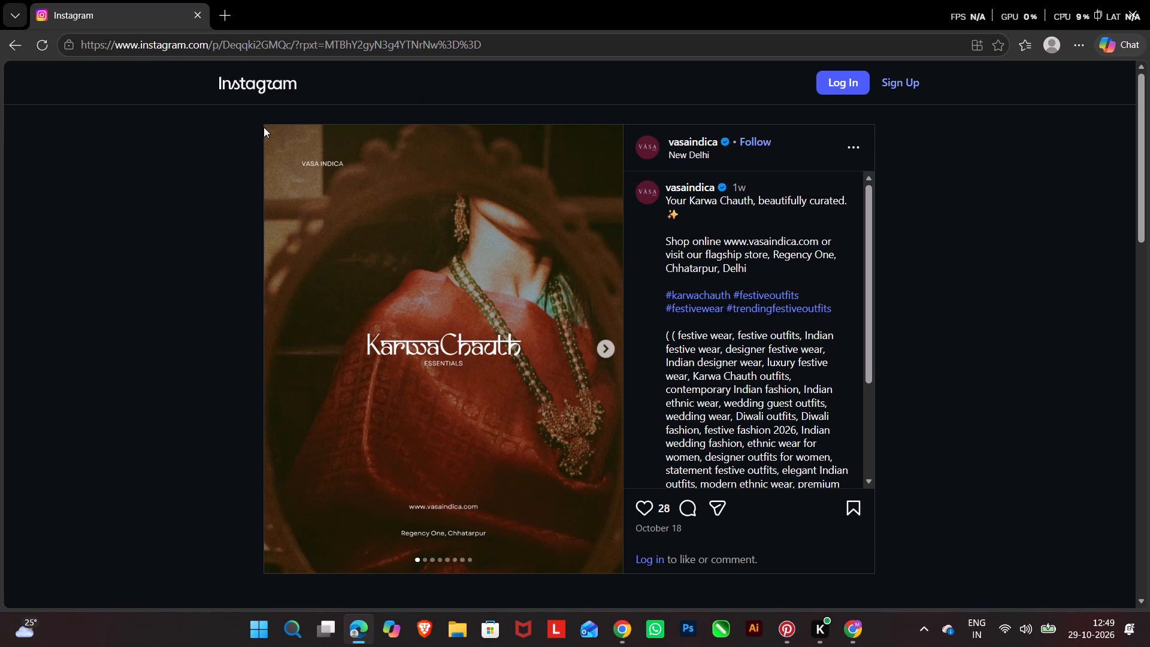
key(Print)
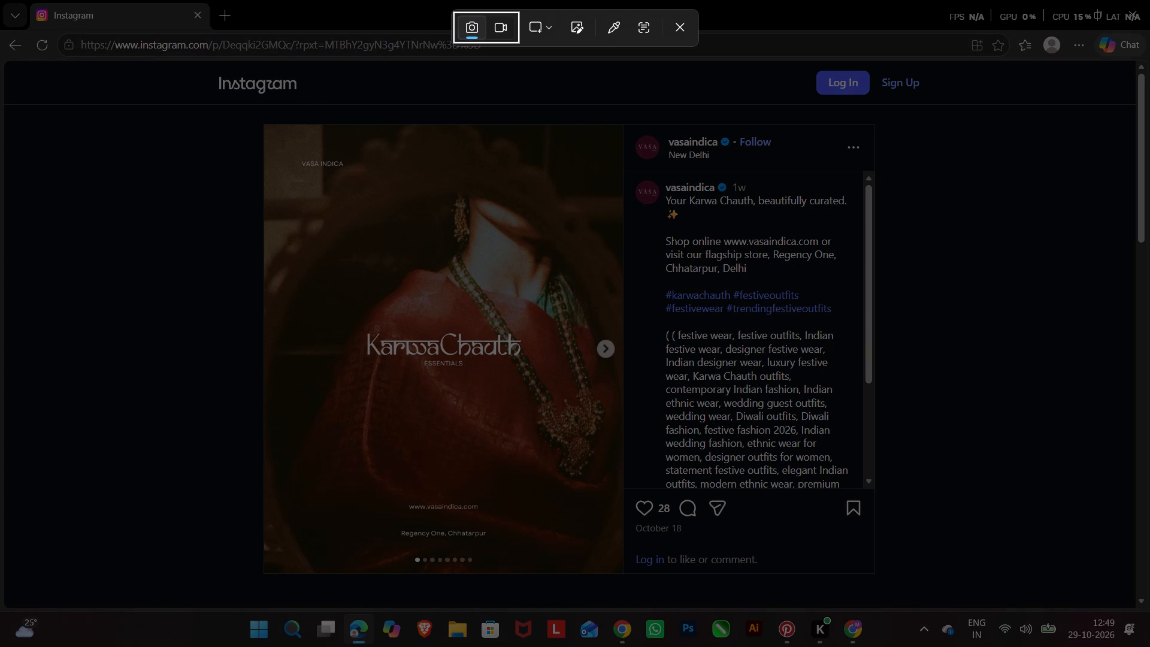
drag(264, 123, 507, 347)
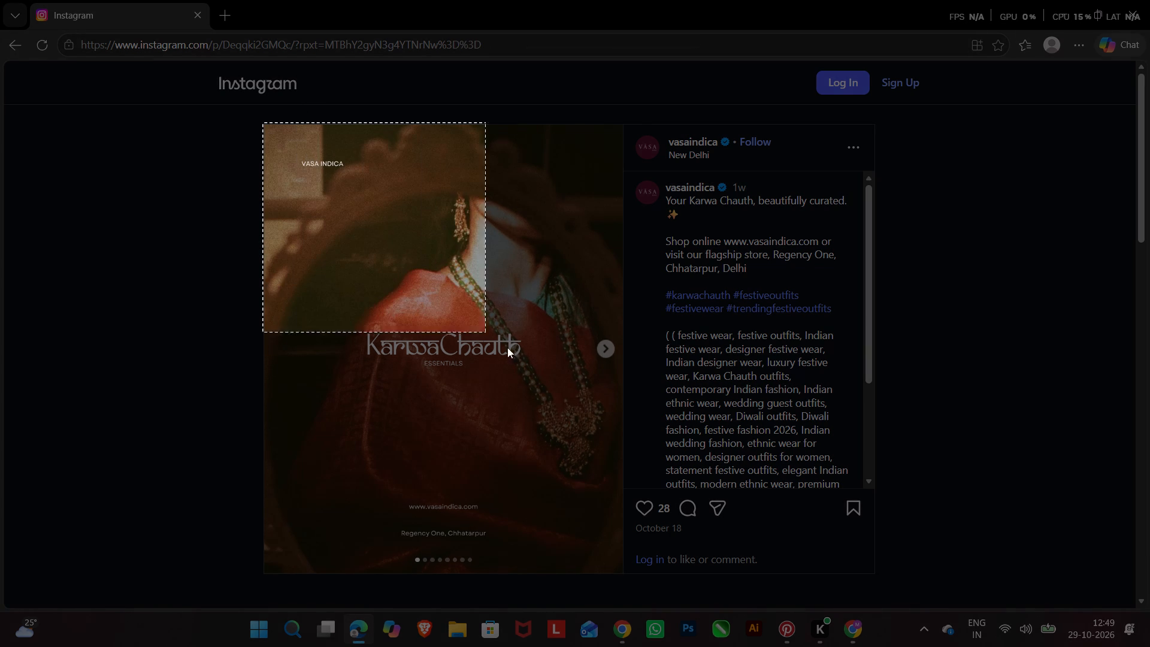
drag(507, 347, 622, 573)
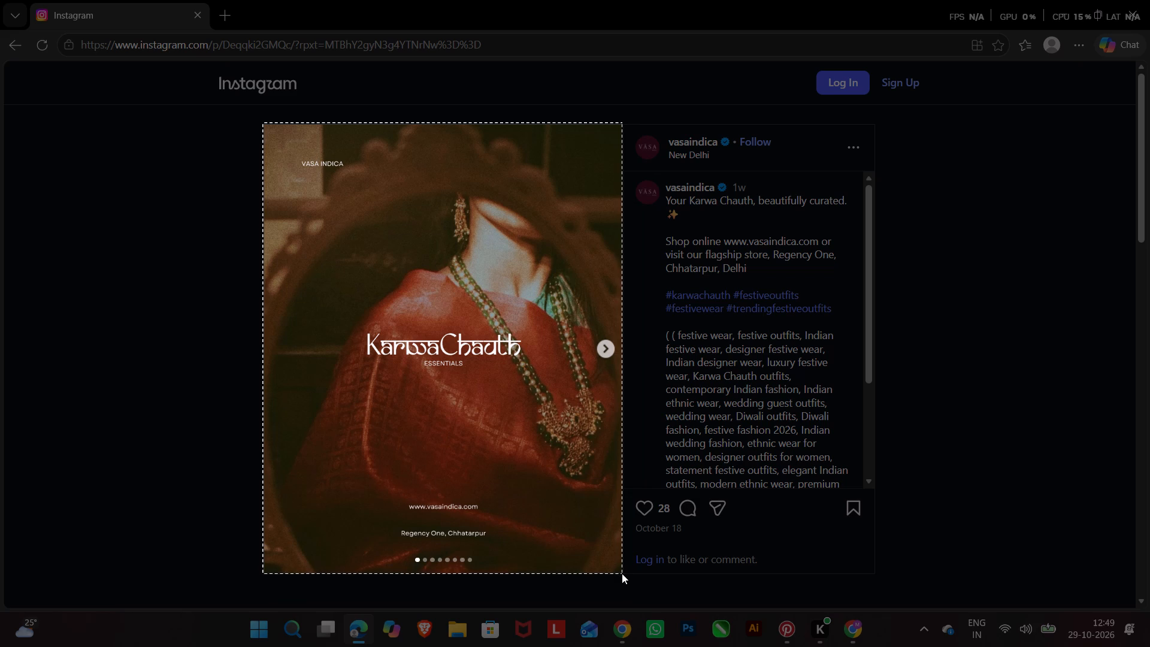
drag(622, 573, 622, 573)
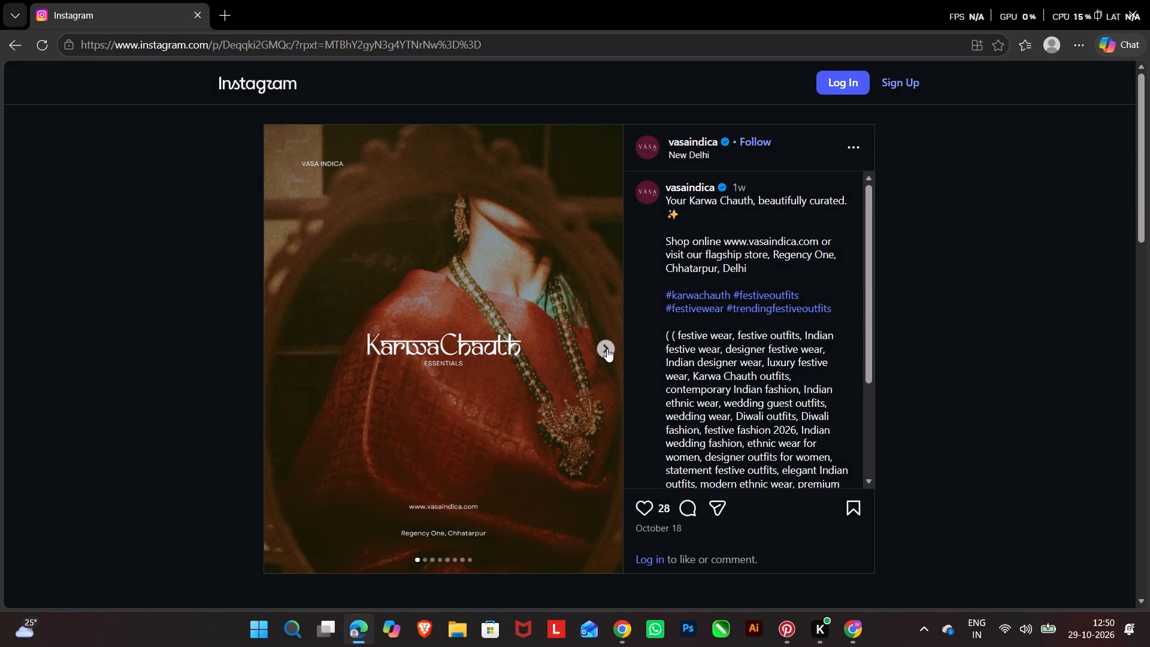
Advance to the post's second image, the red draped outfit, and capture a screenshot cropped to the image.
click(607, 349)
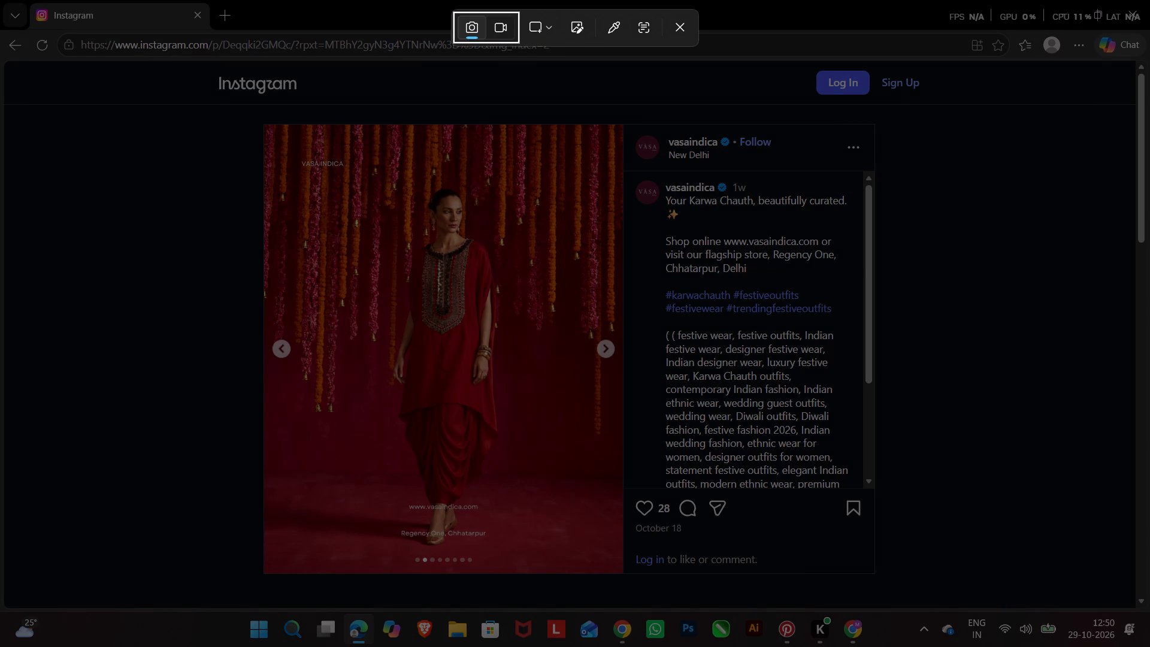
drag(263, 124, 627, 578)
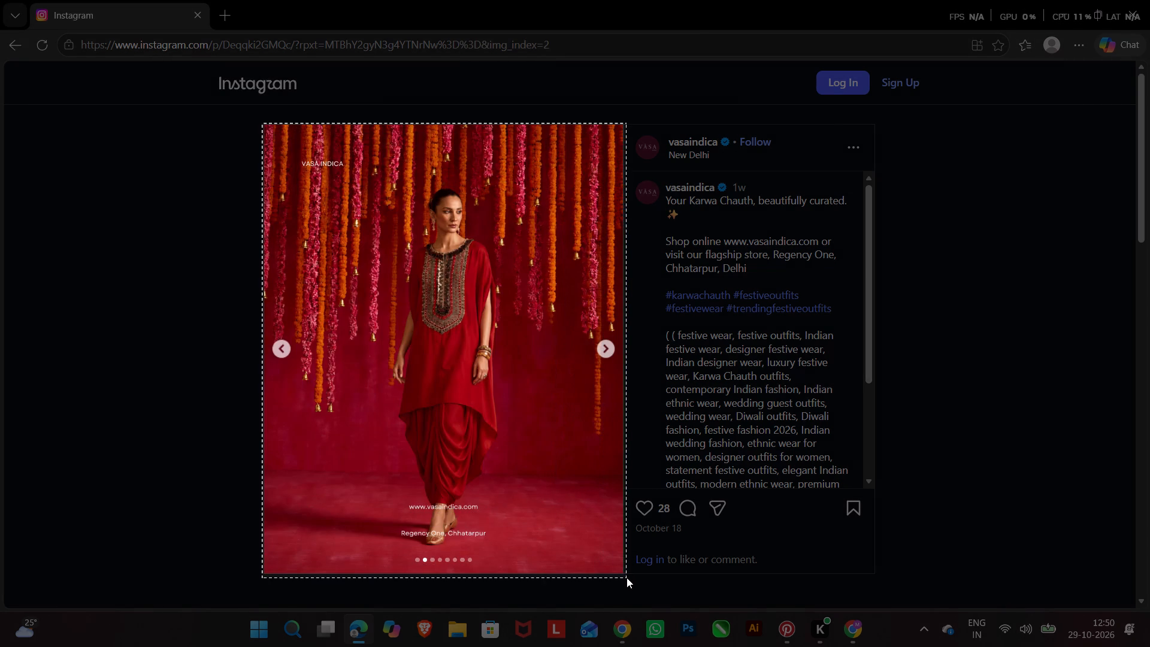
drag(627, 578, 623, 573)
Advance the post to its third image, the green embroidered outfit.
click(605, 350)
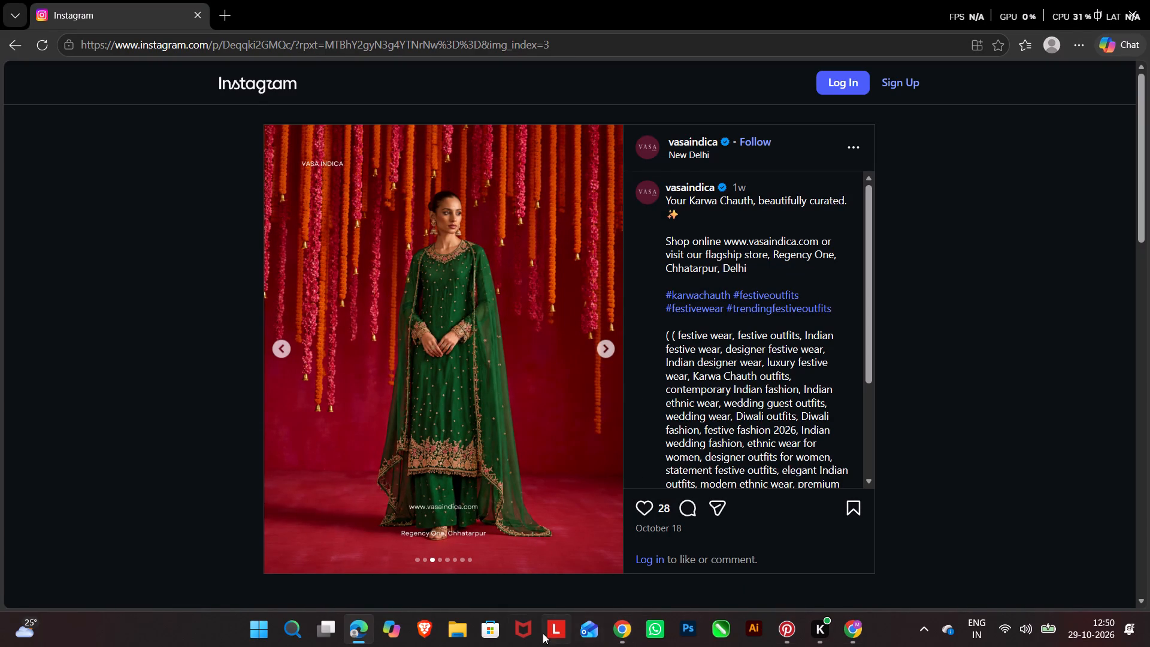
Open the Screenshots folder in File Explorer and check the newest captures at its end.
click(462, 624)
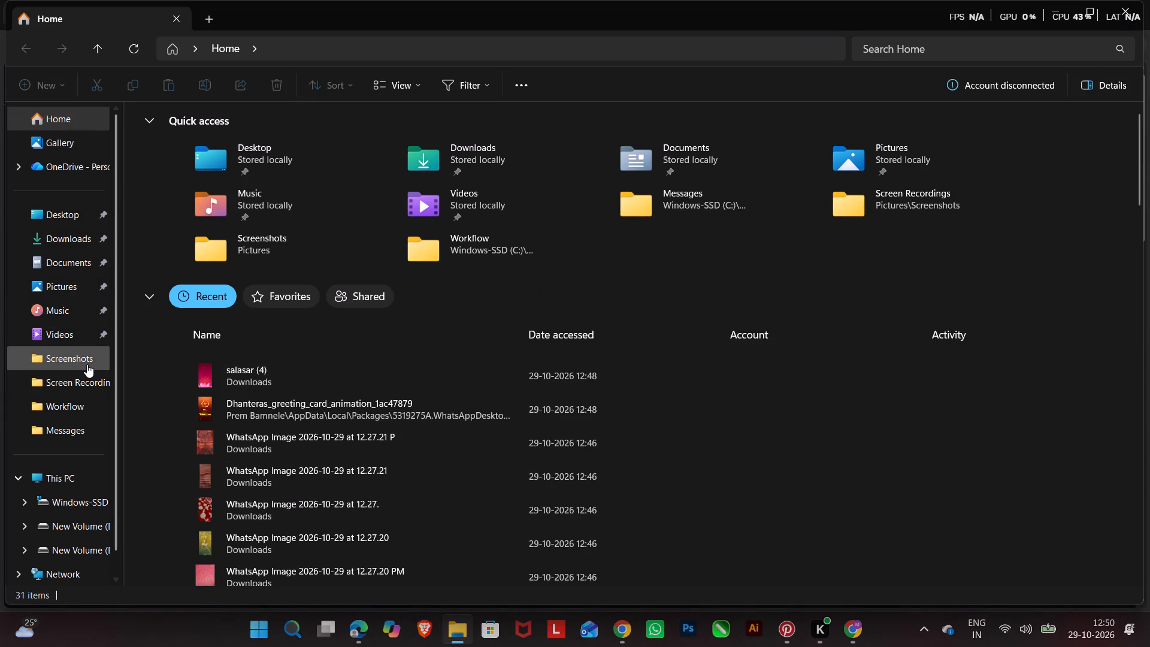
click(87, 364)
drag(1134, 147, 1141, 209)
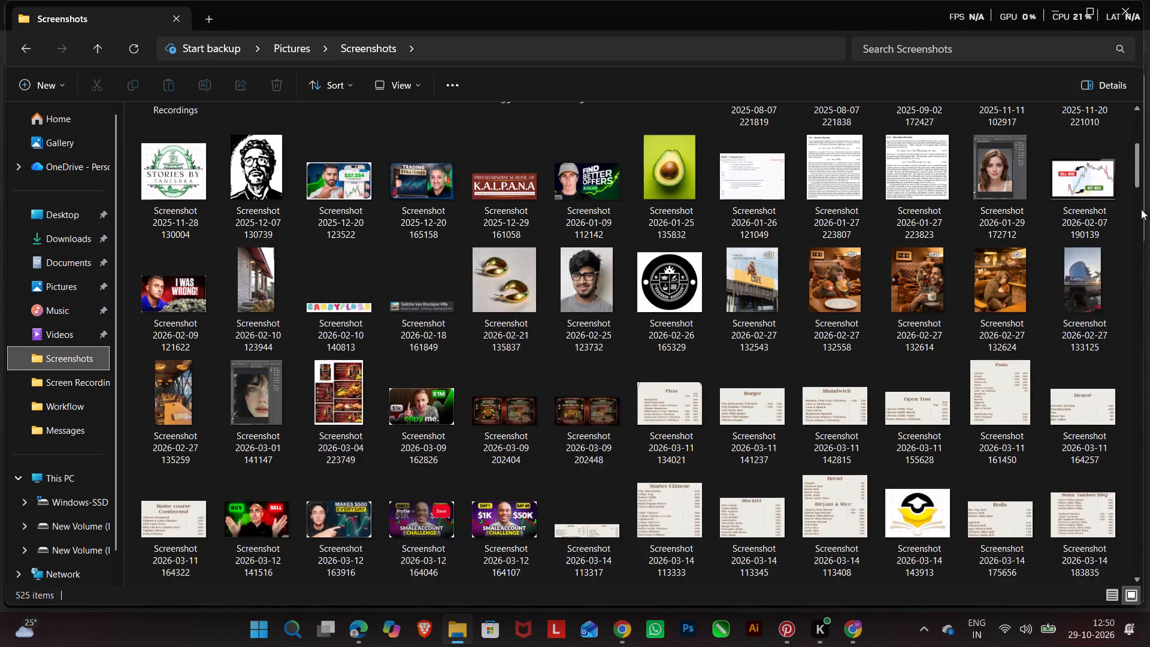
drag(1141, 209, 1149, 578)
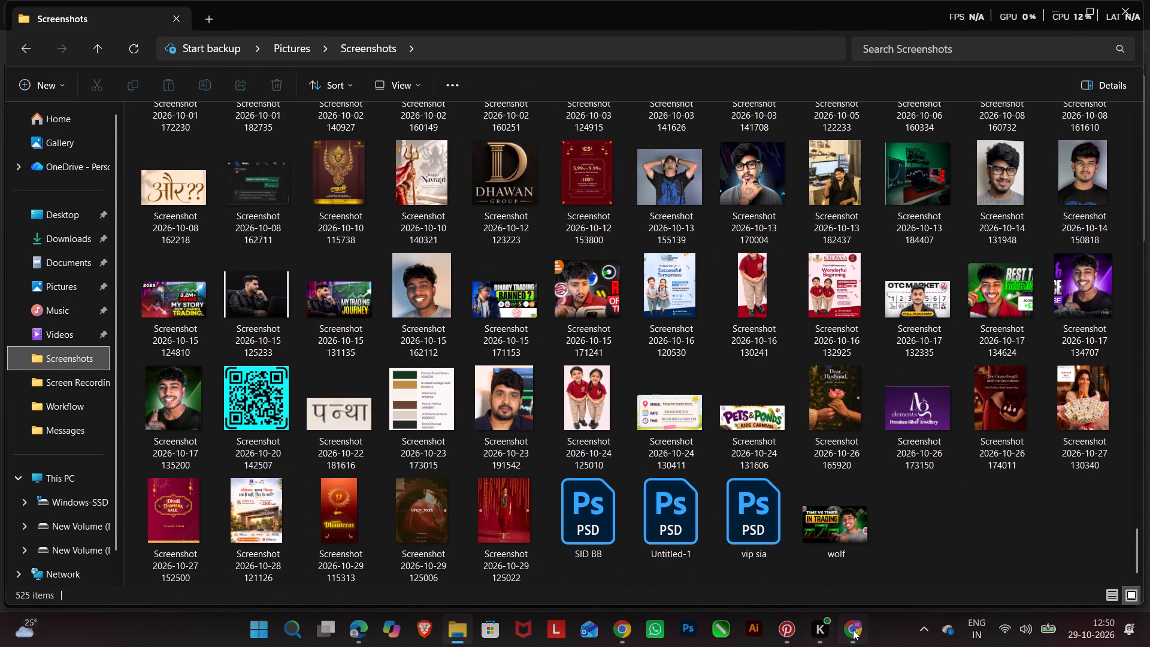
Switch back to the Instagram post in Edge and capture a screenshot of the third image, the green outfit, cropped to its edges.
click(355, 631)
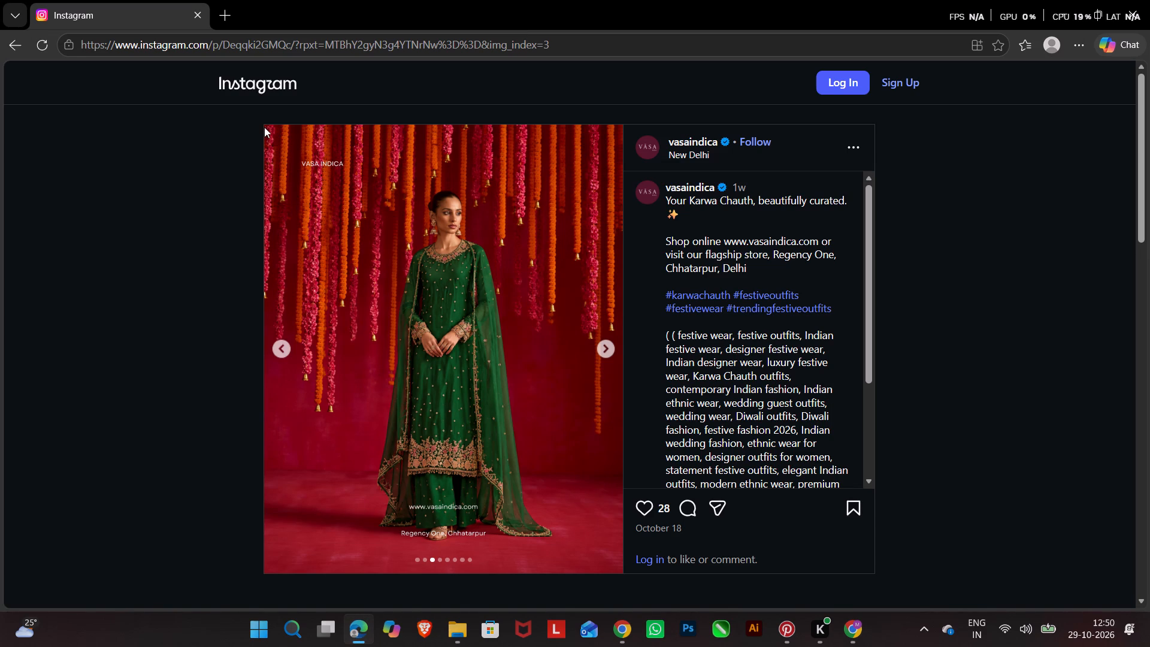
key(Print)
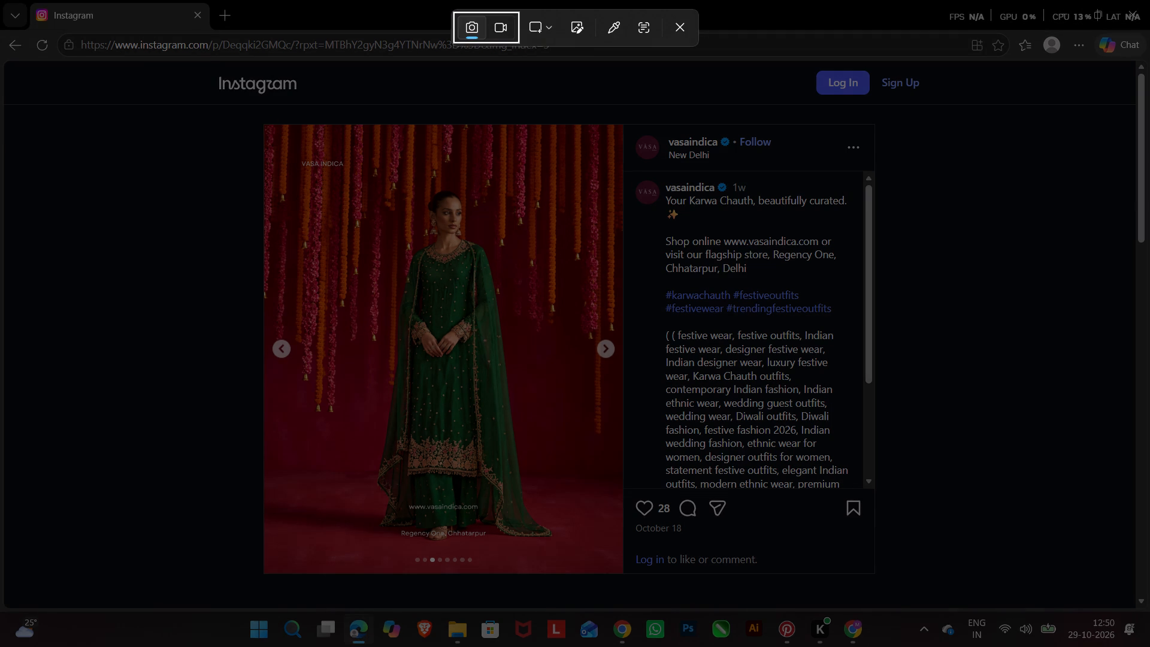
drag(264, 124, 553, 495)
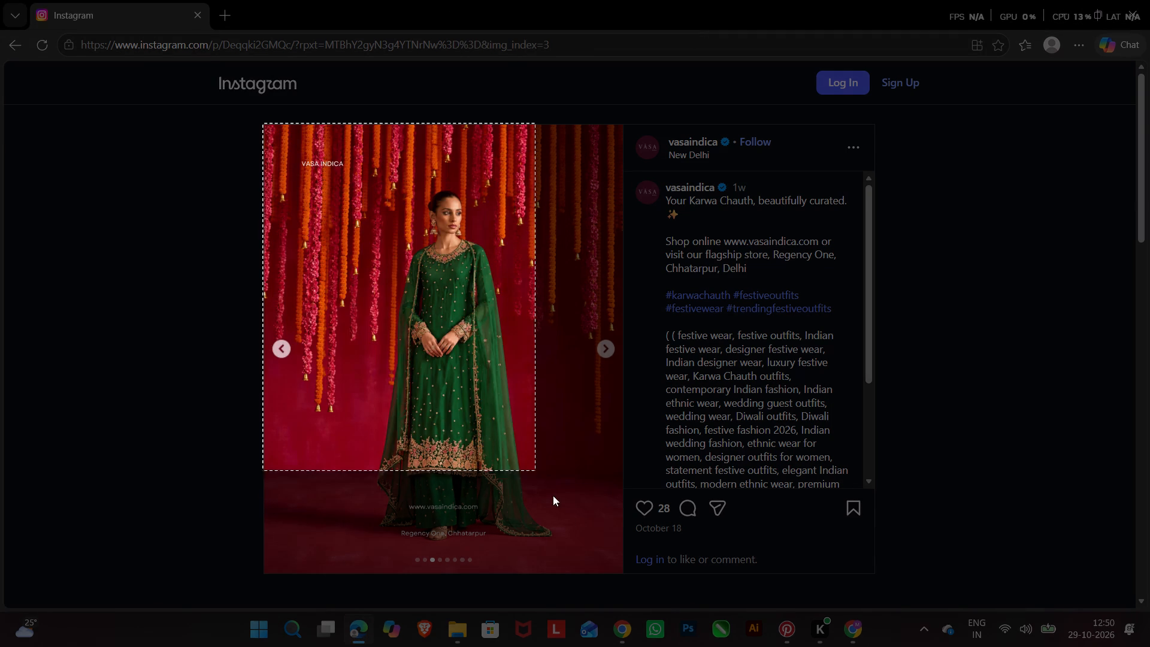
drag(553, 495, 624, 574)
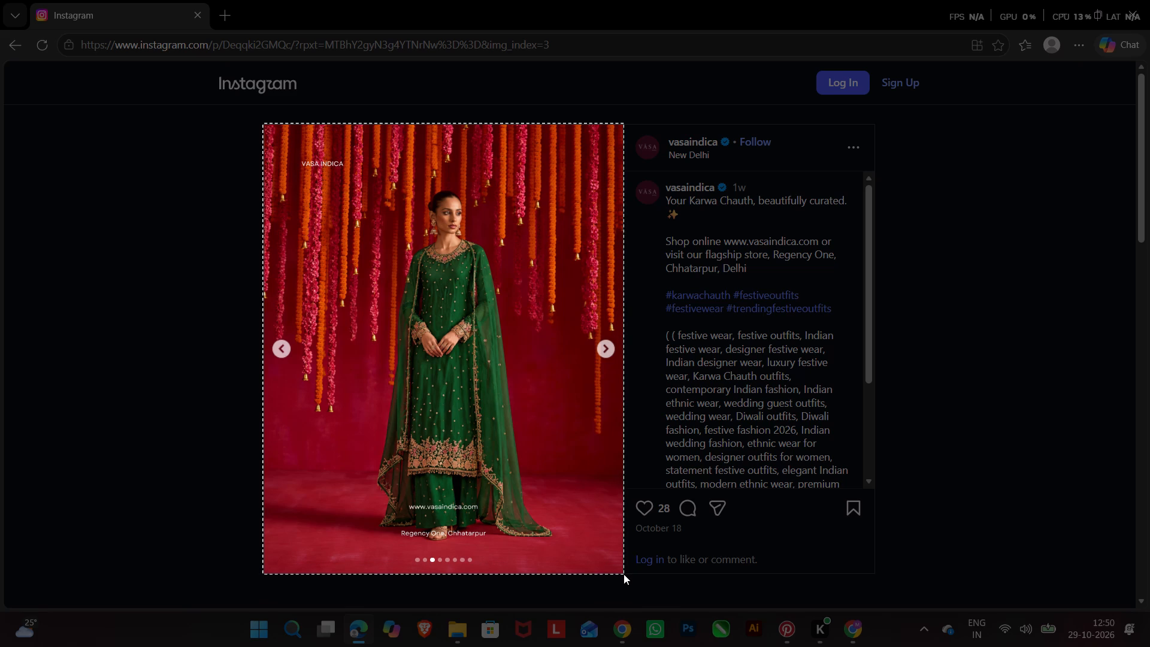
drag(624, 574, 624, 573)
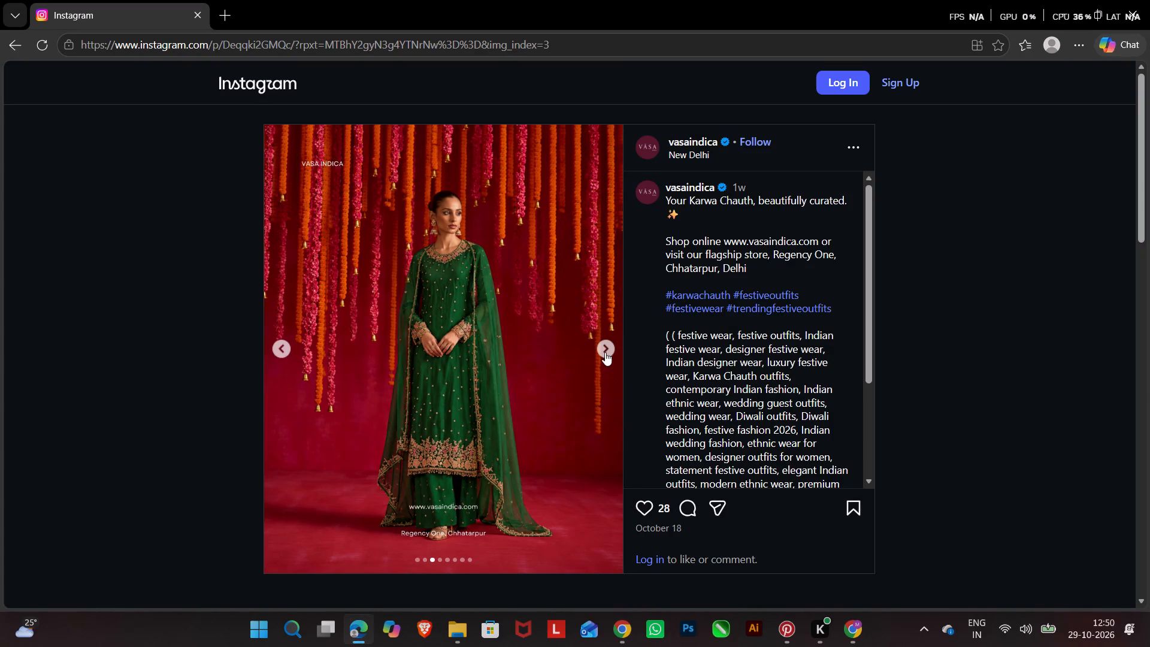
Go to the post's fourth image, the pink kurta with gold trousers, and capture a screenshot cropped to the image.
click(605, 349)
click(605, 349)
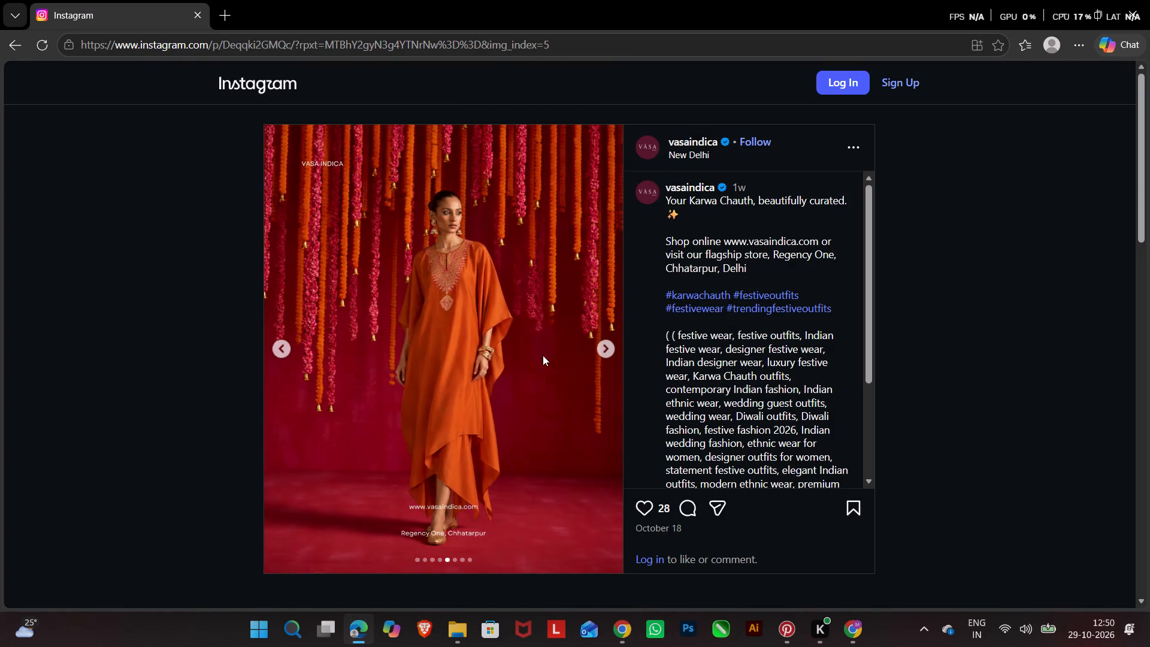
click(276, 350)
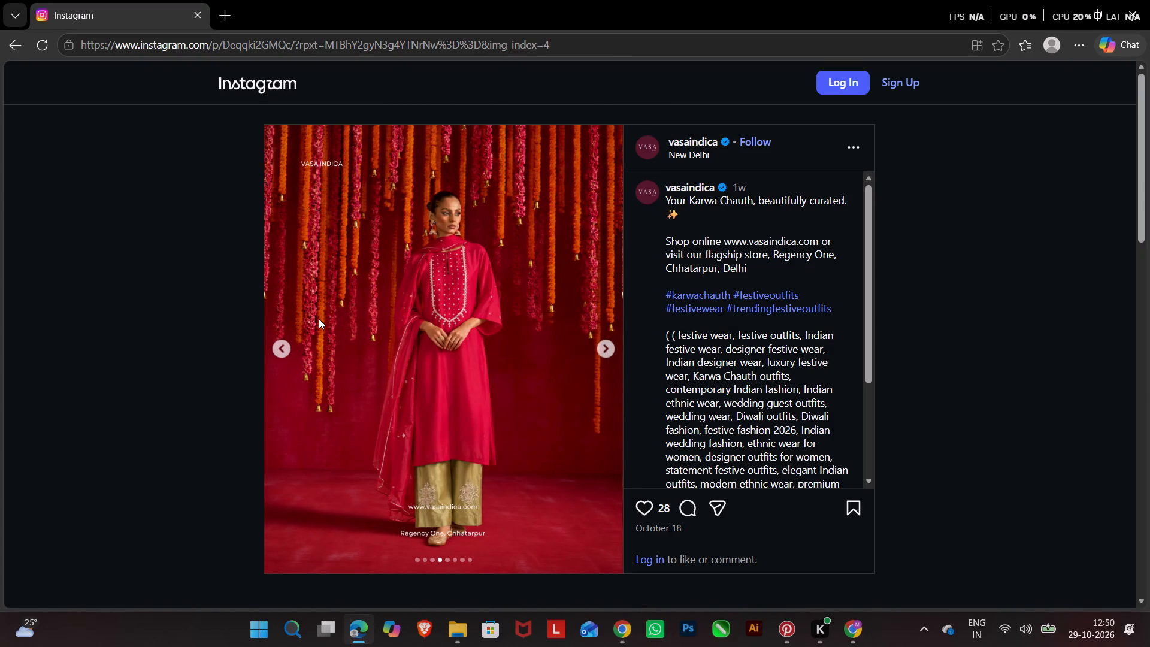
key(Print)
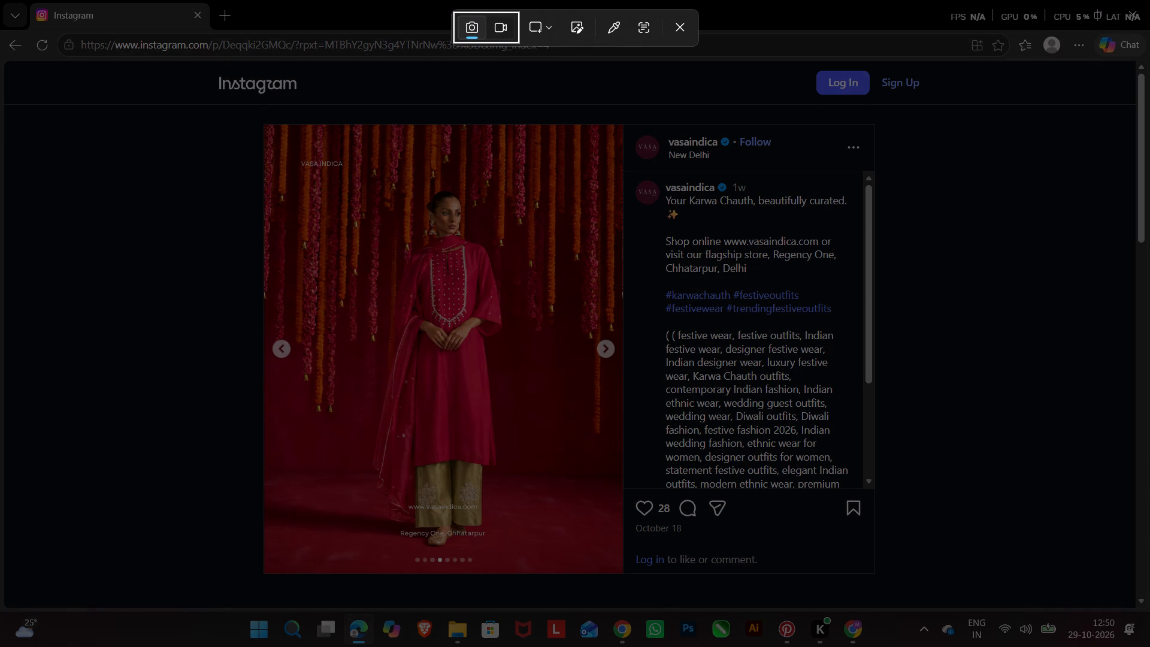
drag(264, 125, 602, 574)
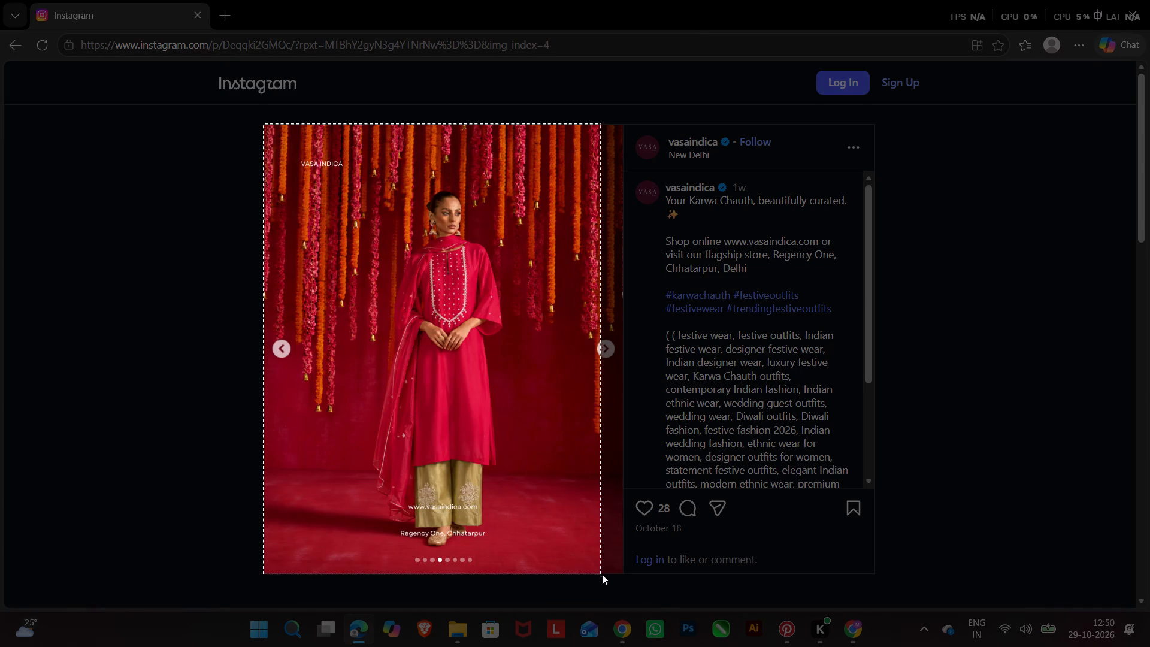
drag(602, 574, 623, 575)
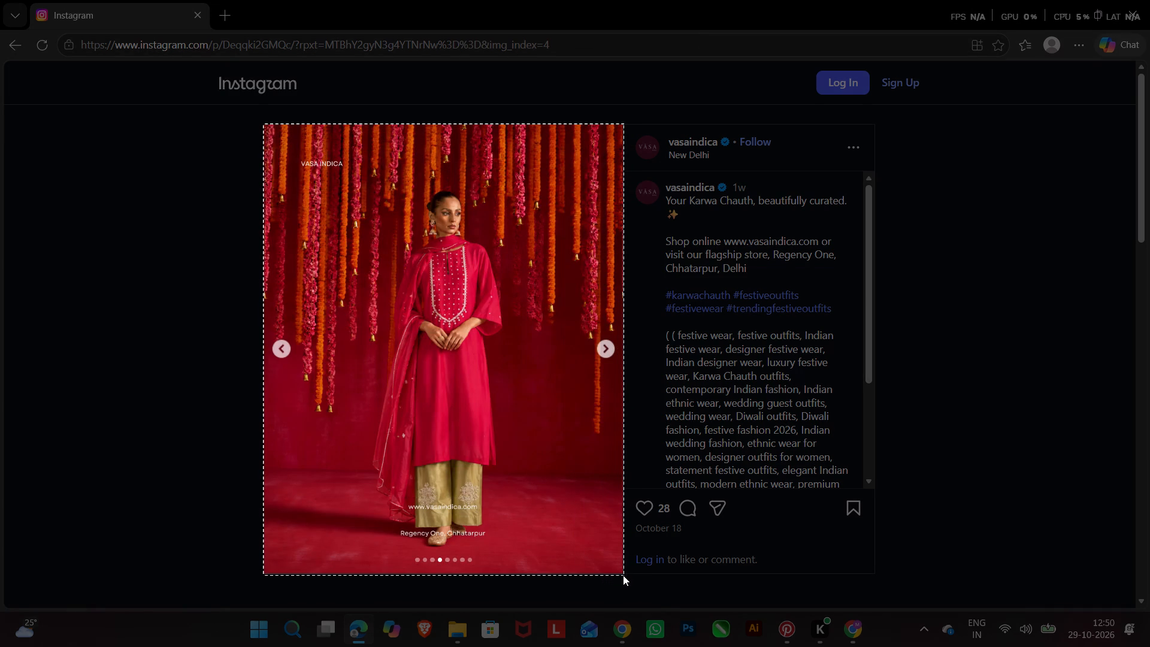
drag(623, 575, 623, 573)
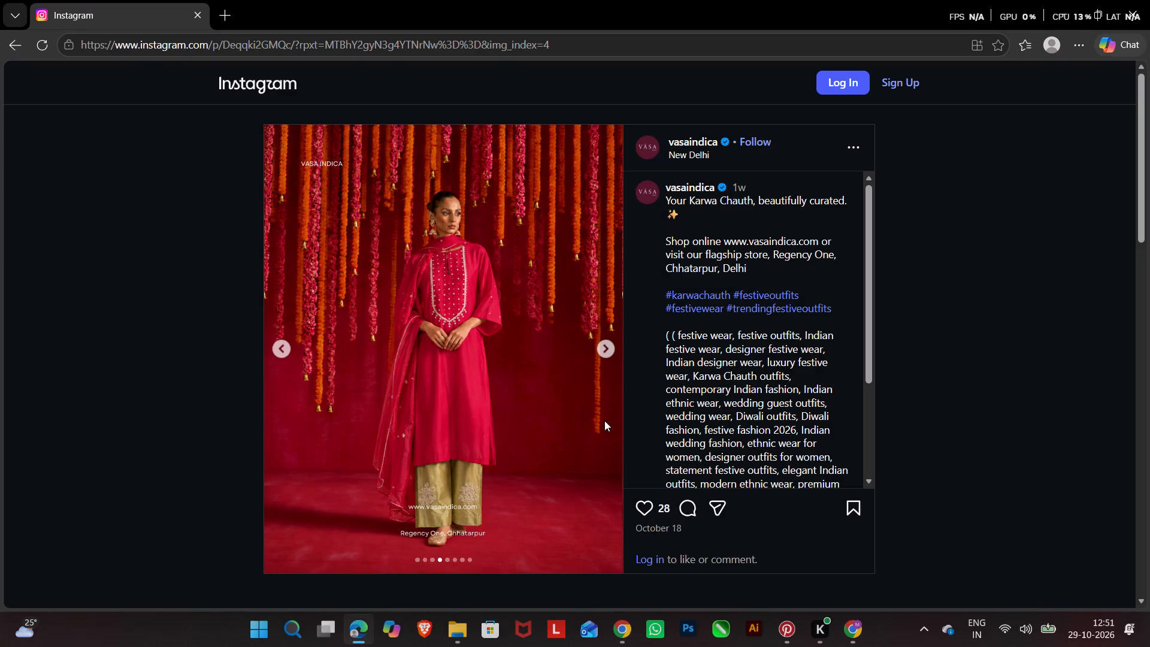
Go to the post's eighth and last image, the maroon kaftan, and capture a screenshot cropped to the image.
click(598, 352)
click(601, 349)
click(601, 349)
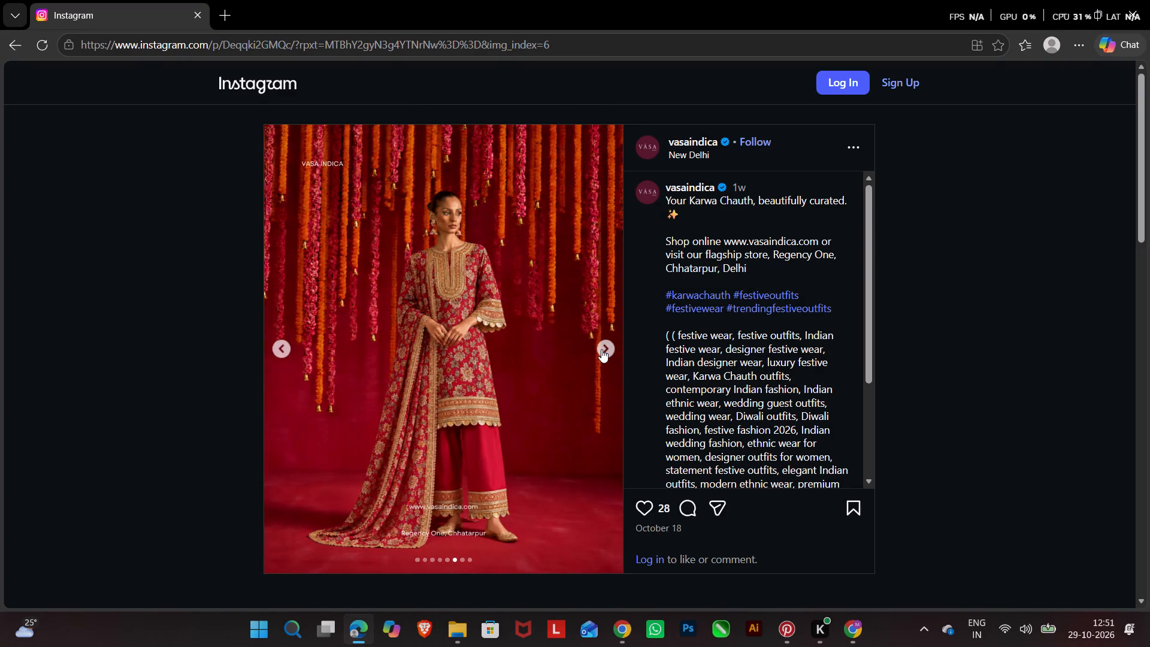
click(601, 349)
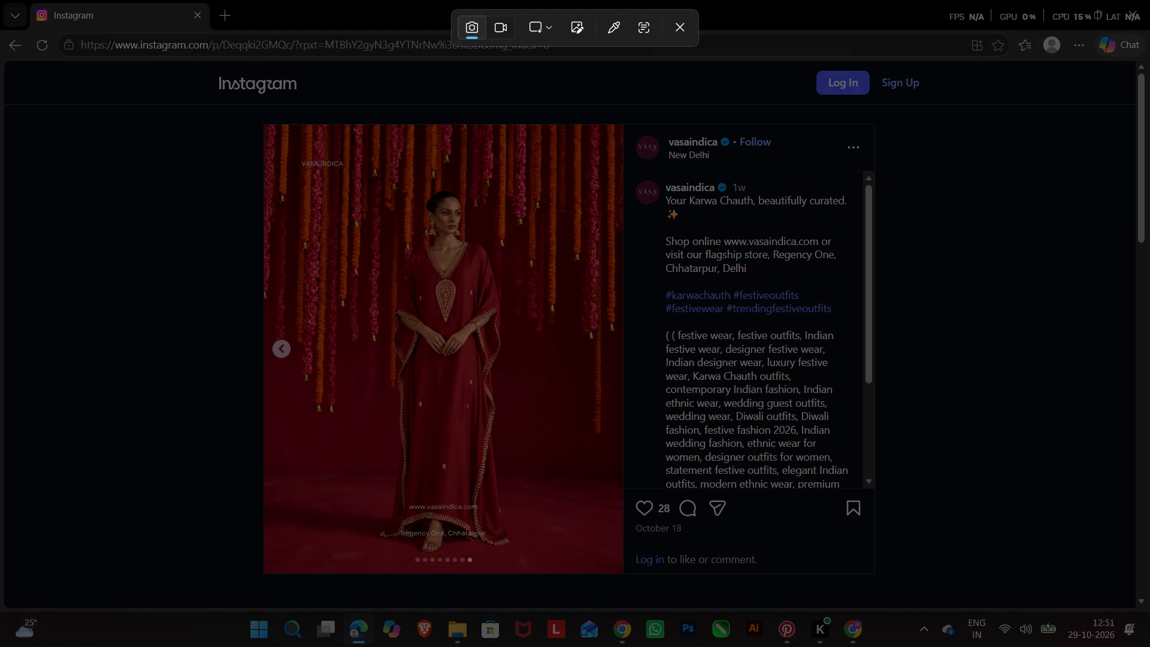
drag(263, 125, 624, 552)
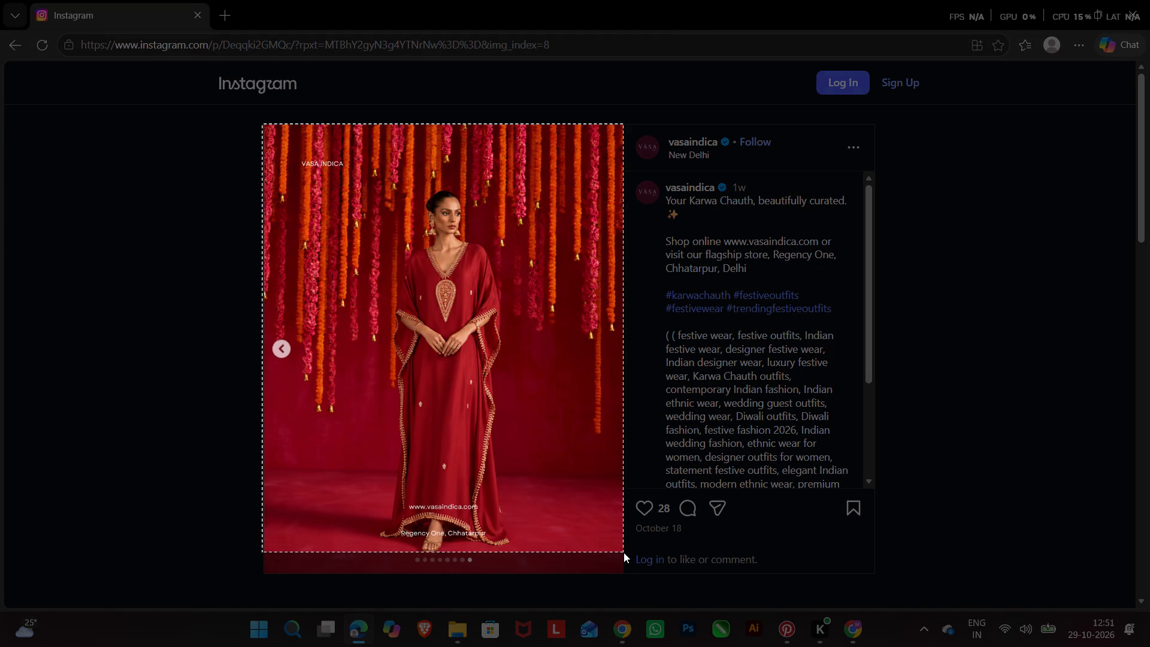
drag(624, 552, 622, 575)
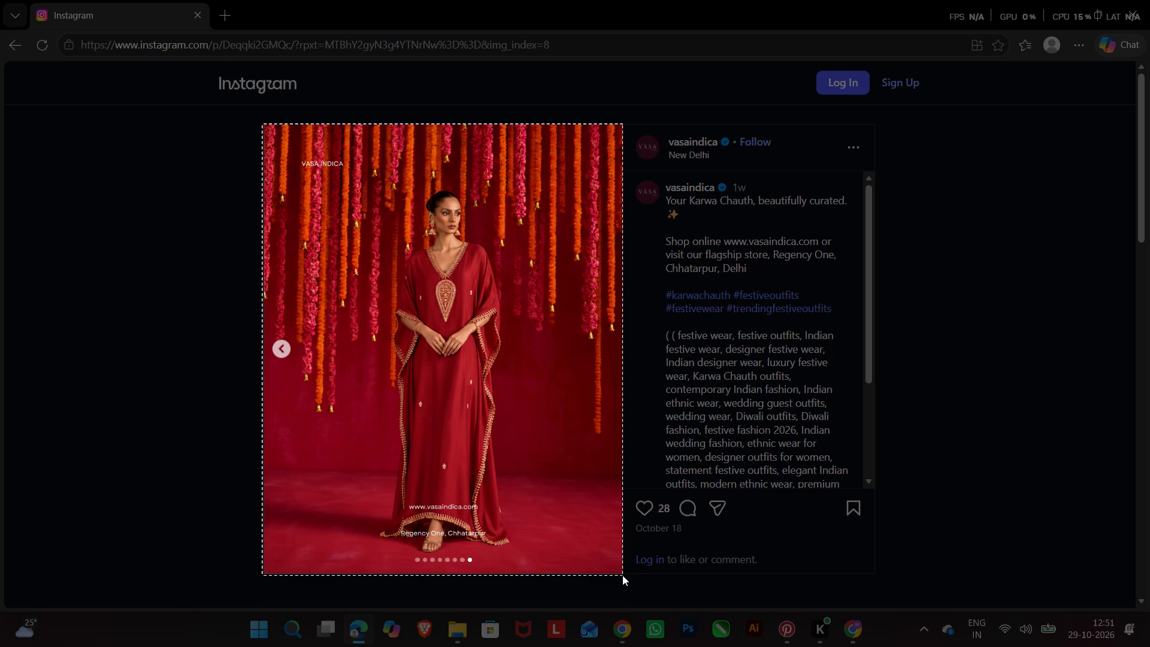
drag(622, 575, 624, 573)
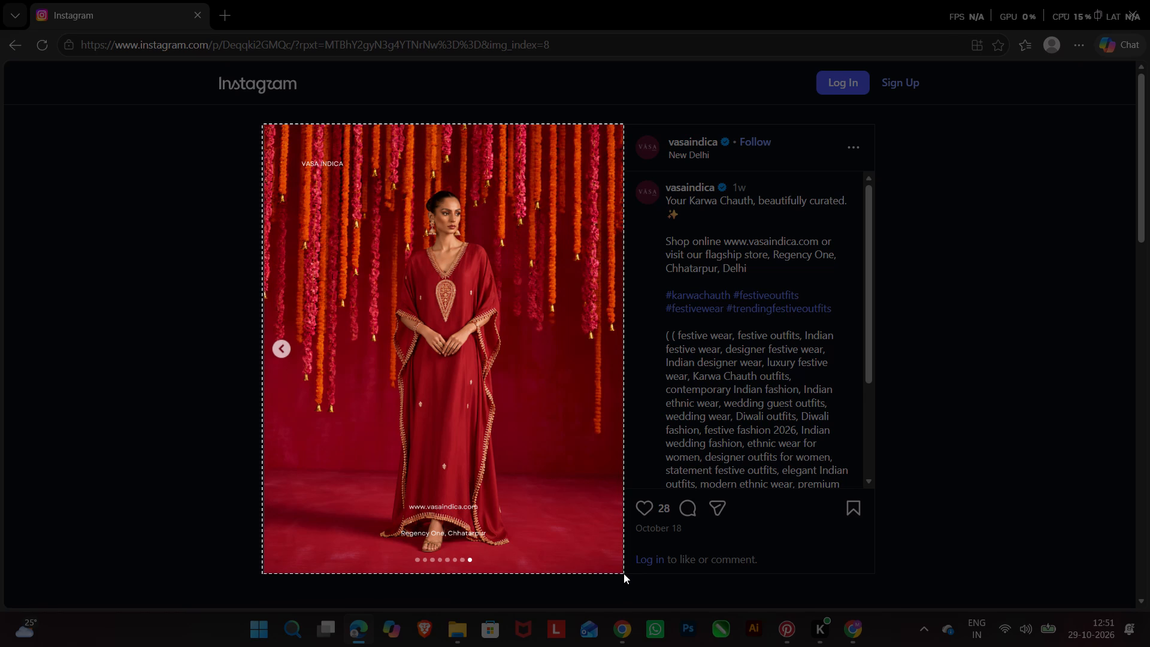
drag(624, 573, 624, 574)
Go back to the post's sixth image, the red floral suit with long dupatta, and capture a screenshot cropped to the image.
click(284, 348)
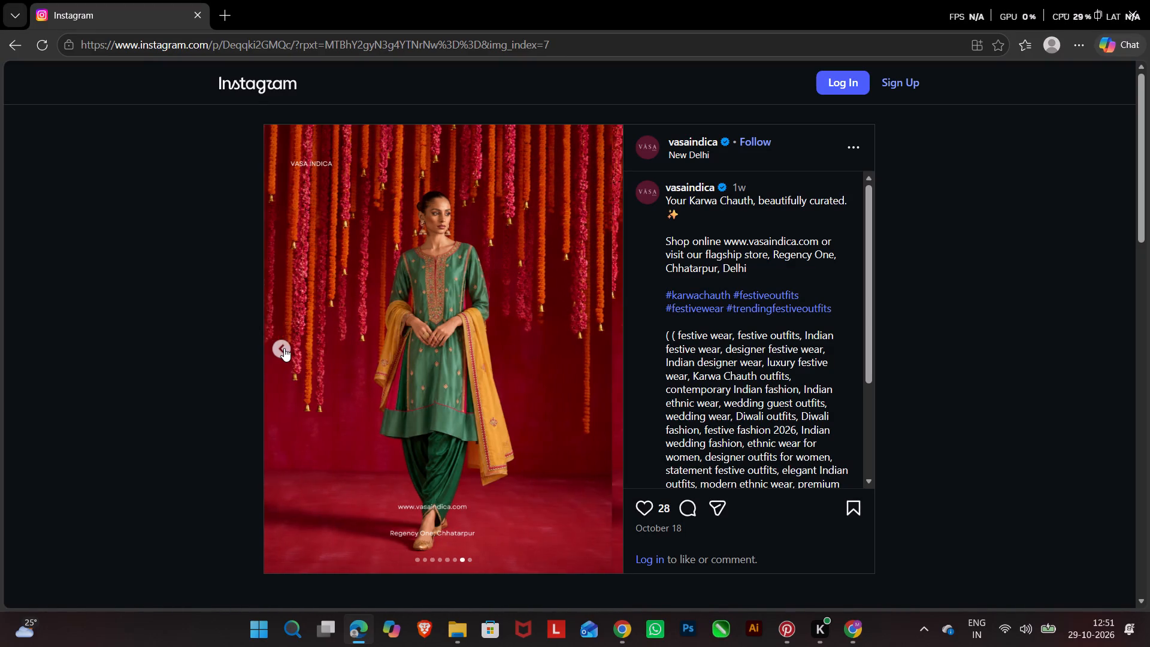
click(284, 348)
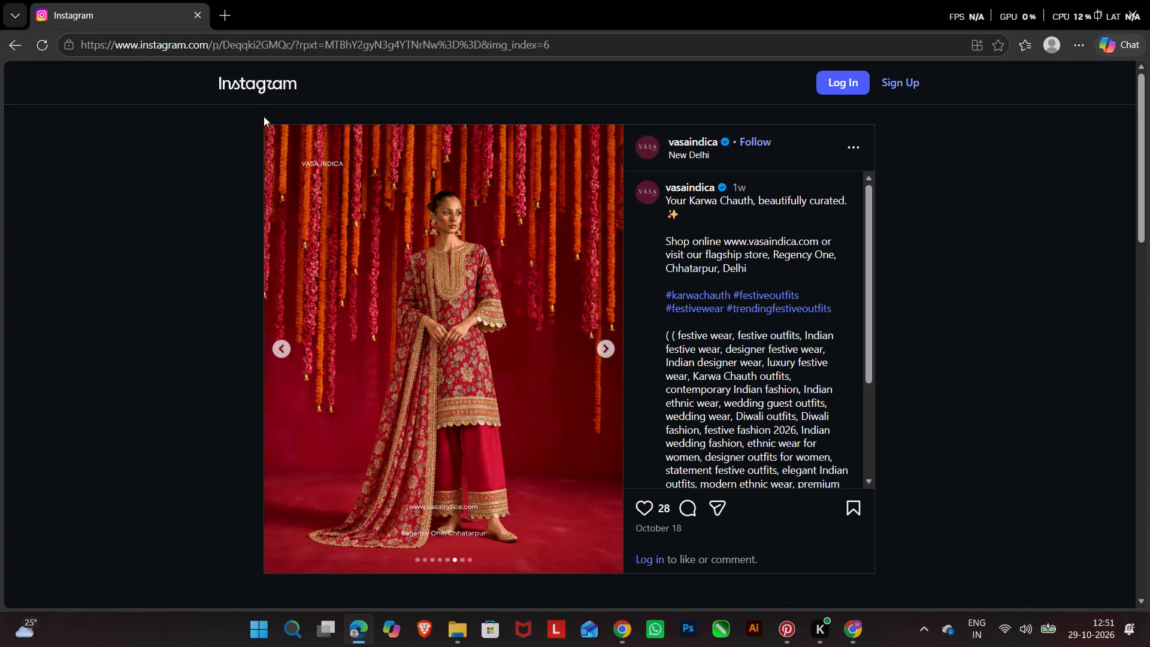
key(Print)
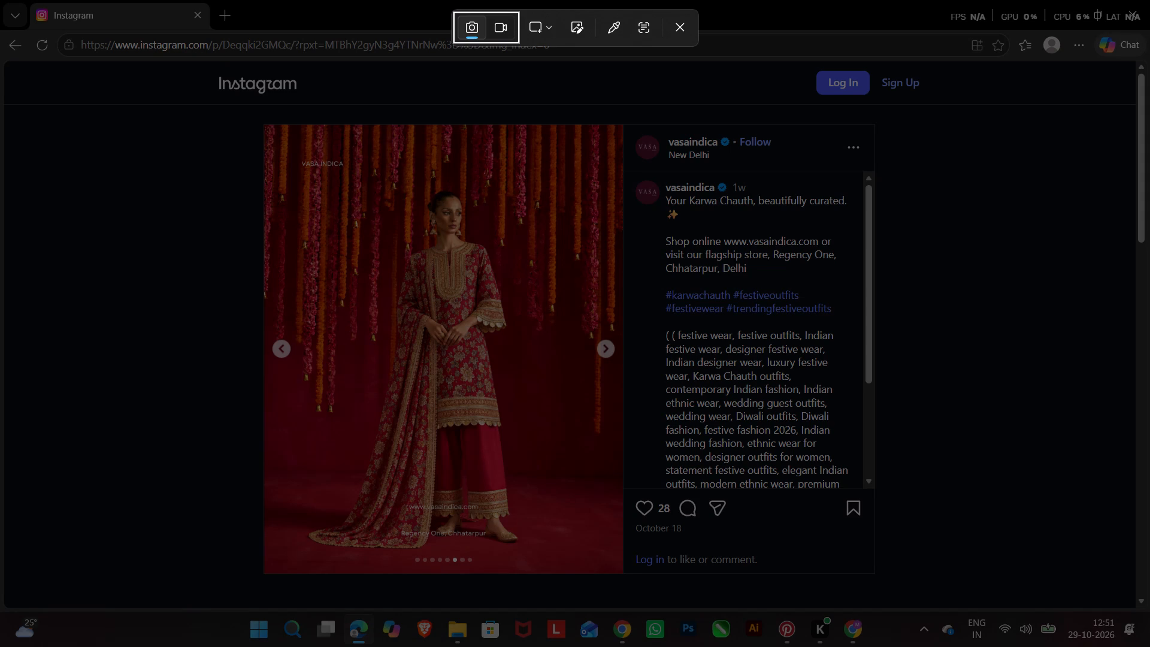
drag(264, 125, 423, 294)
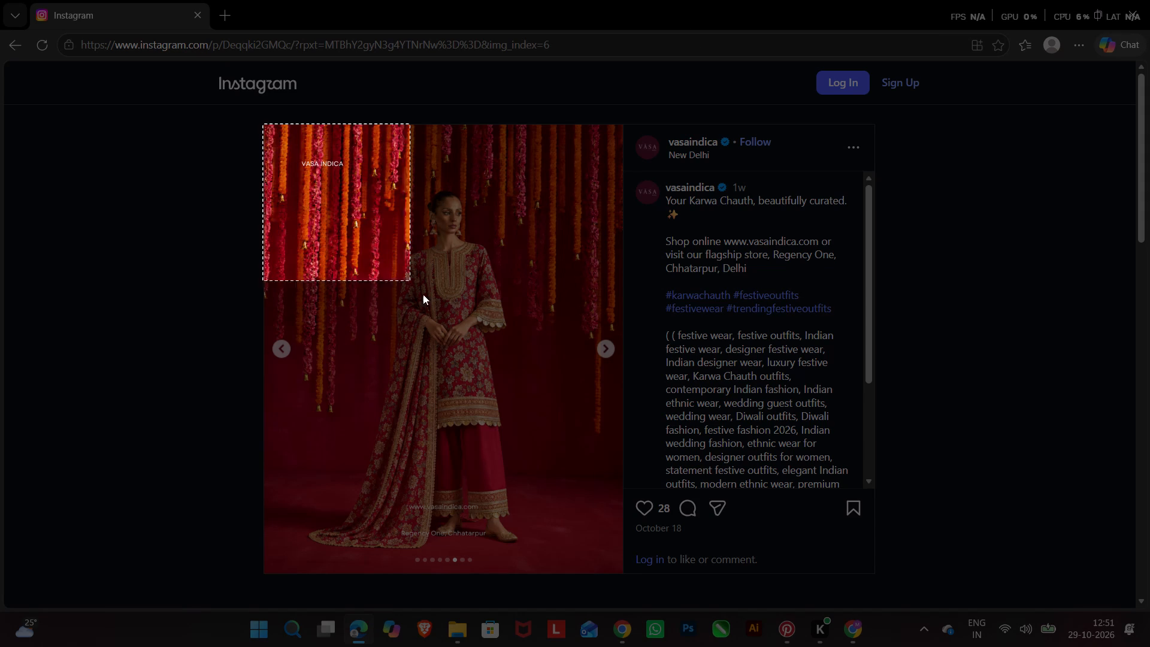
drag(423, 294, 624, 573)
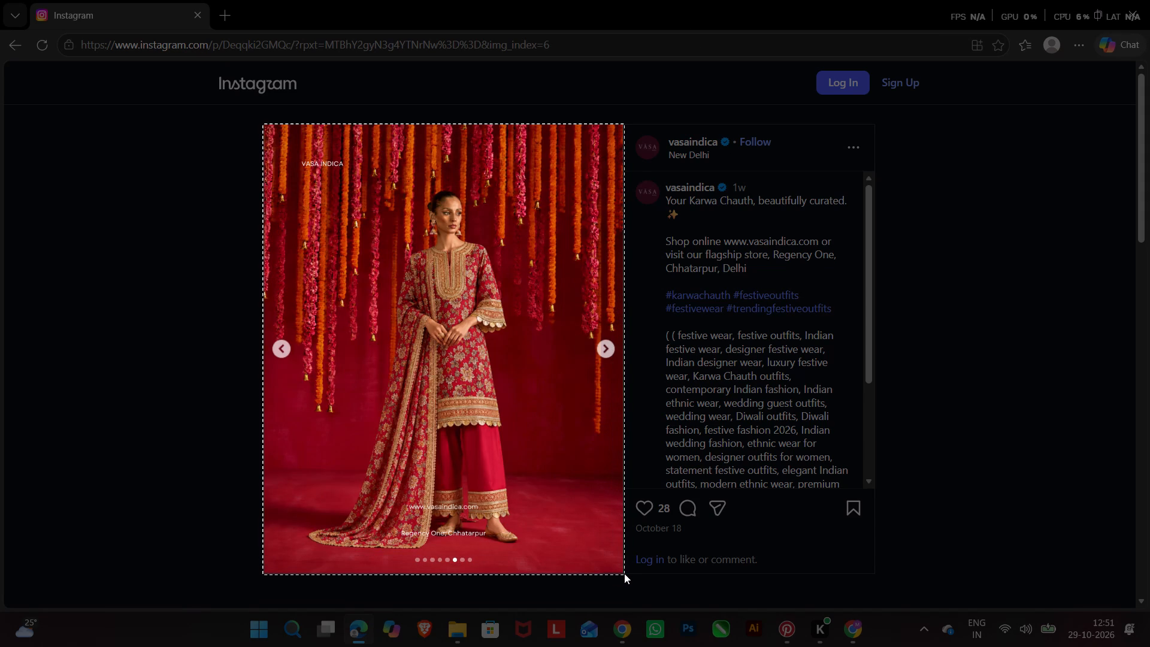
drag(624, 573, 624, 575)
drag(624, 575, 623, 575)
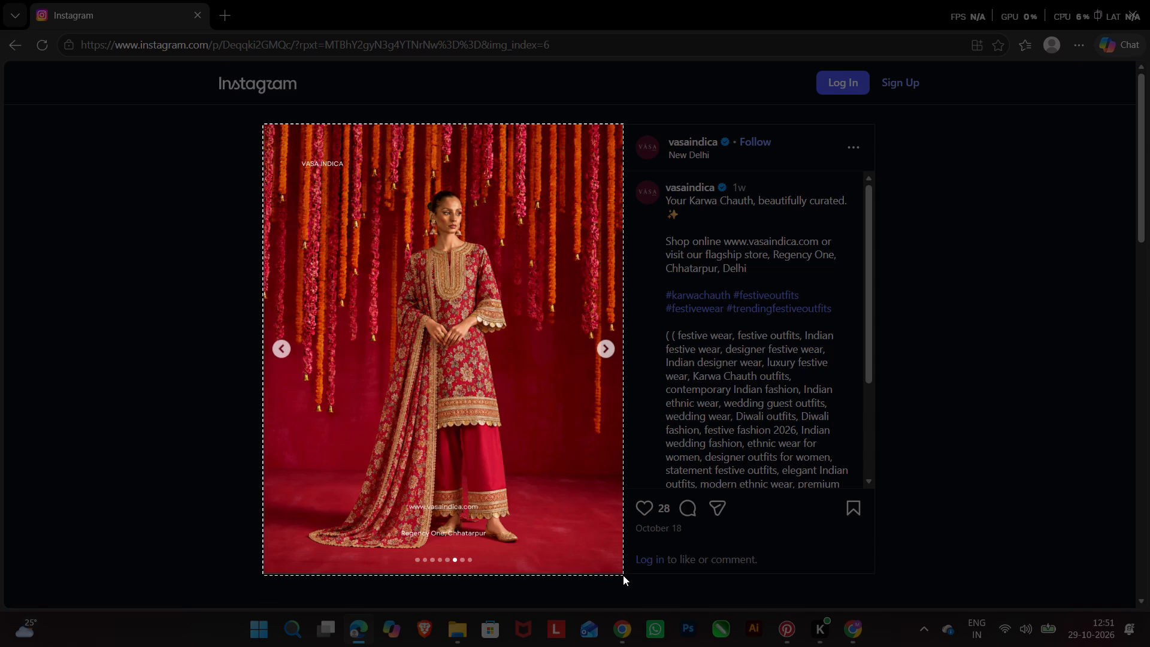
drag(623, 575, 623, 574)
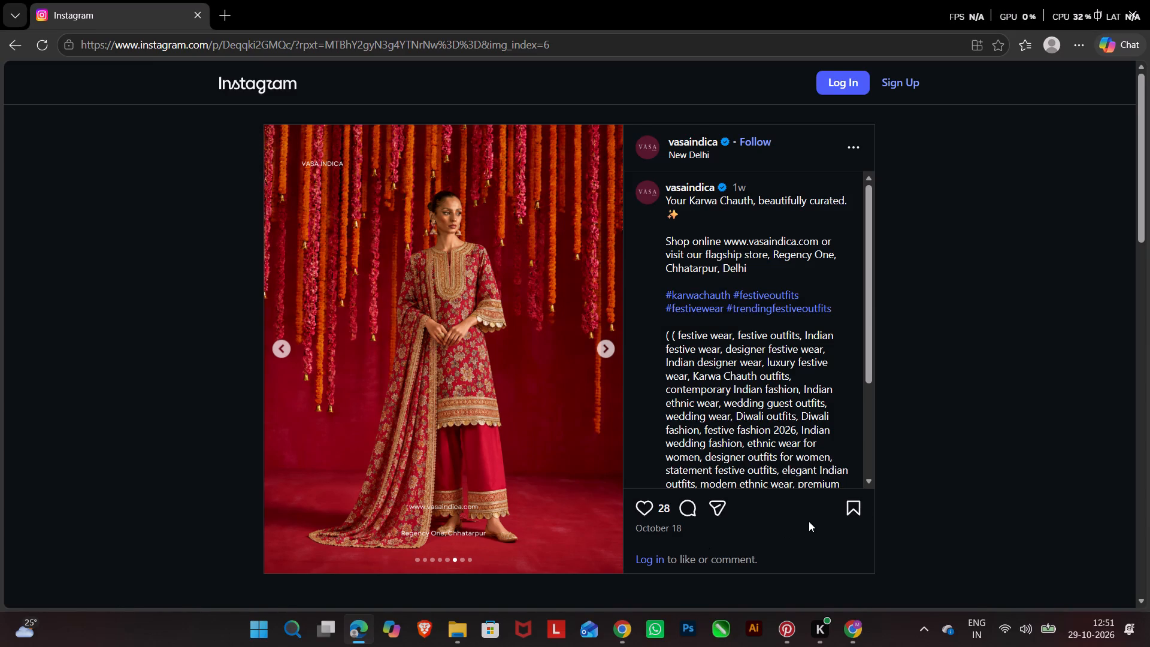
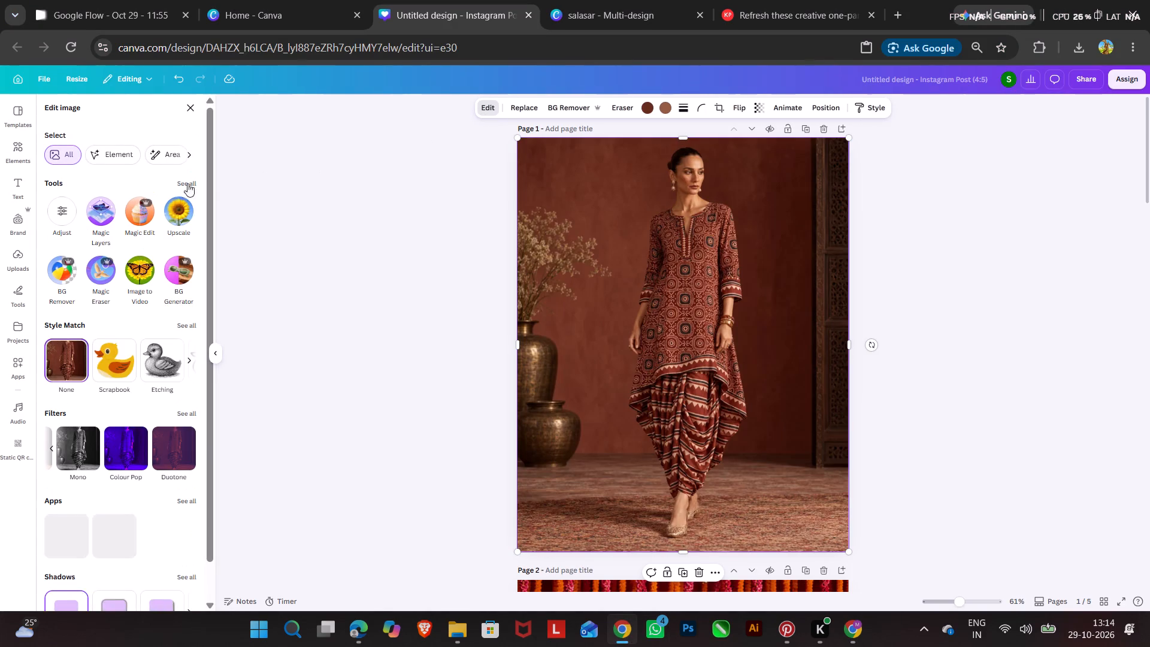
click(99, 211)
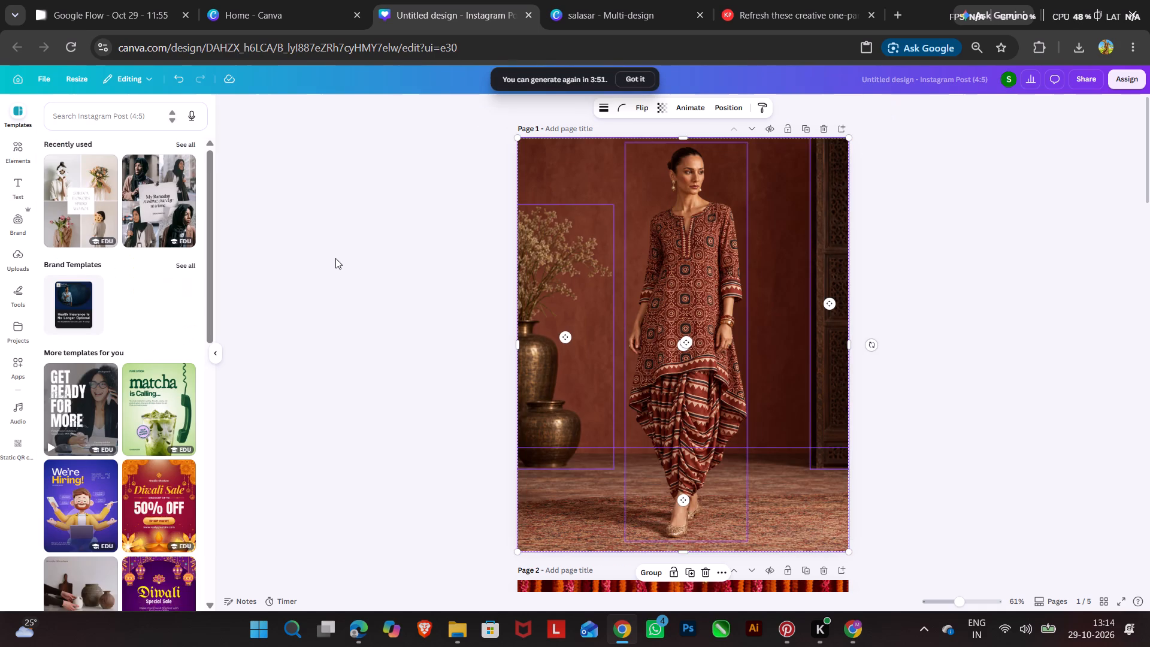
double_click(380, 304)
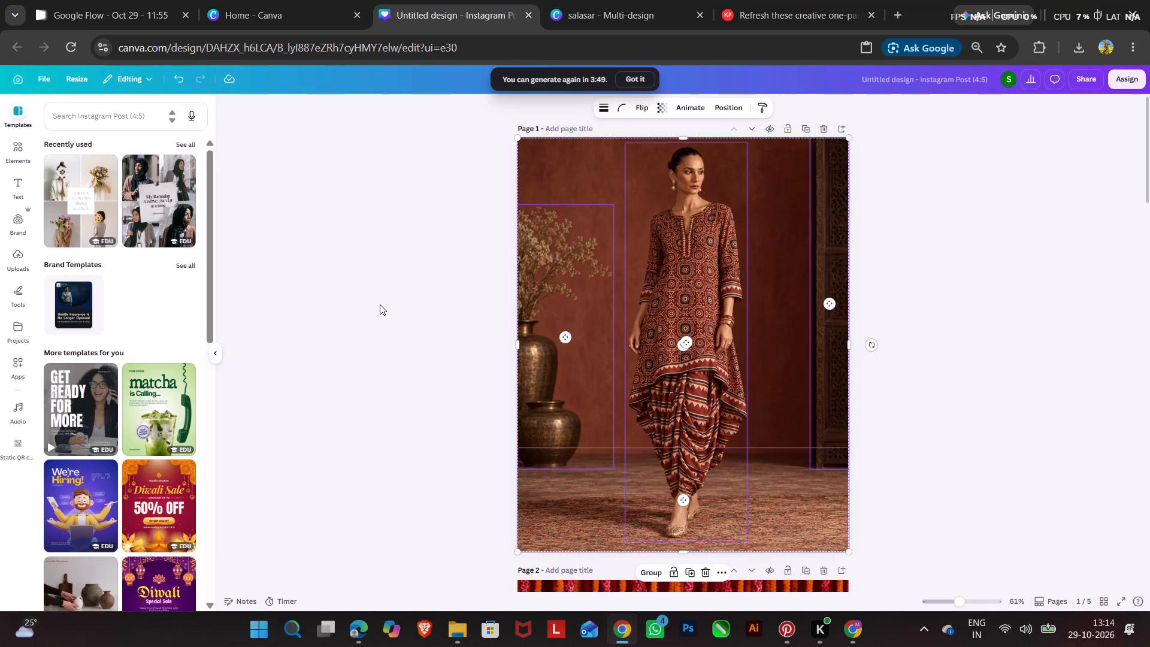
Delete the backdrop wall, carved door and brass vase layers from page 1, leaving the model and the floor.
click(536, 509)
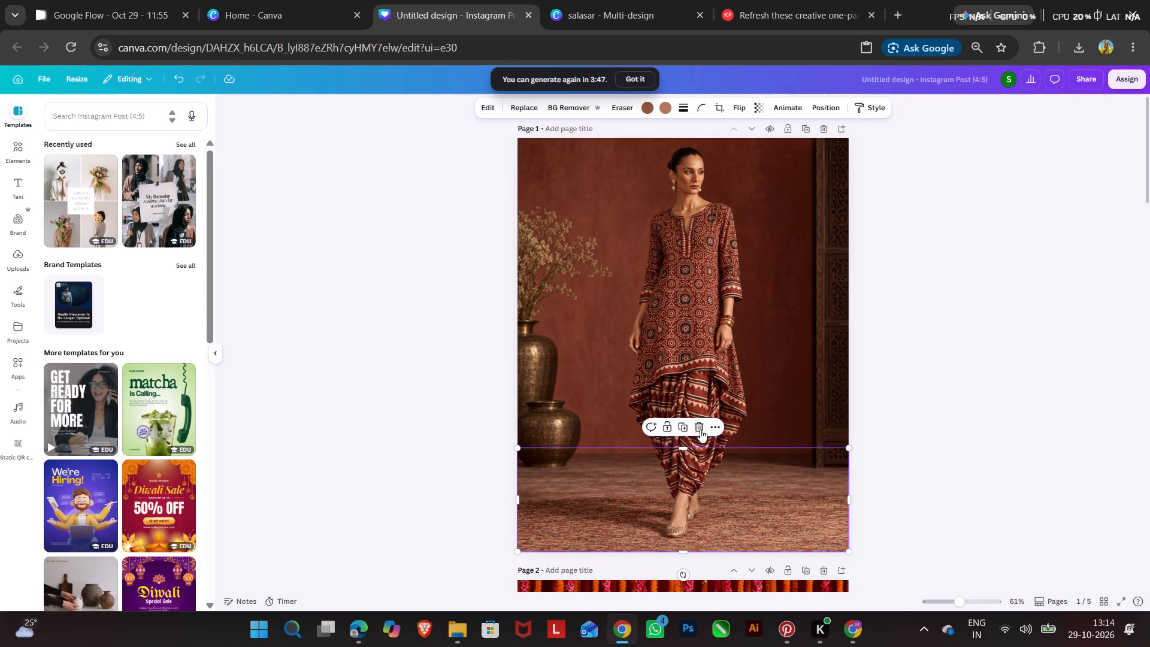
click(585, 355)
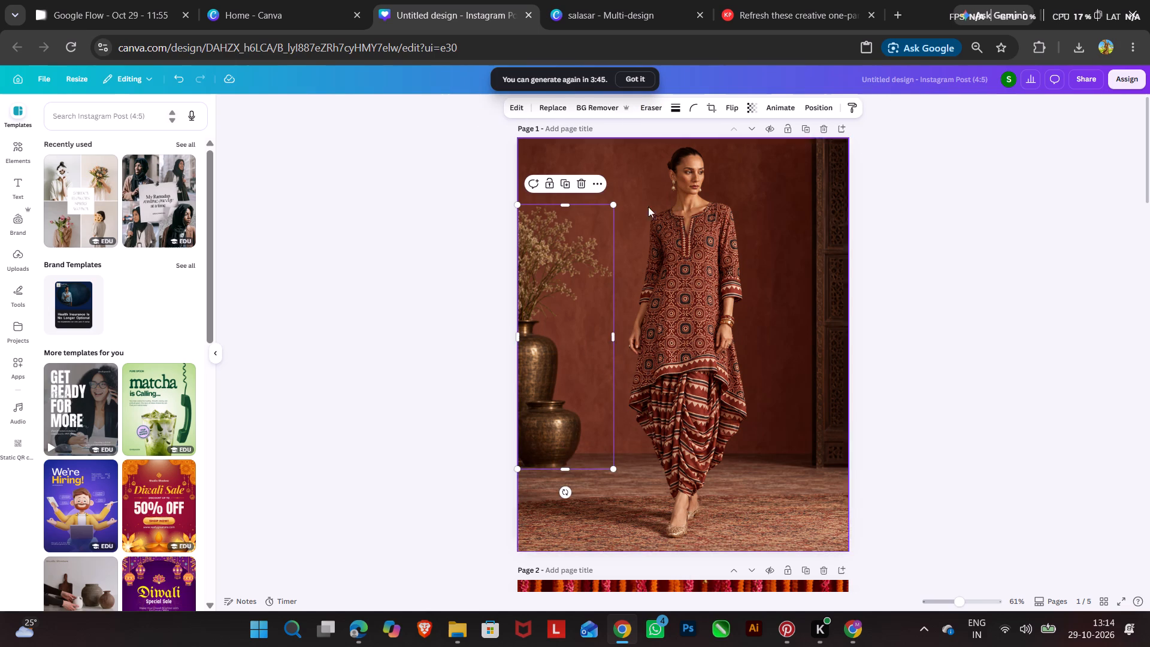
click(589, 150)
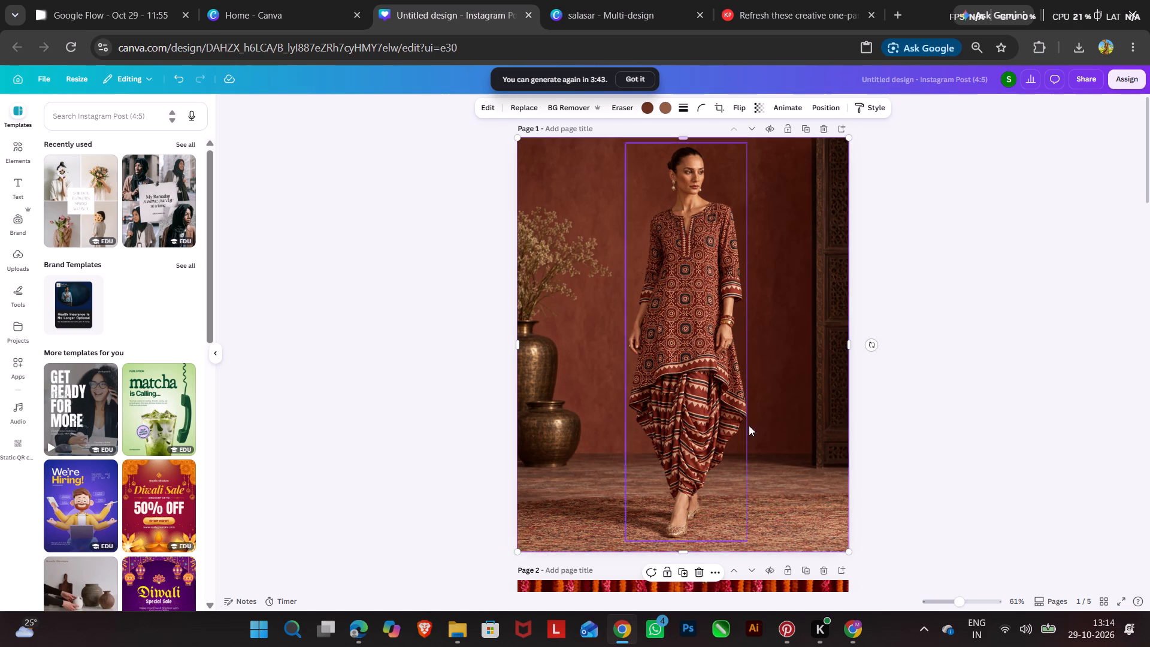
click(698, 572)
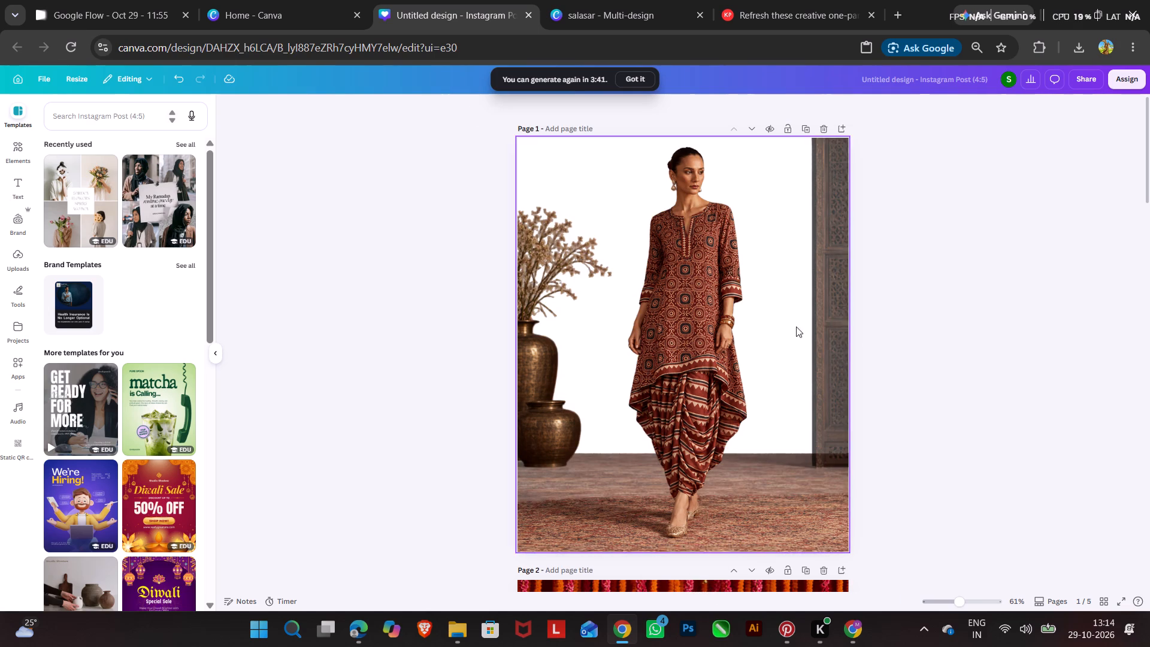
click(828, 314)
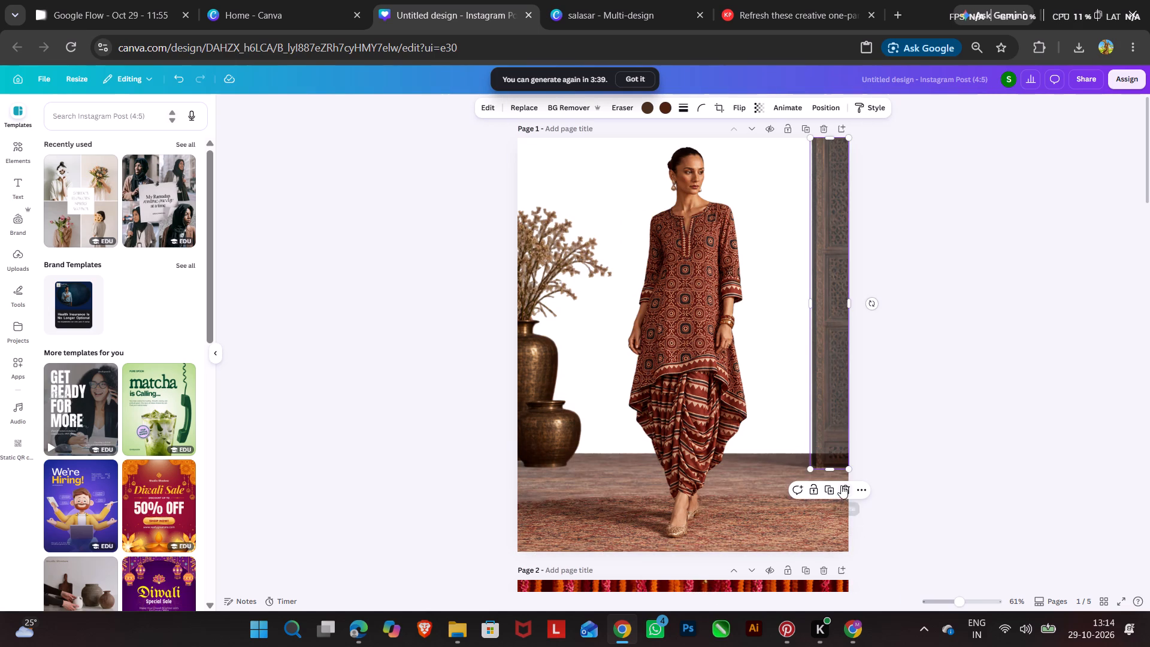
click(841, 485)
click(538, 410)
click(582, 174)
click(582, 183)
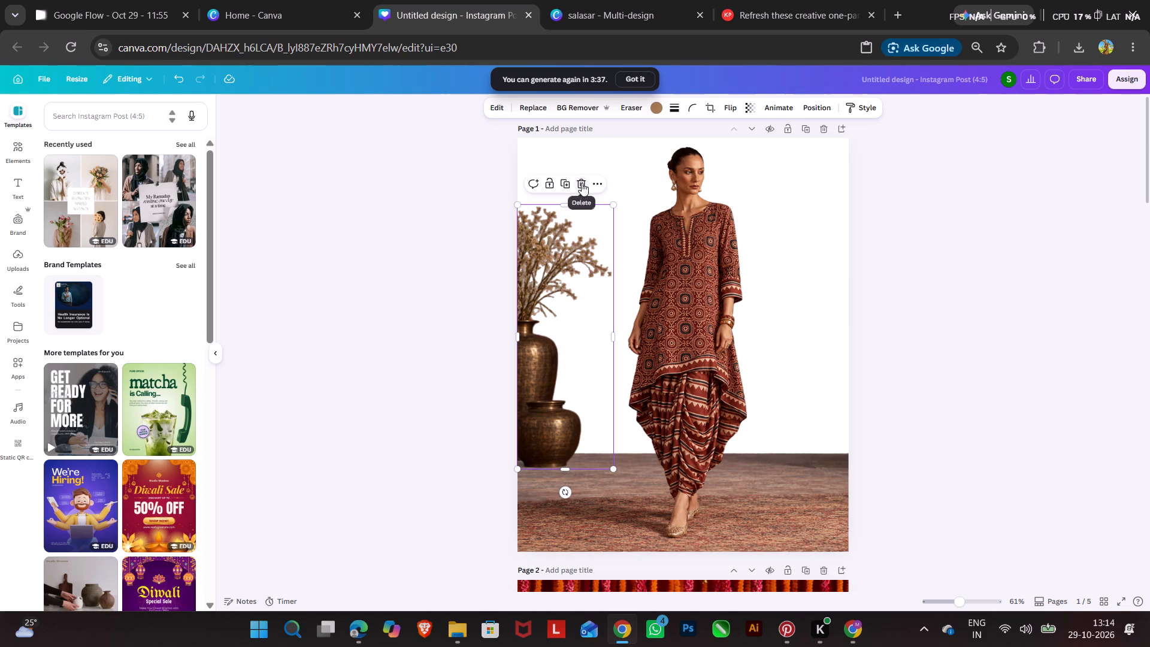
Duplicate the page 3 image of the model in the rust kaftan and move the copy onto page 1, filling the page.
scroll(760, 496, down, 12)
scroll(766, 491, up, 6)
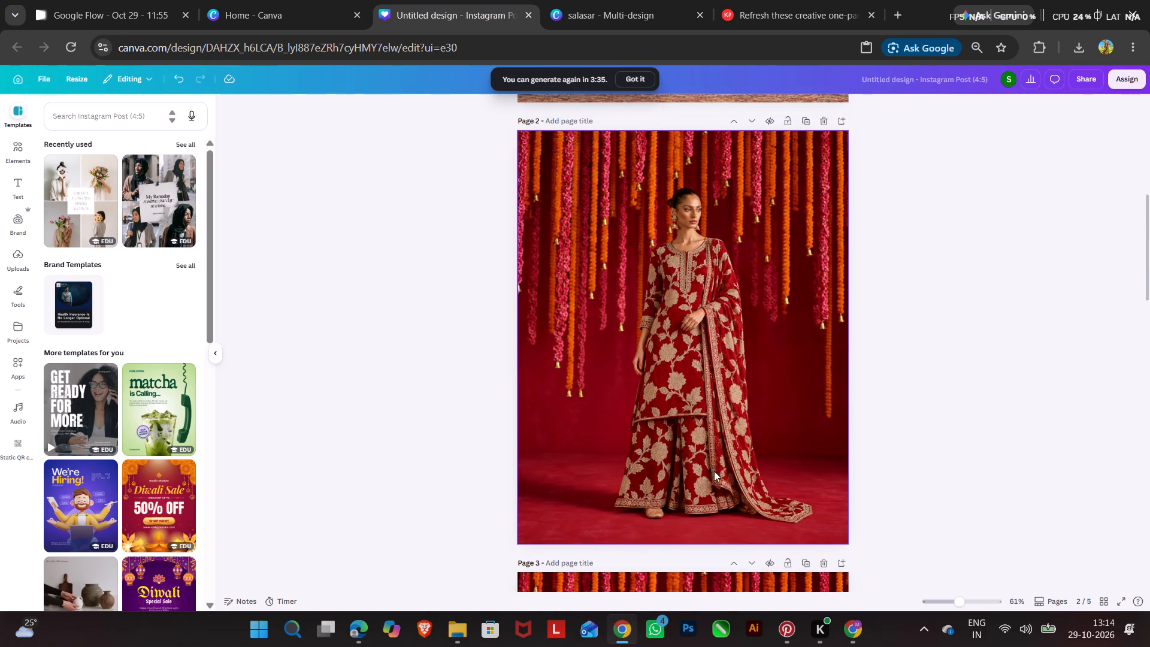
scroll(567, 415, down, 6)
click(607, 420)
right_click(608, 421)
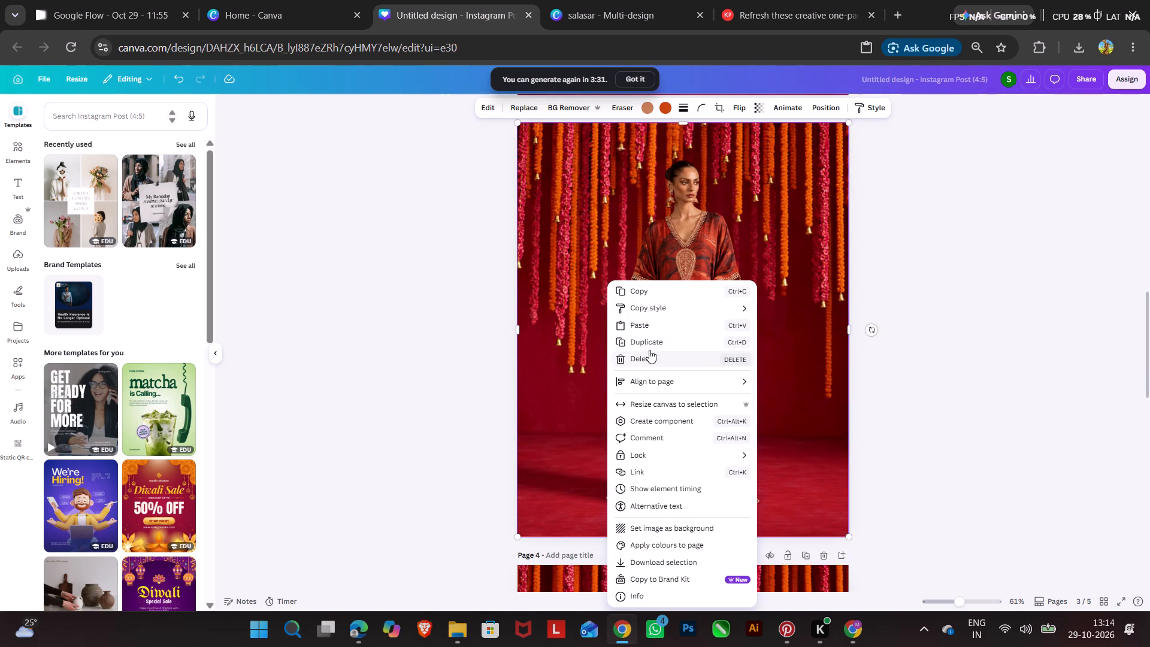
click(656, 342)
drag(695, 377, 685, 370)
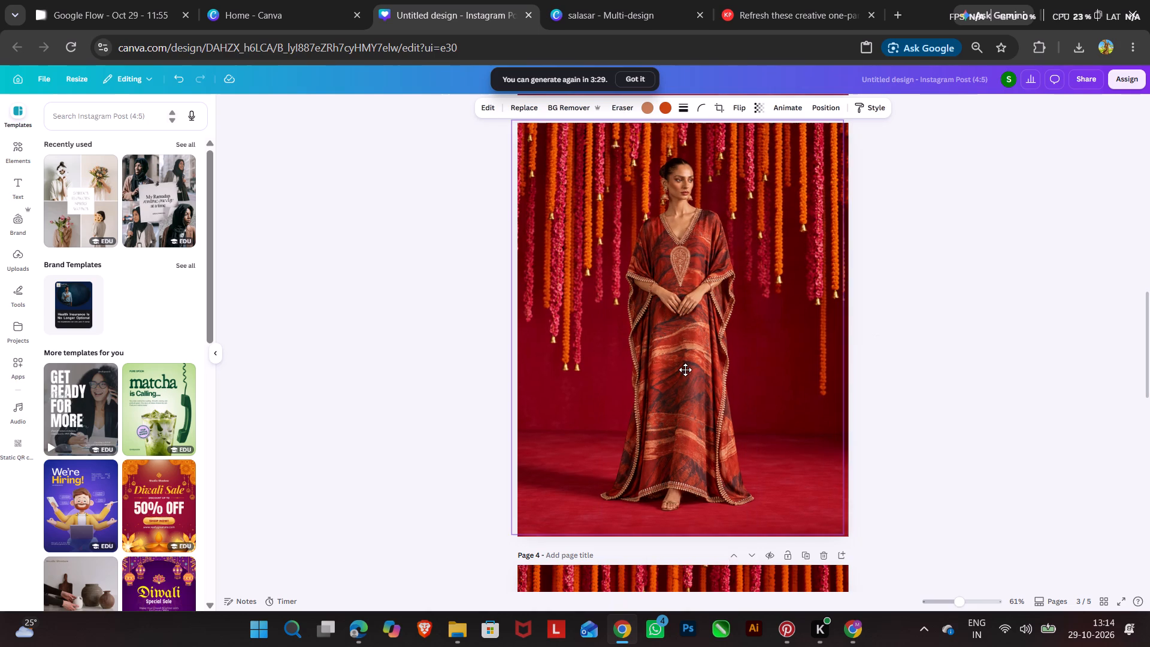
drag(685, 370, 691, 389)
scroll(685, 370, up, 13)
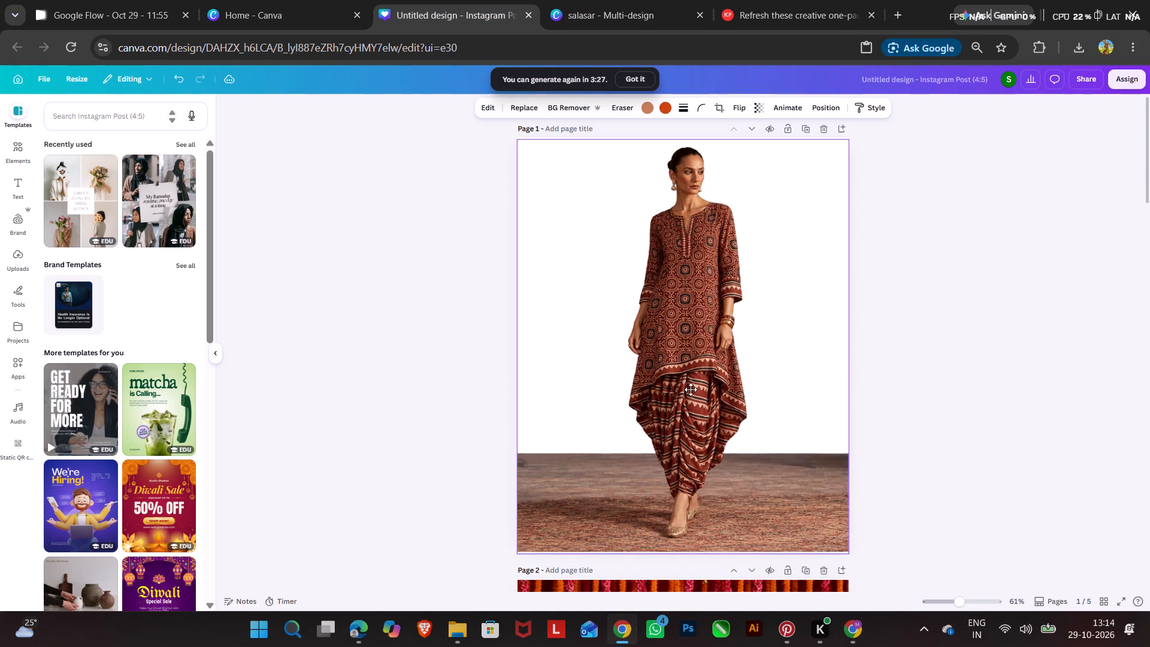
drag(691, 389, 689, 387)
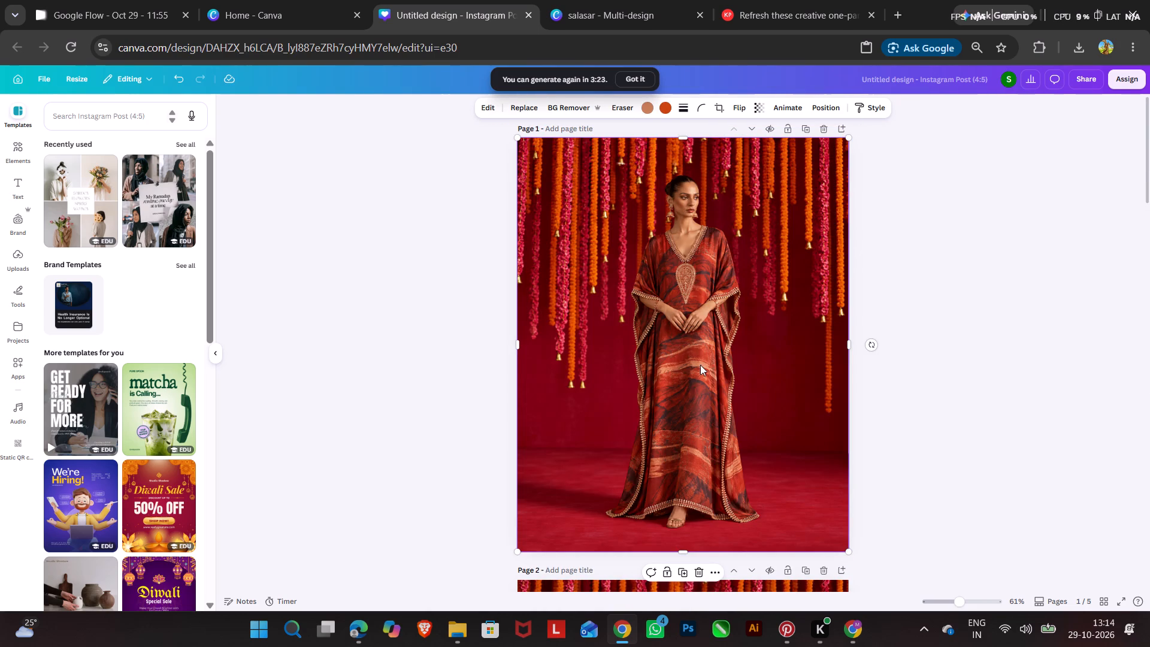
Delete the wooden floor layer from page 1.
click(830, 102)
click(157, 135)
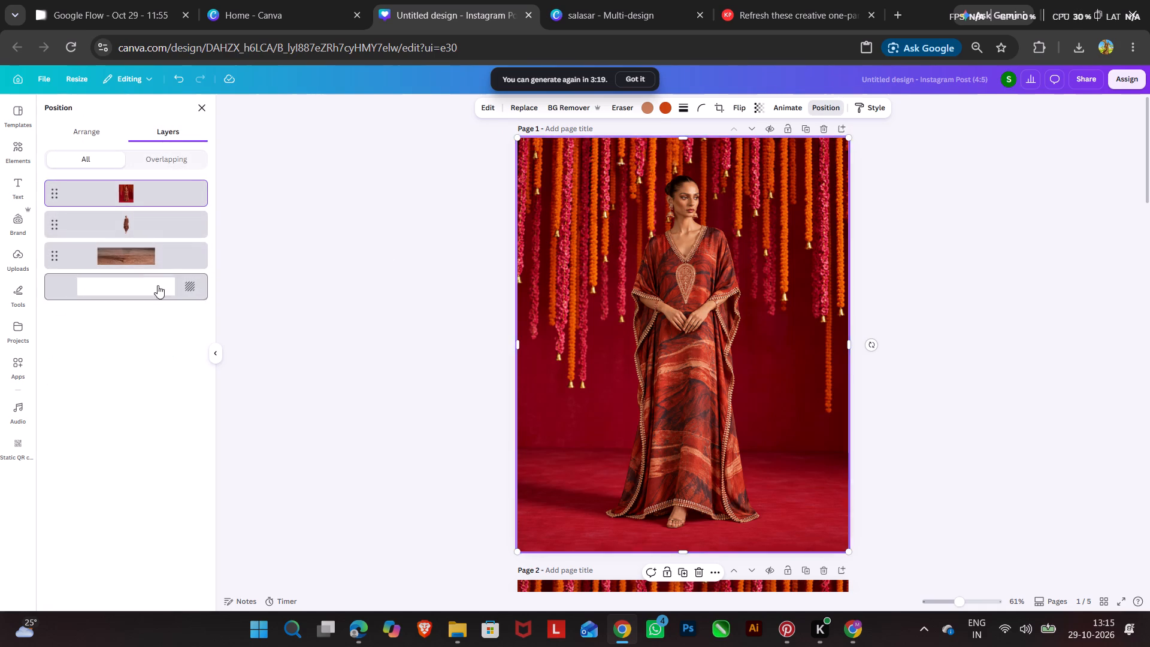
click(147, 253)
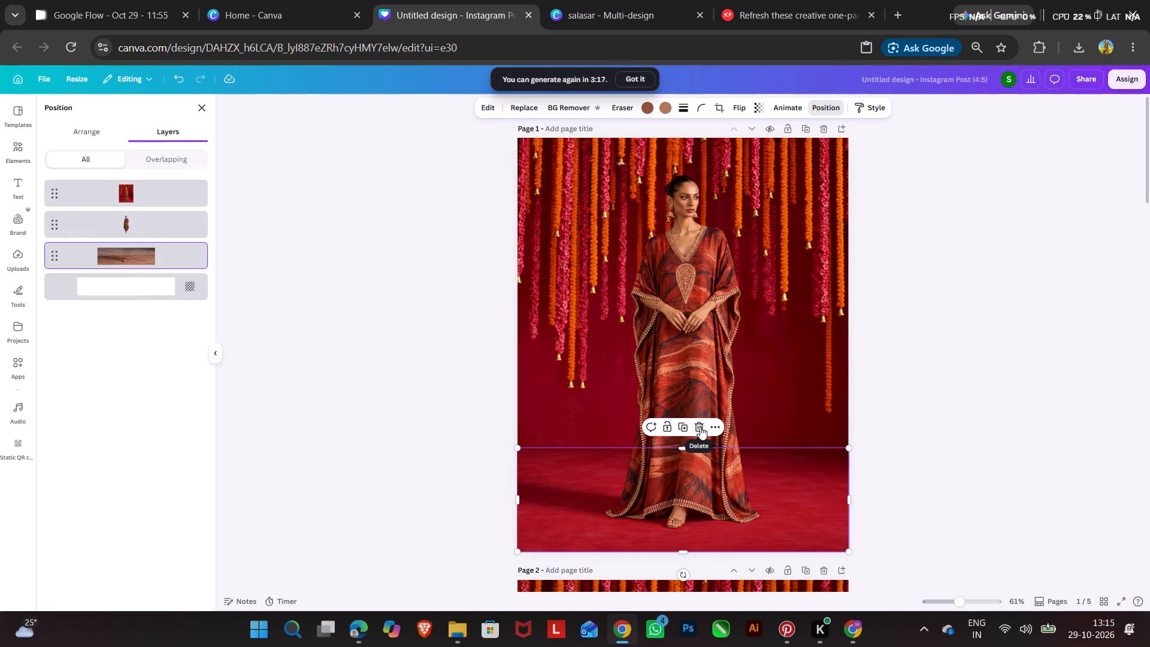
click(700, 427)
click(702, 434)
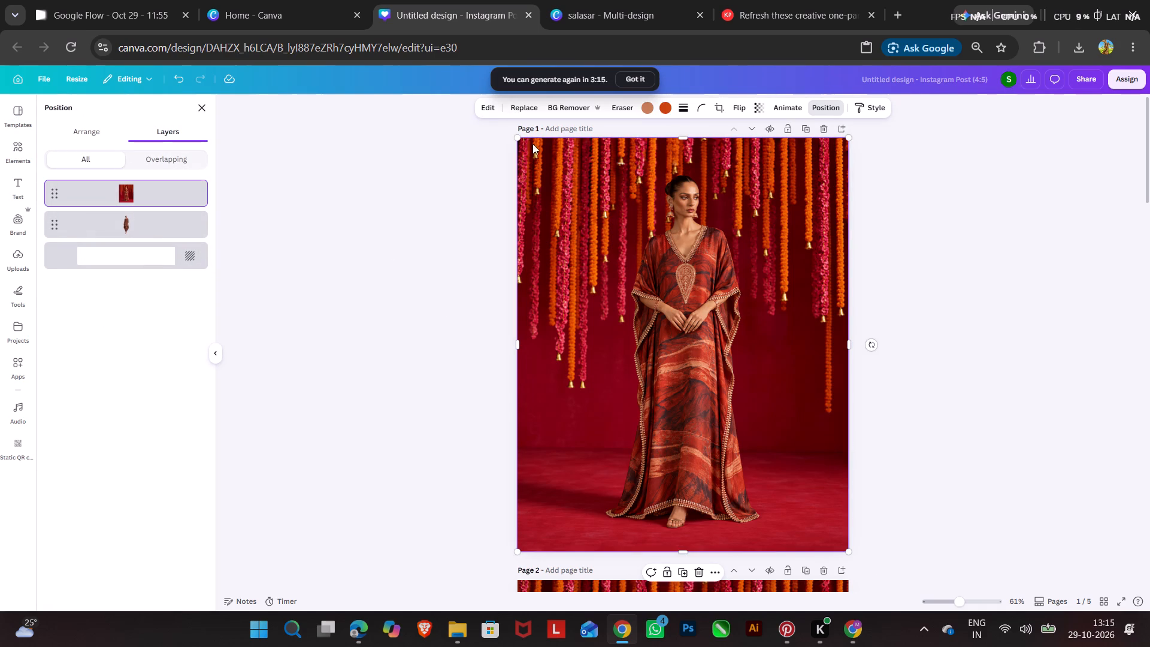
Bring the block-print outfit model cutout in front of the garland backdrop image in page 1's layer order.
click(491, 112)
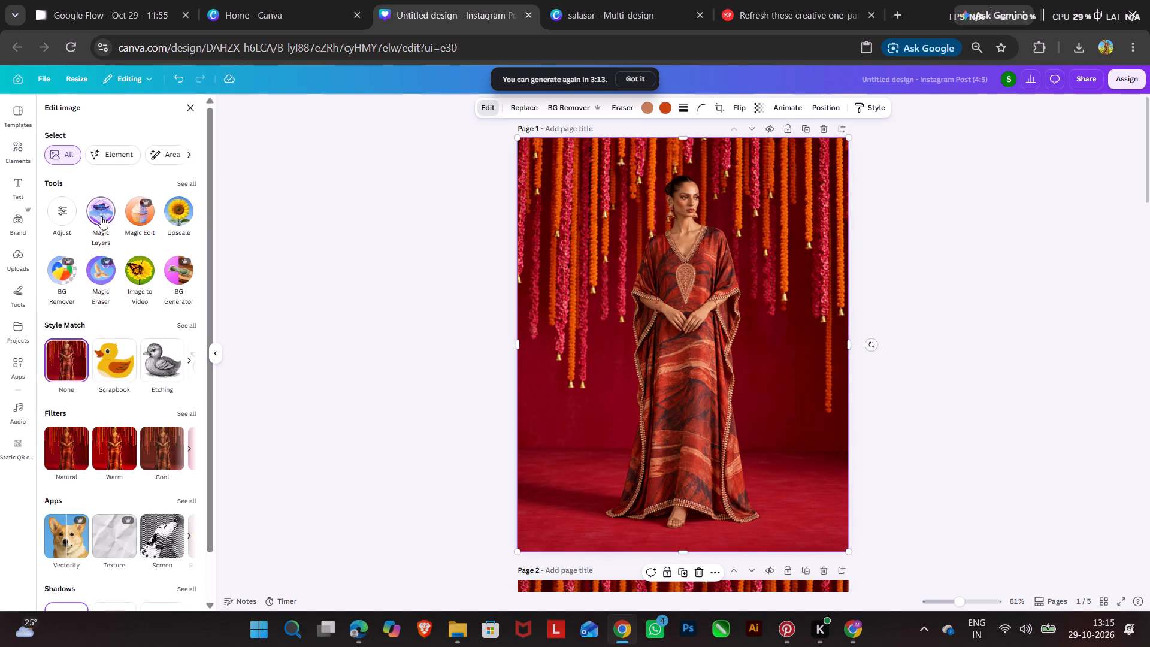
click(825, 110)
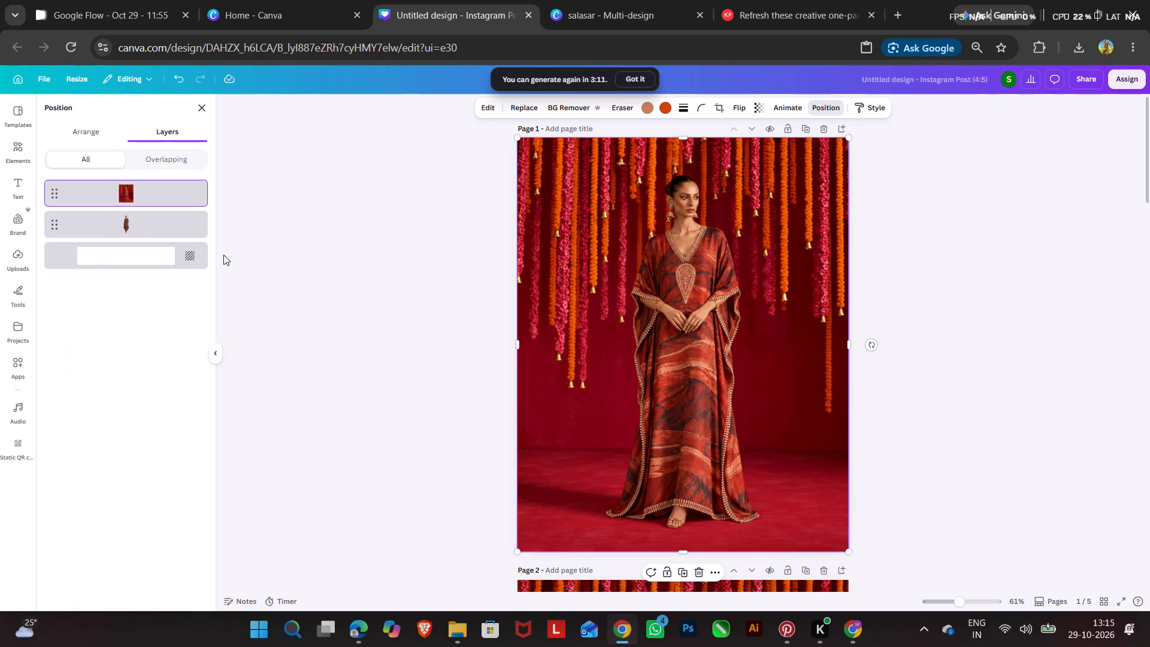
drag(147, 224, 146, 180)
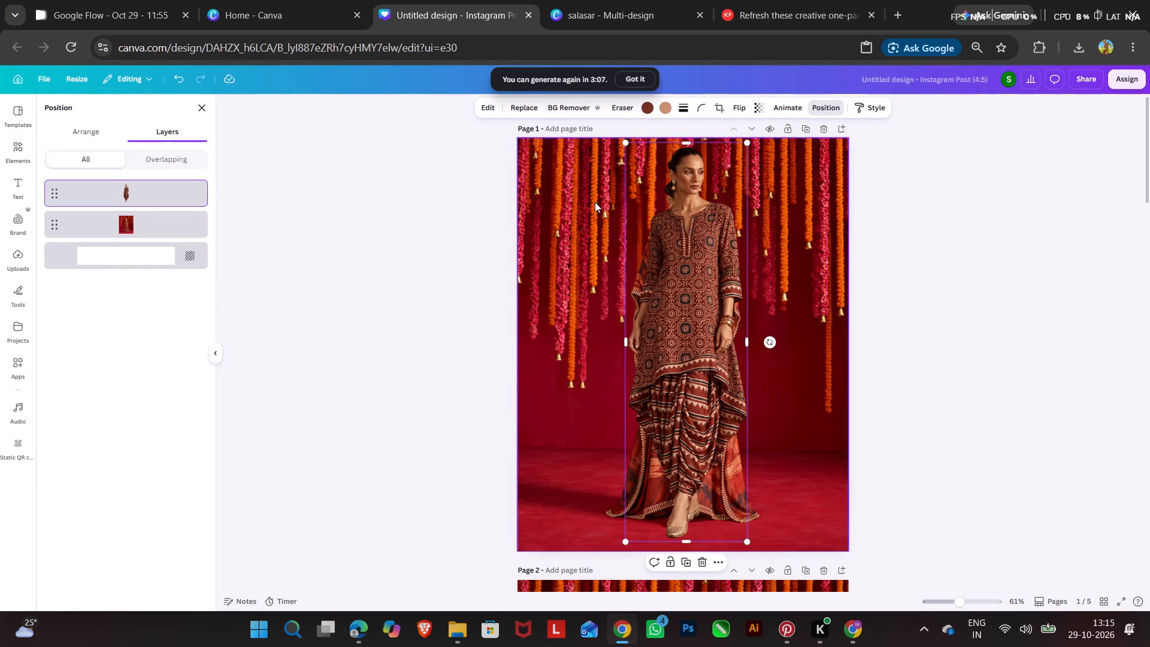
Scale the block-print model cutout down to about 357 by 1,171, matching the height and footing of the kaftan model behind it.
drag(747, 142, 741, 171)
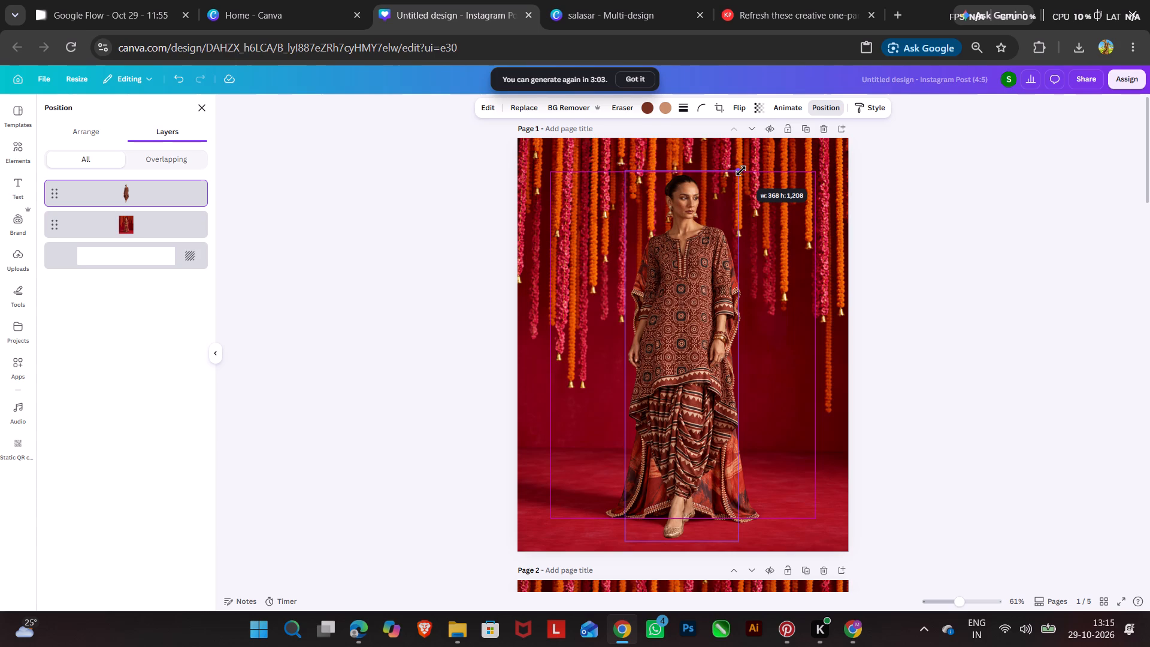
drag(741, 171, 742, 169)
drag(747, 163, 744, 170)
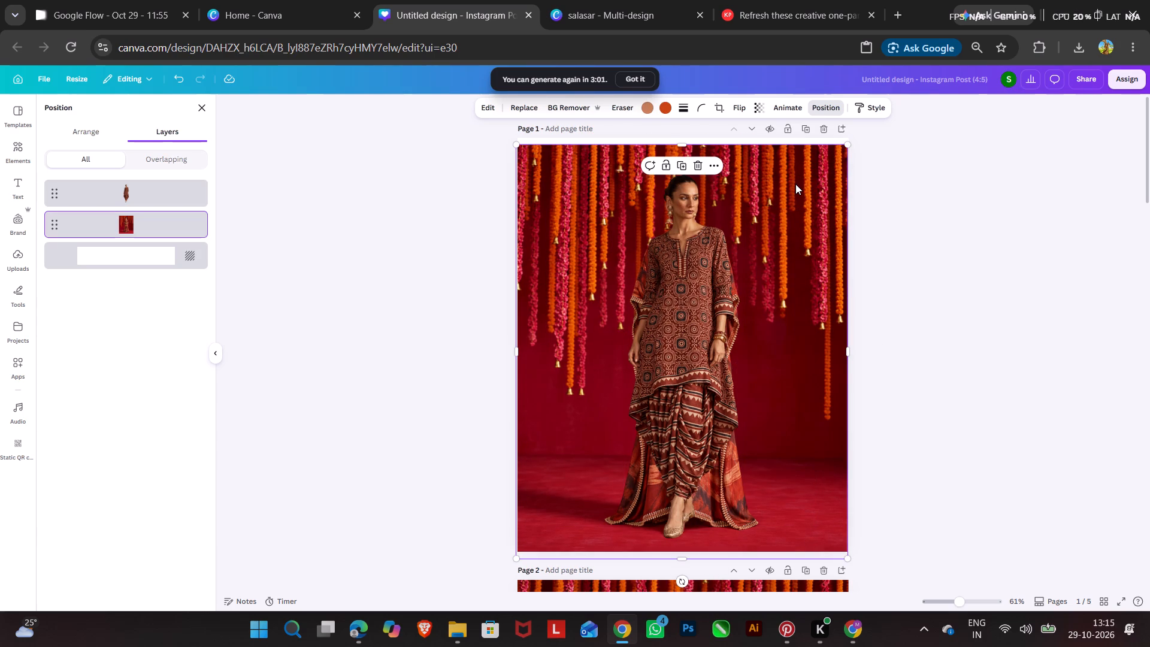
key(ctrl+z)
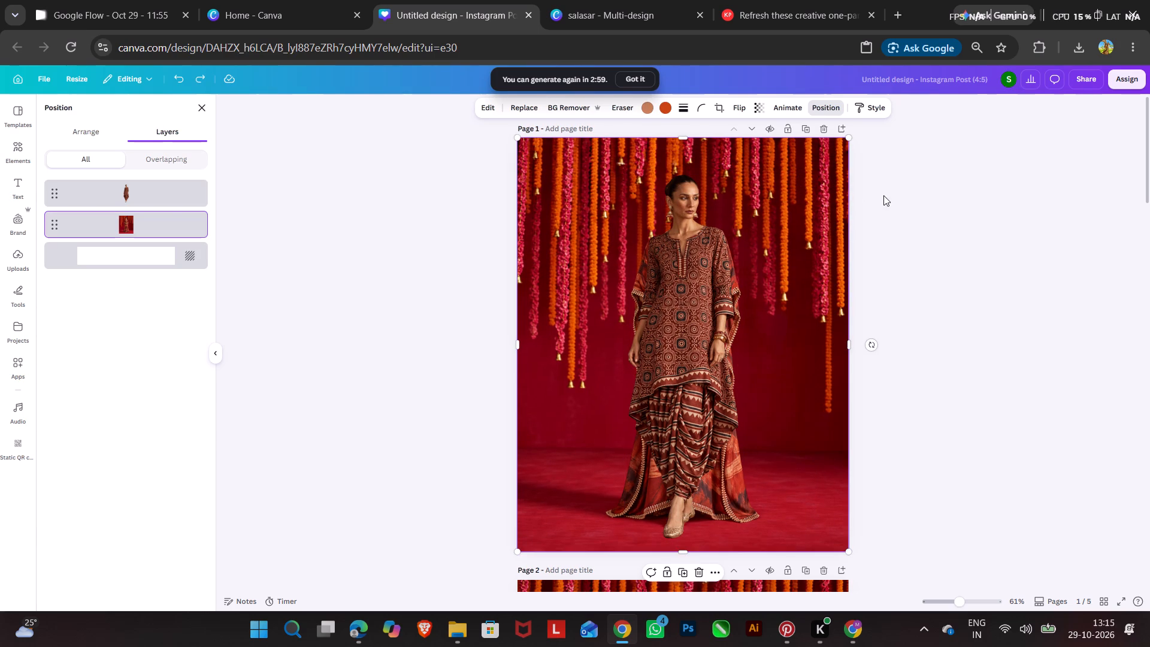
scroll(886, 199, down, 5)
scroll(909, 244, up, 6)
click(649, 516)
drag(625, 542, 628, 537)
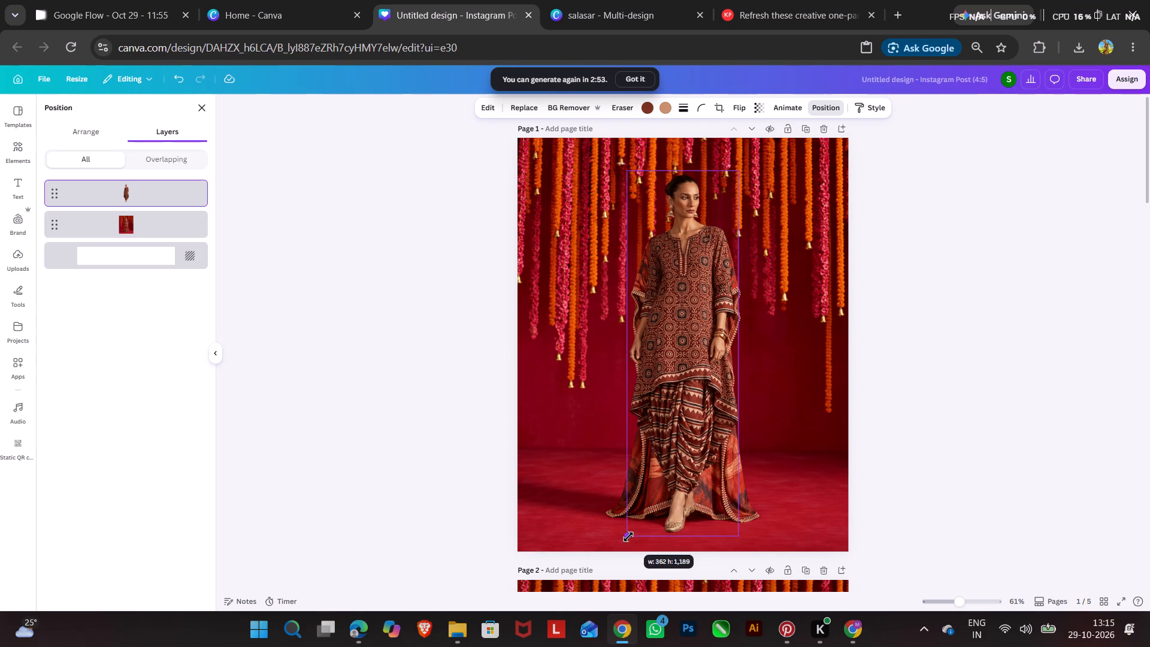
drag(628, 537, 636, 533)
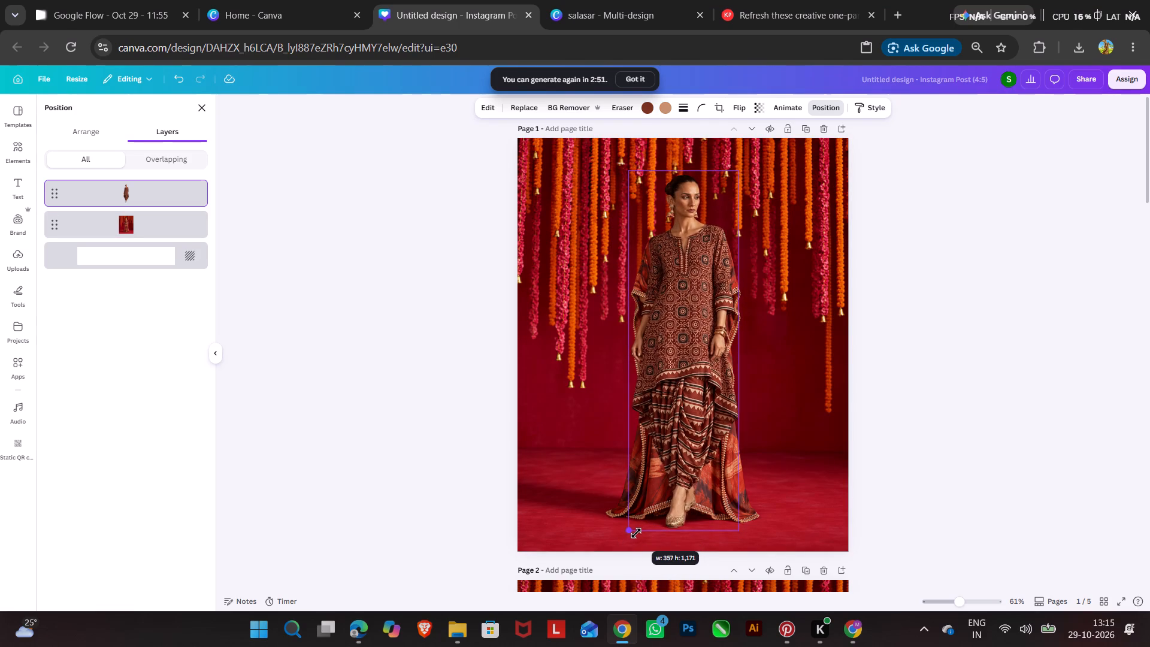
drag(636, 533, 637, 535)
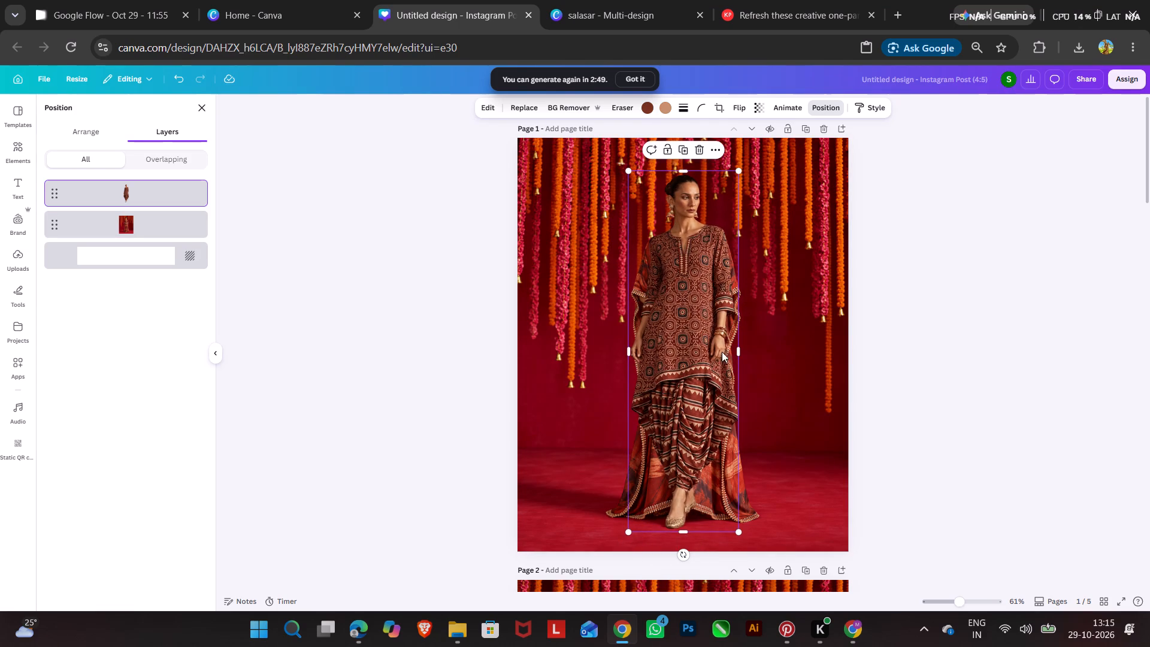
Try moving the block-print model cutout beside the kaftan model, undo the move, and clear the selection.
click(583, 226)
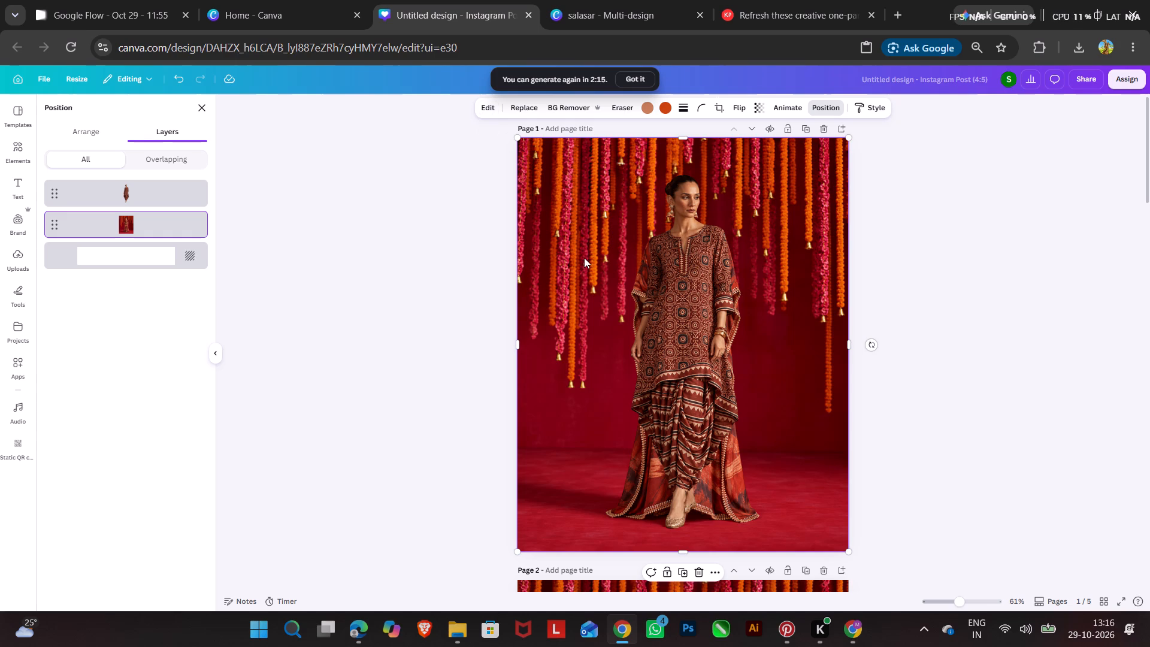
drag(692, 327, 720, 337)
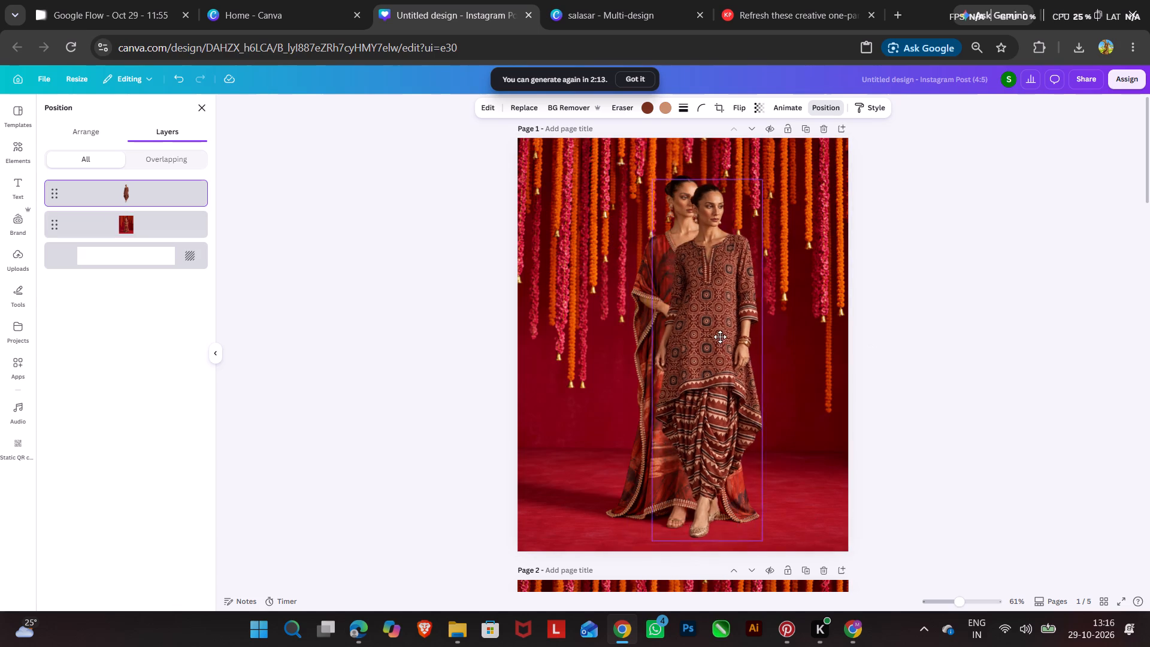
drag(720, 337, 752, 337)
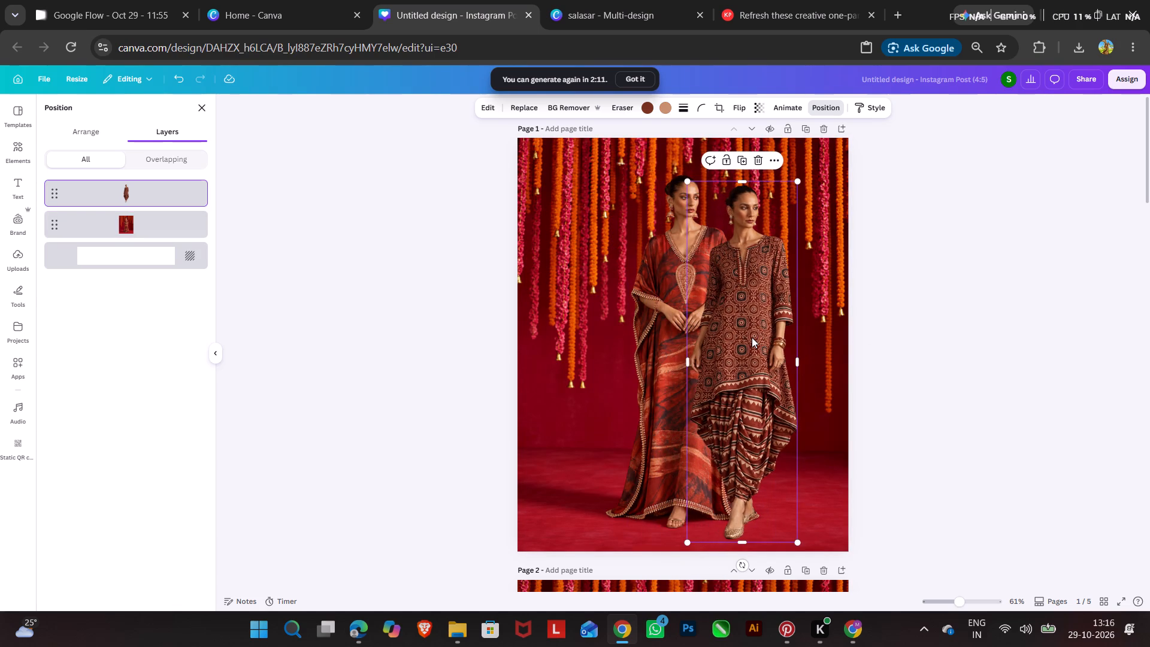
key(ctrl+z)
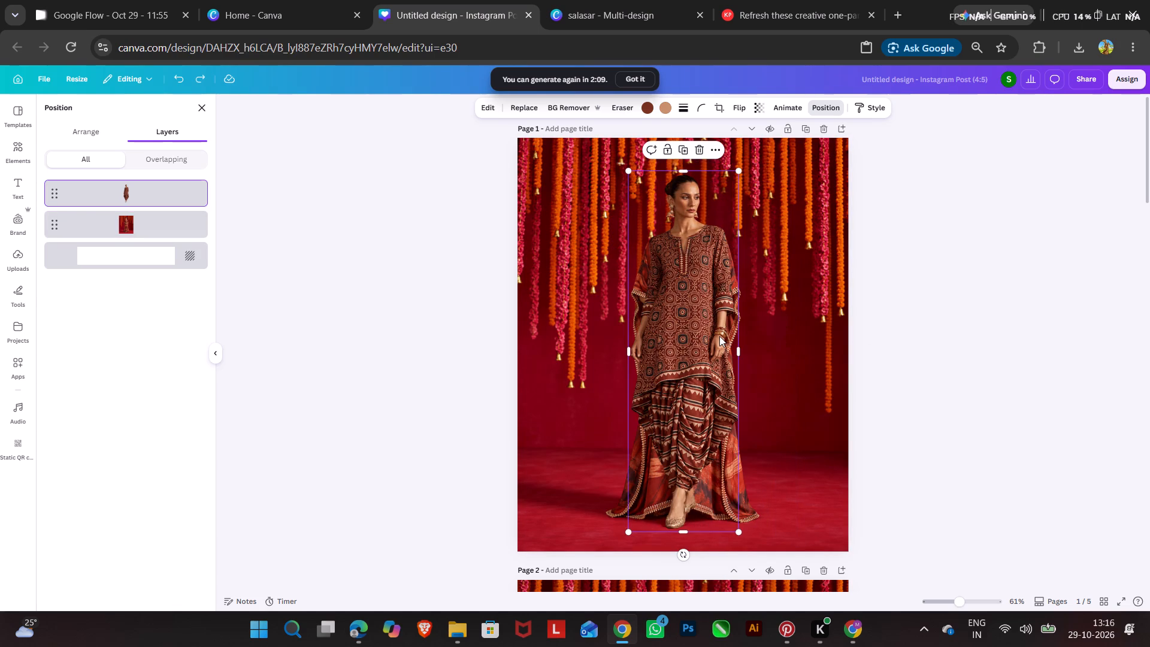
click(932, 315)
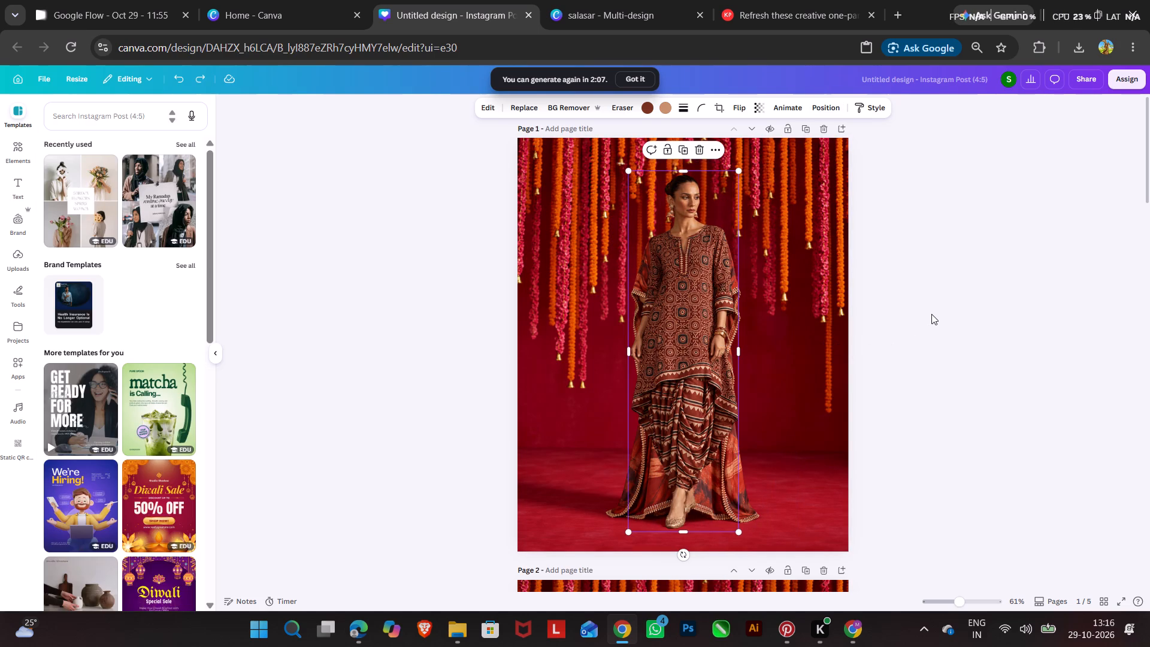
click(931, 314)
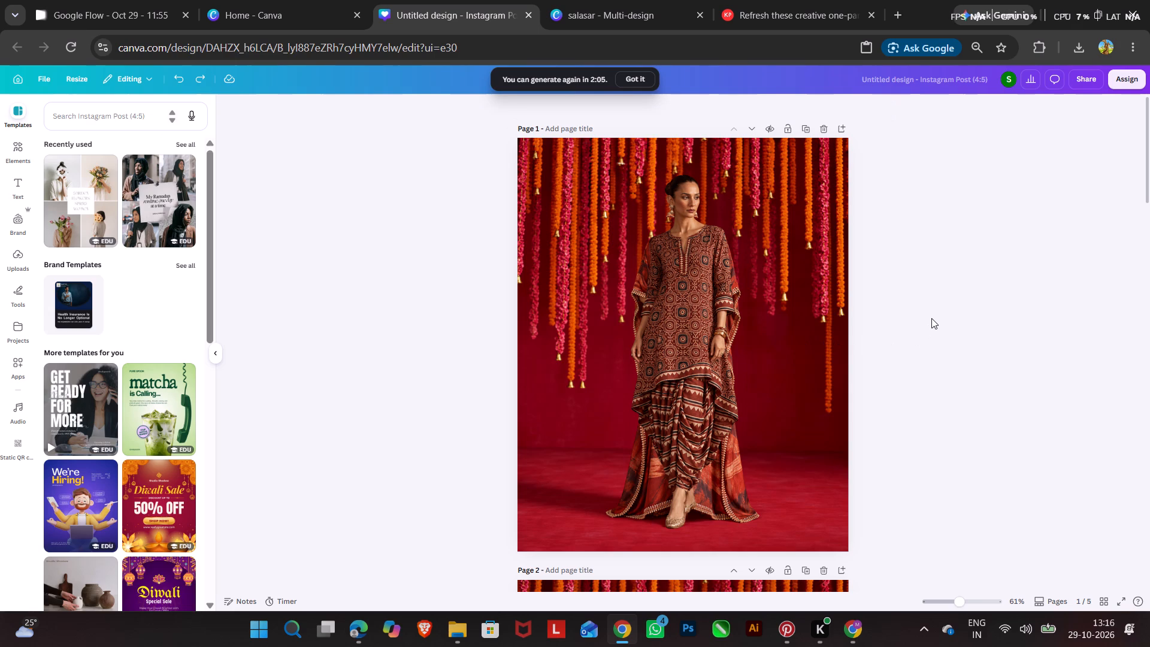
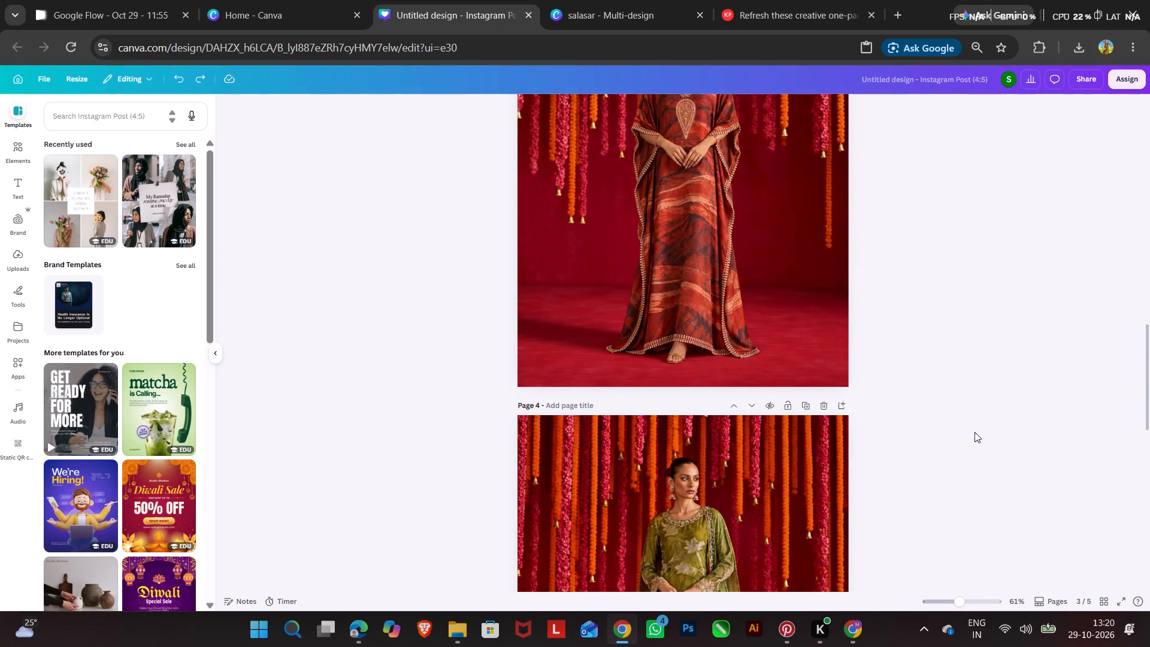
Split the page 1 photo of the model in the patterned kaftan set into editable layers with Magic Layers, and clear the selection.
scroll(986, 432, down, 12)
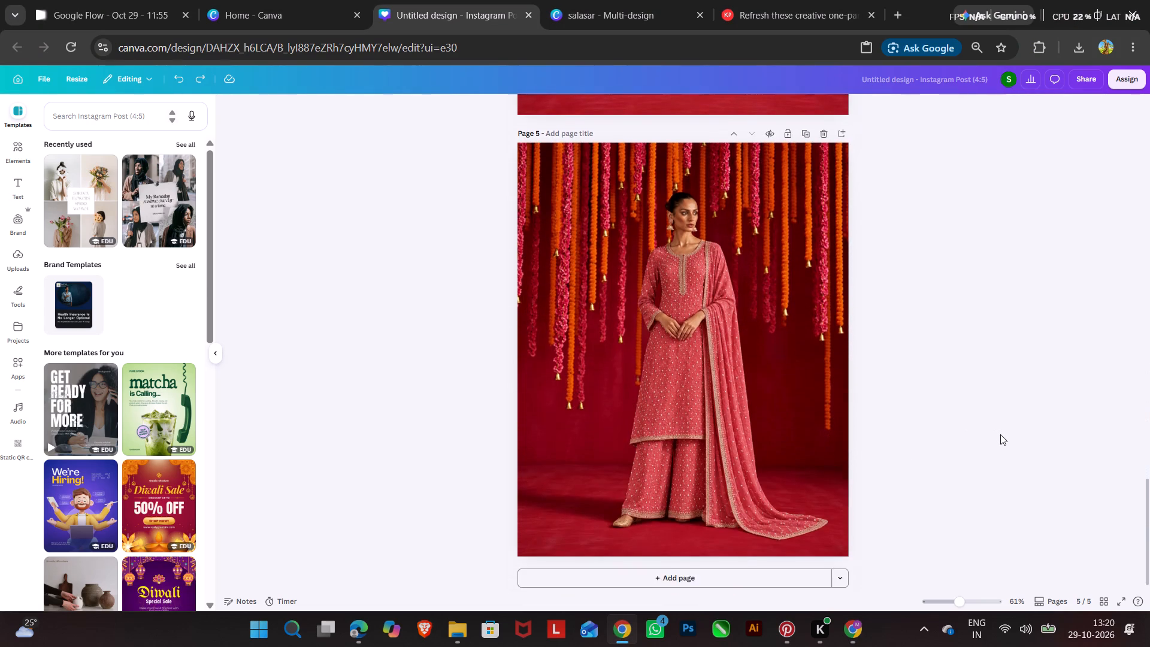
scroll(1000, 434, up, 20)
scroll(1000, 434, up, 17)
scroll(1000, 435, down, 11)
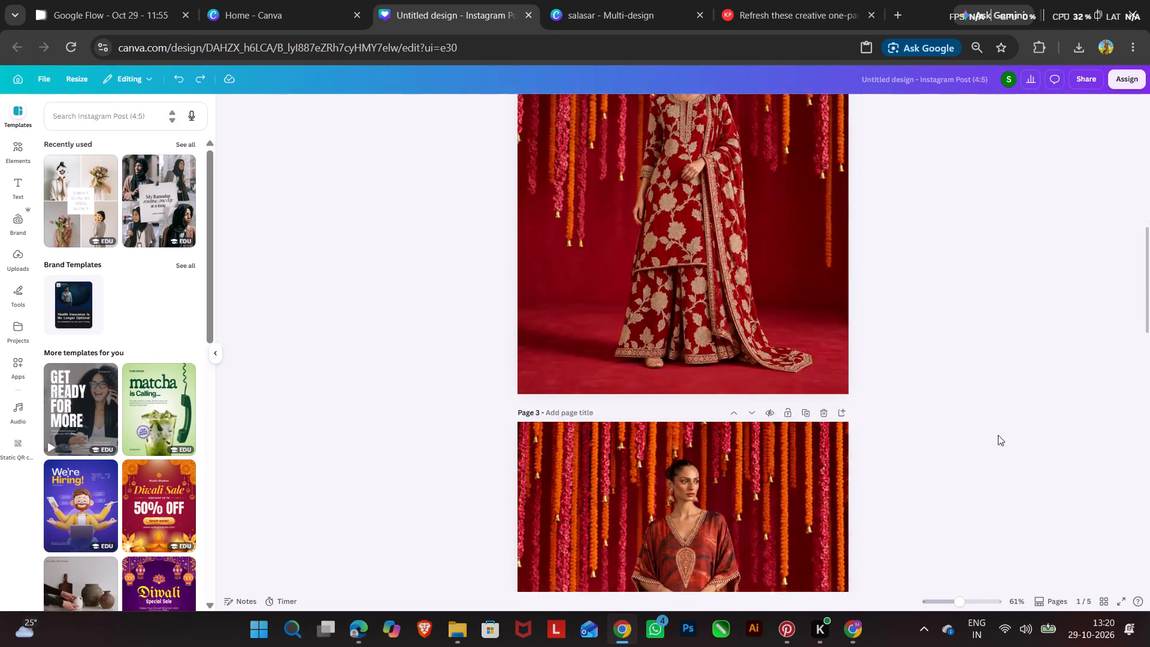
scroll(998, 435, down, 4)
scroll(998, 435, up, 16)
click(844, 456)
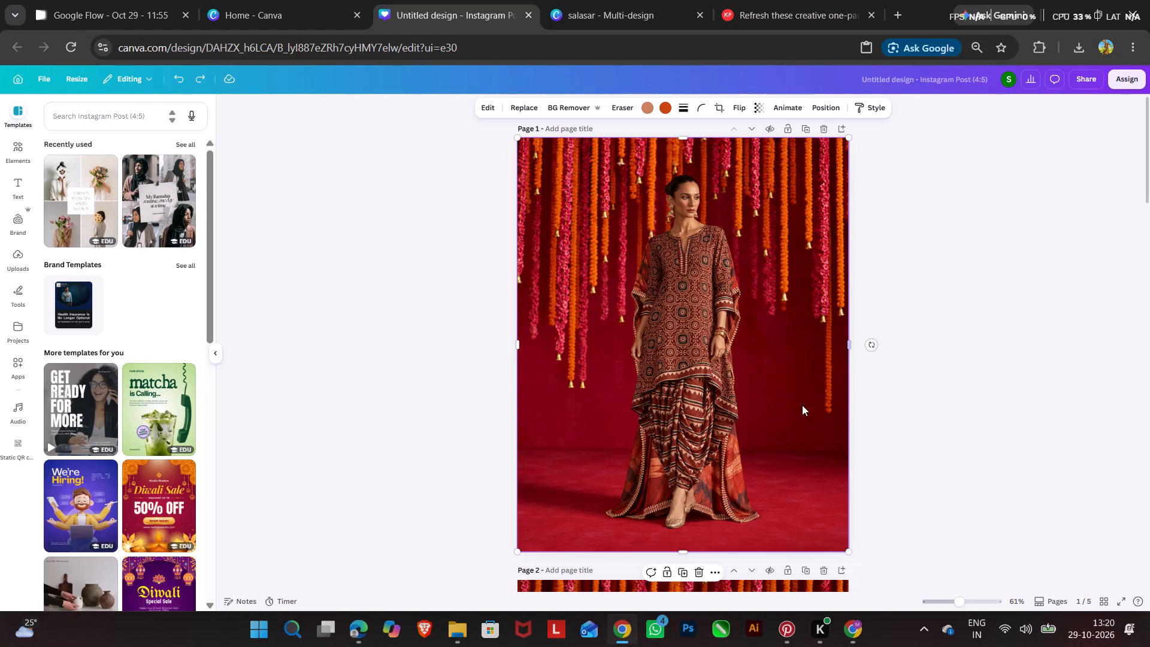
click(488, 107)
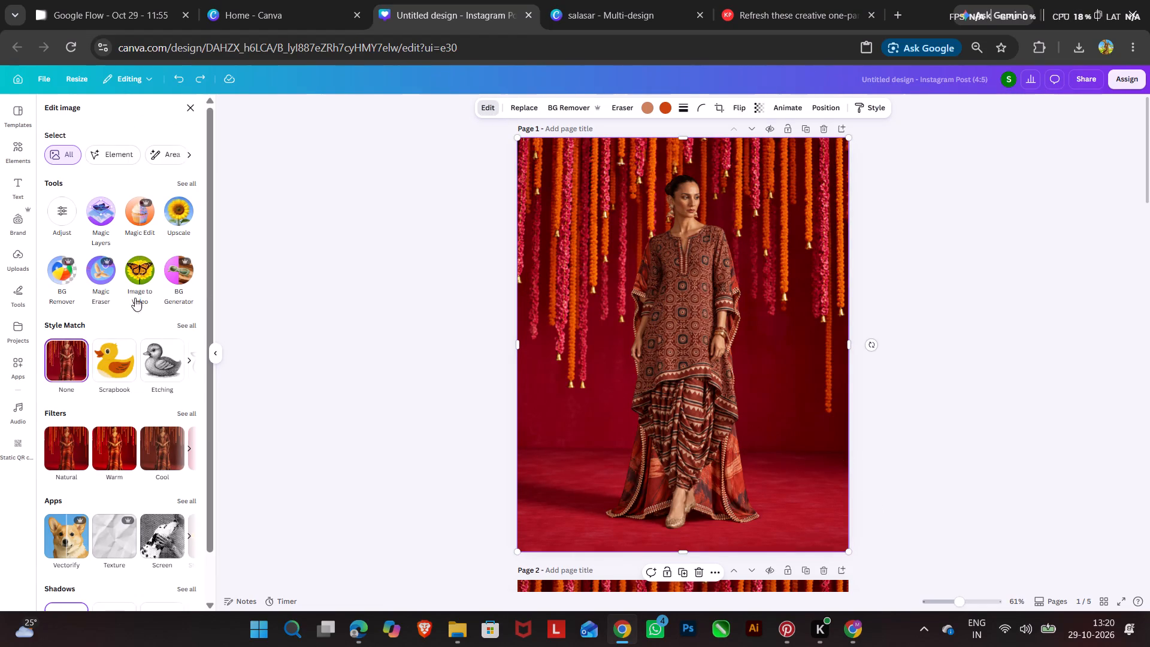
click(98, 210)
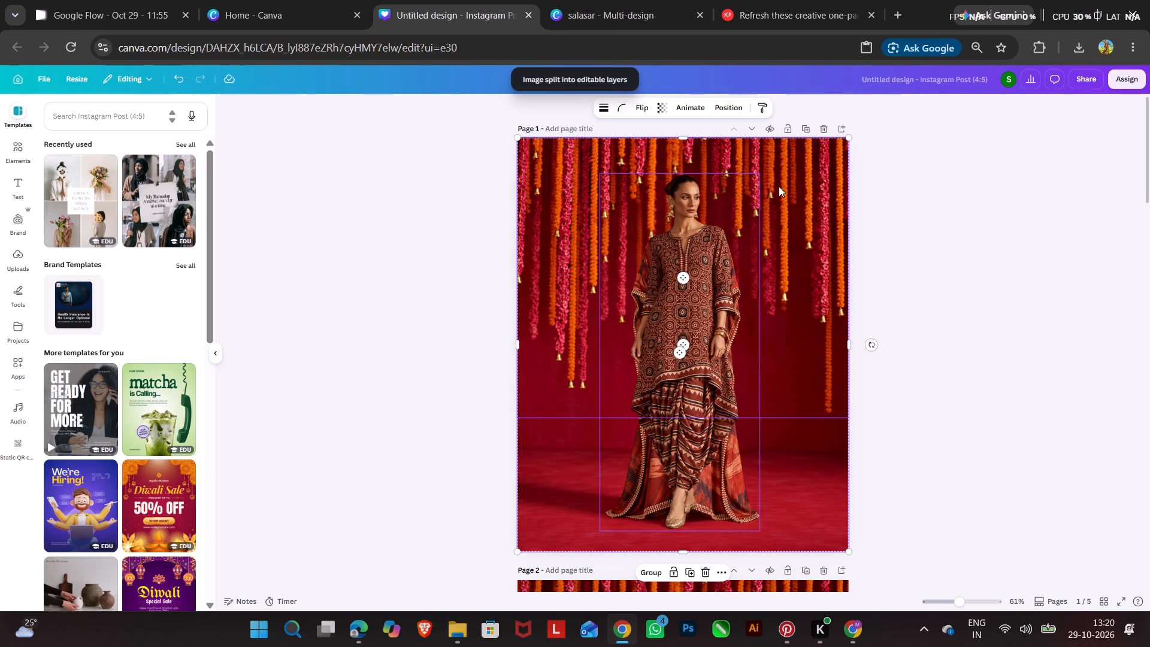
double_click(998, 253)
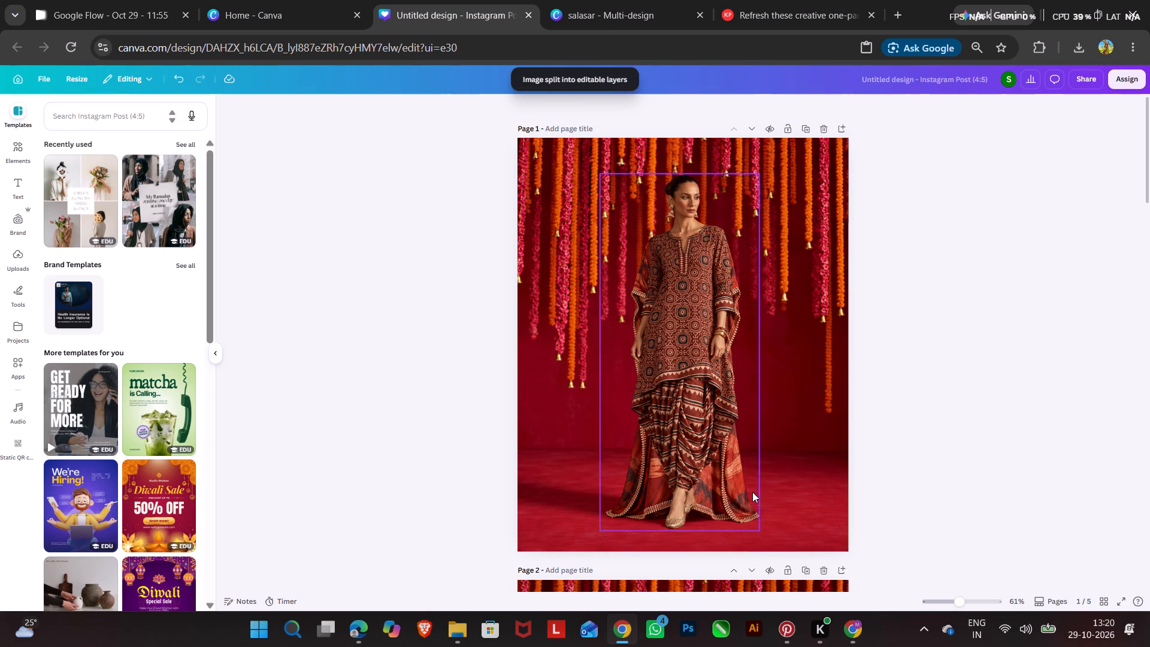
In the Canva Instagram post, delete the kaftan model layer behind the block-print model on page 1.
click(752, 492)
click(698, 151)
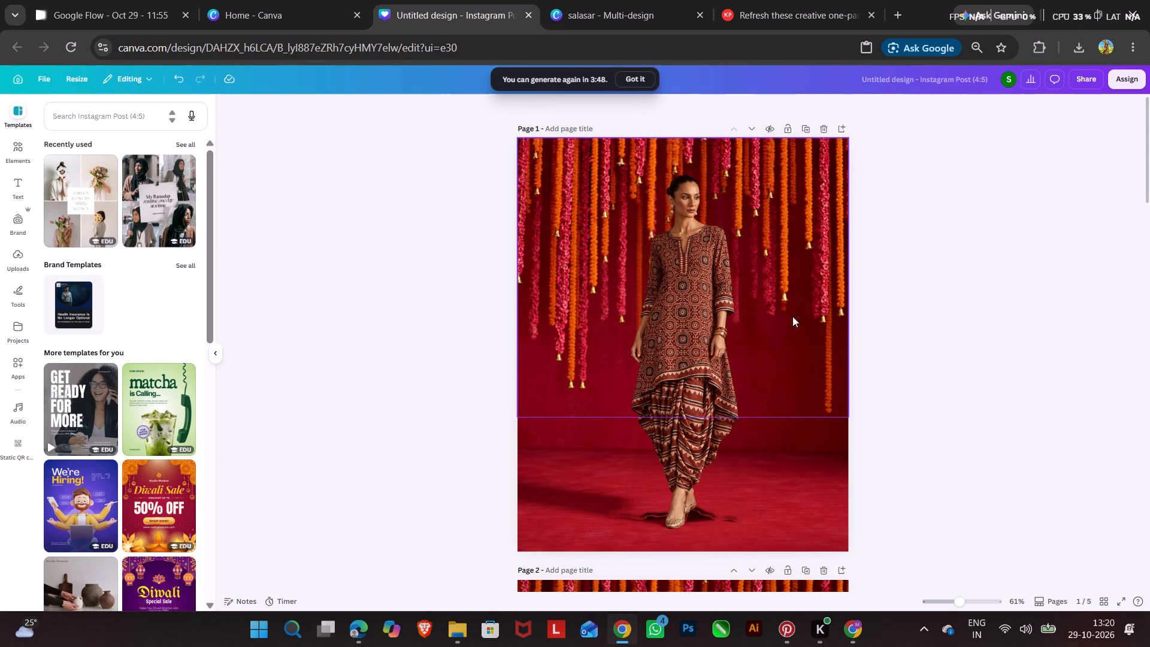
click(941, 354)
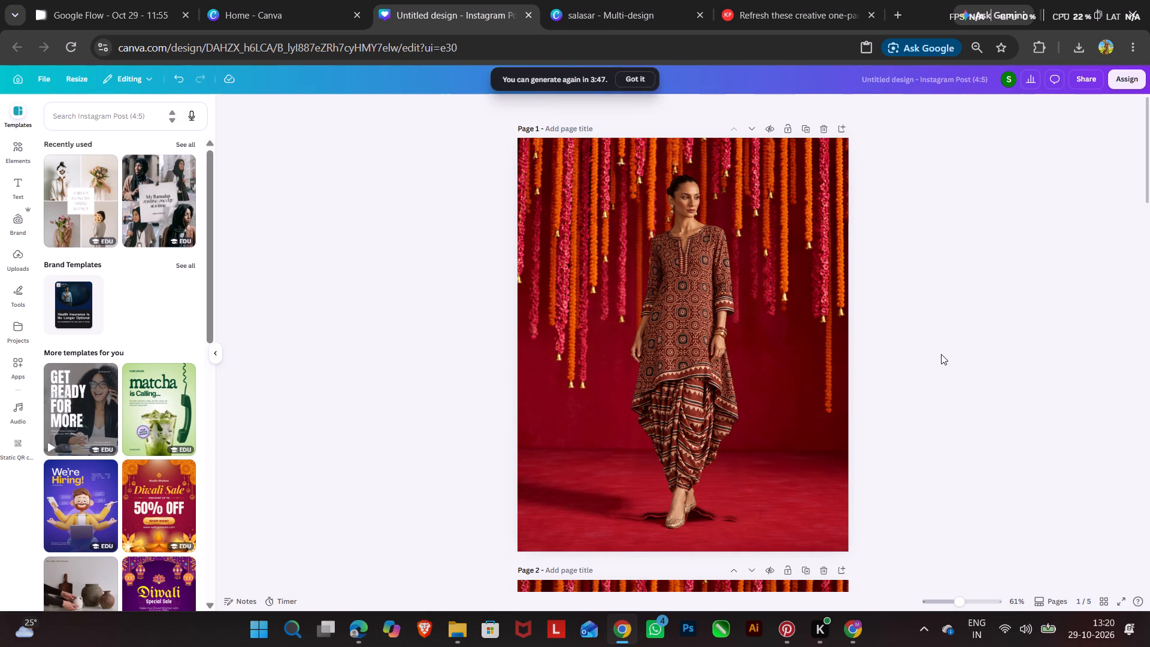
Erase the leftover dark marks around the model's feet from page 1's red backdrop image, brushing the area at size 15.
click(790, 472)
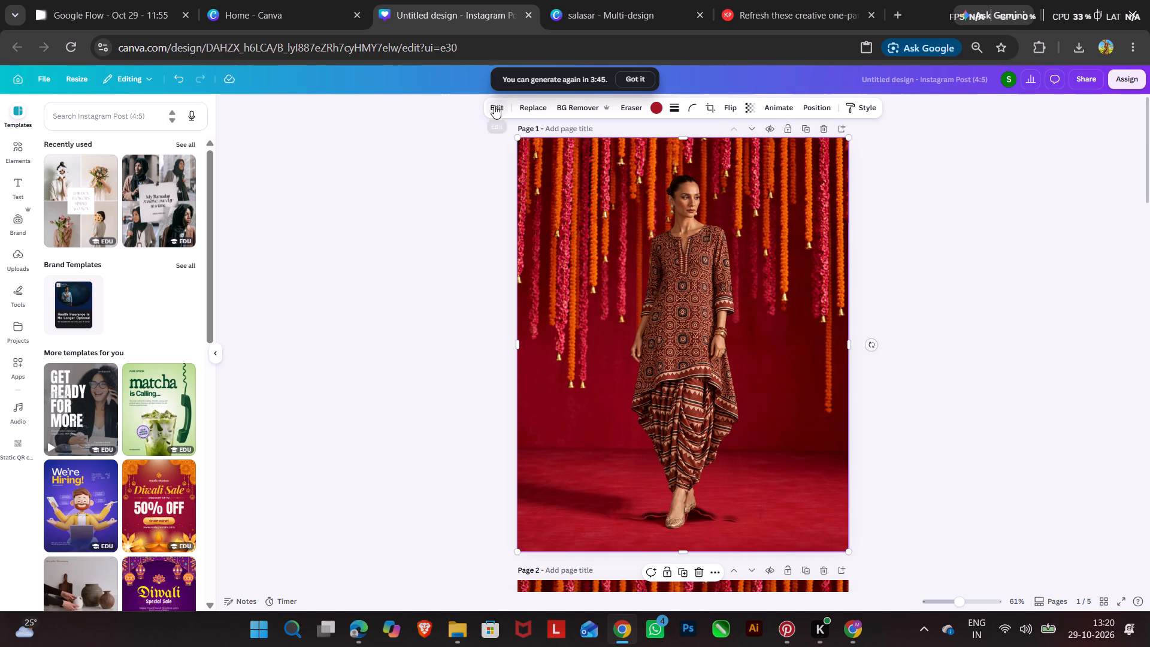
click(494, 105)
click(180, 158)
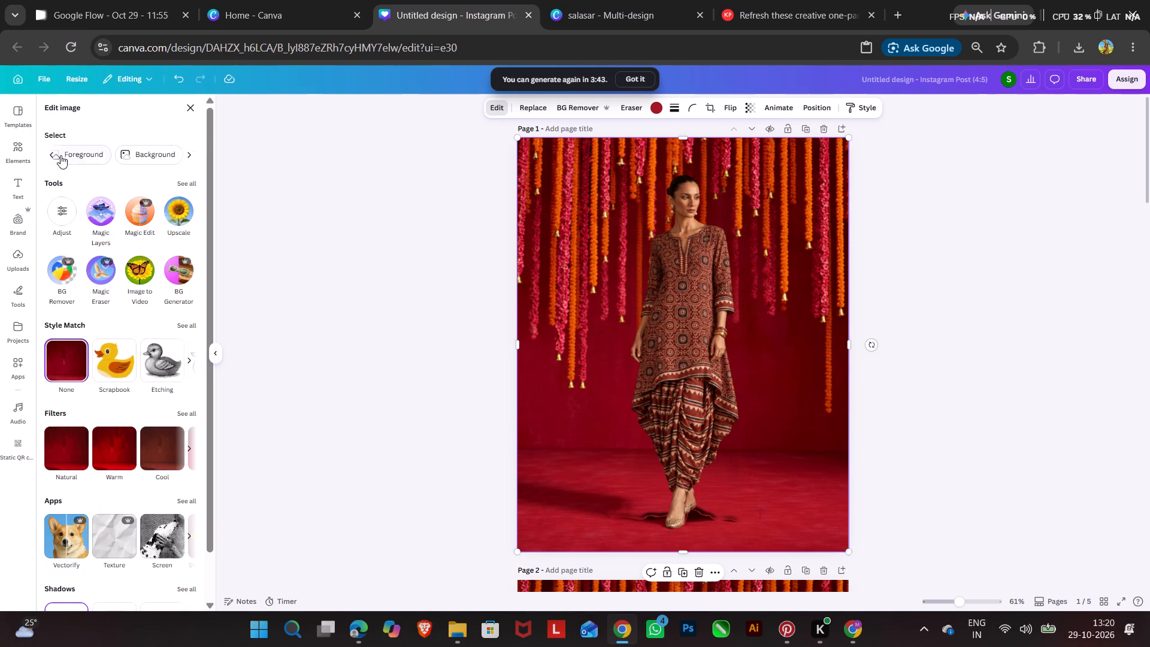
click(54, 152)
click(163, 158)
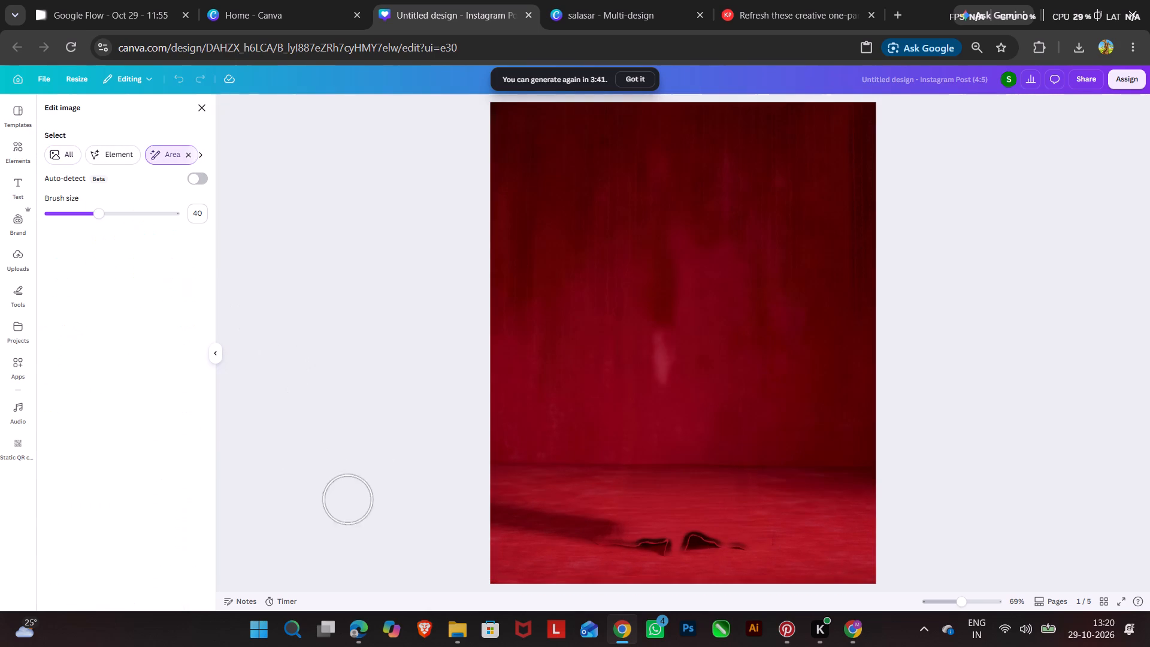
click(66, 216)
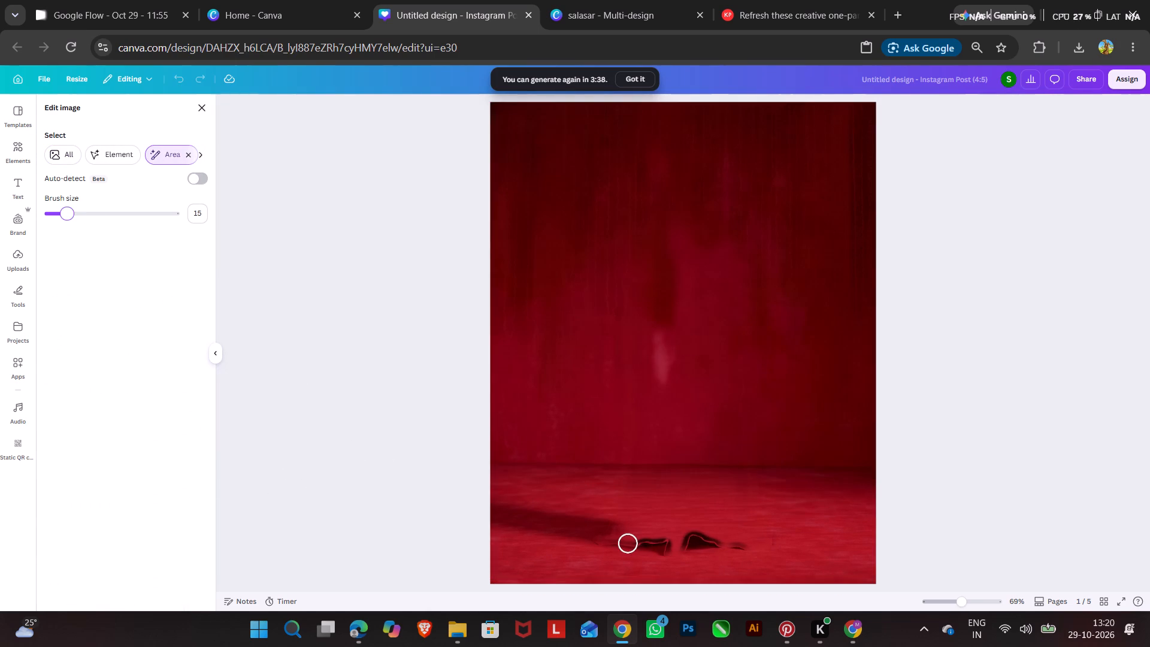
drag(616, 545, 665, 545)
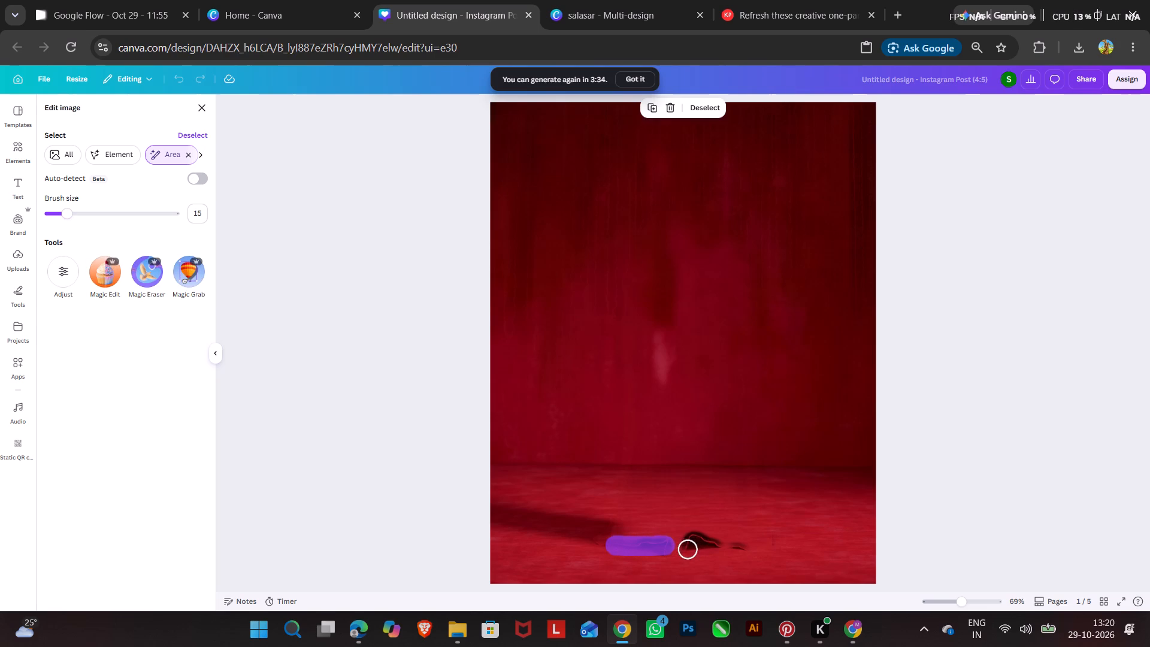
drag(688, 549, 705, 550)
click(666, 111)
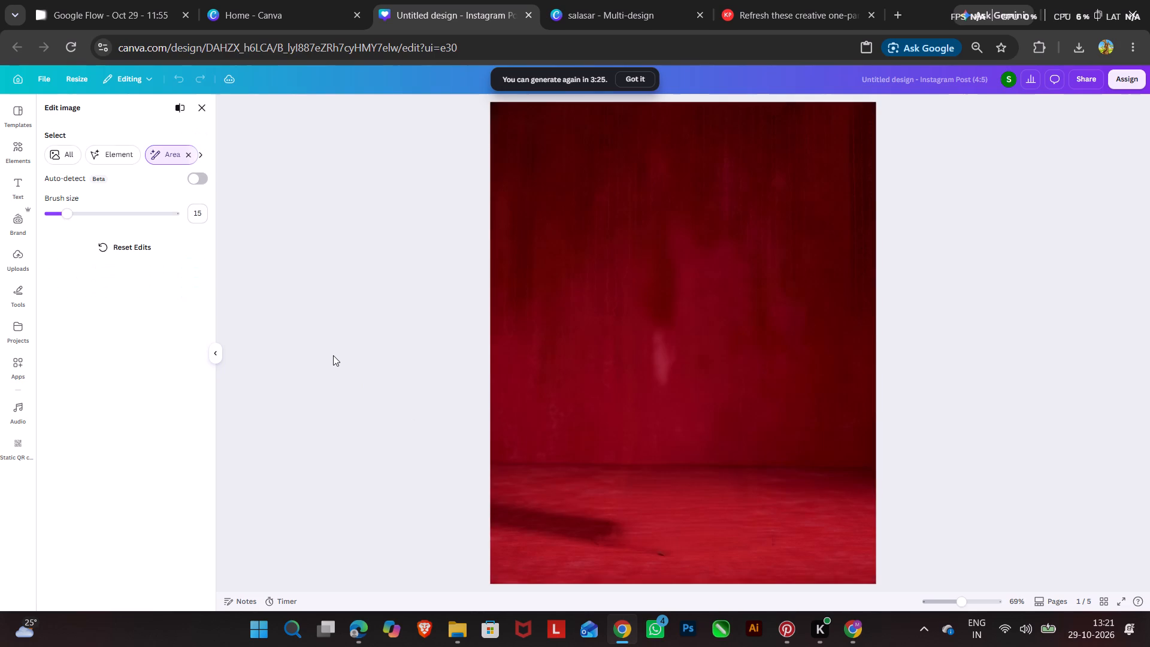
click(201, 108)
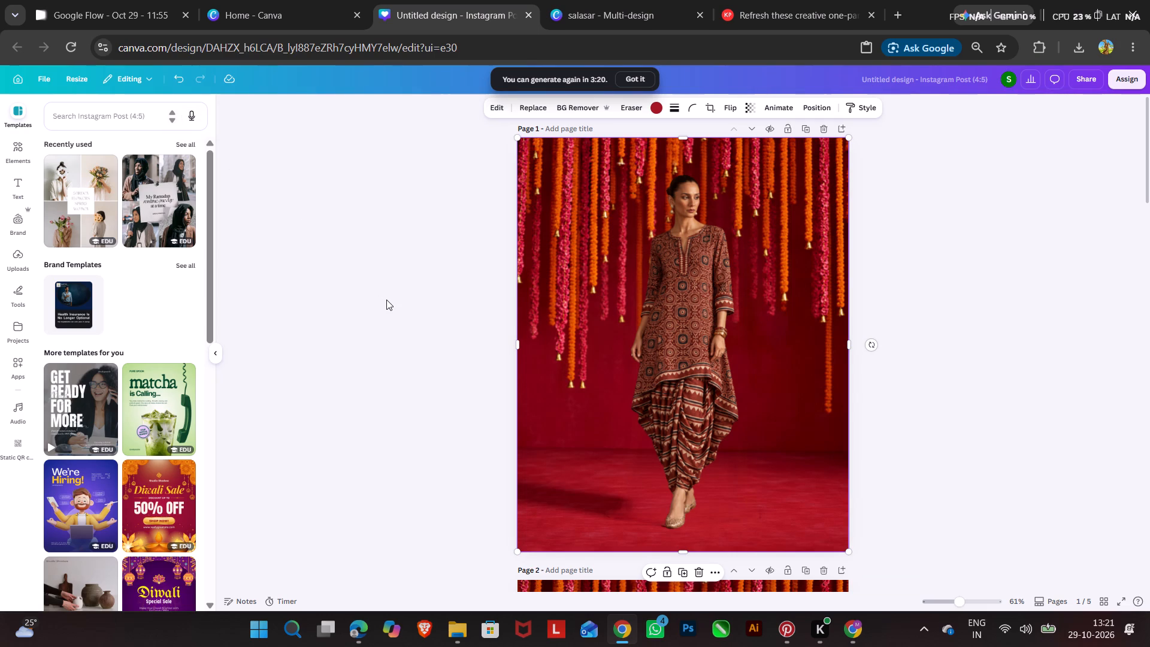
double_click(386, 300)
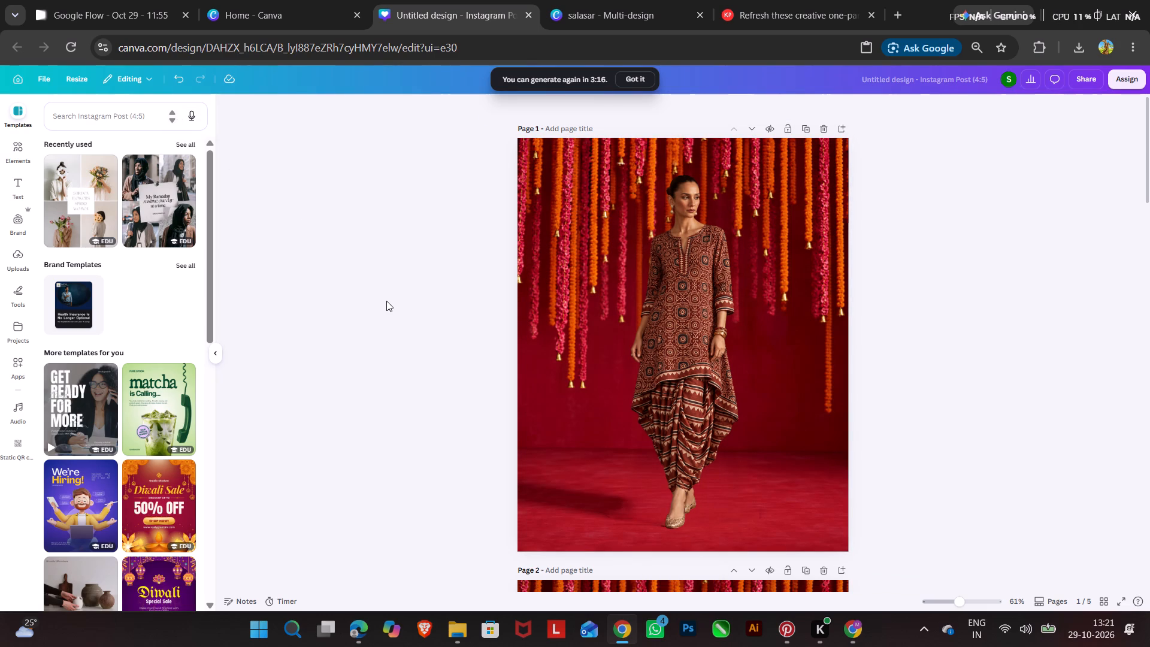
Look through the outfit designs on pages 2 to 5 and return to page 1.
scroll(807, 418, down, 13)
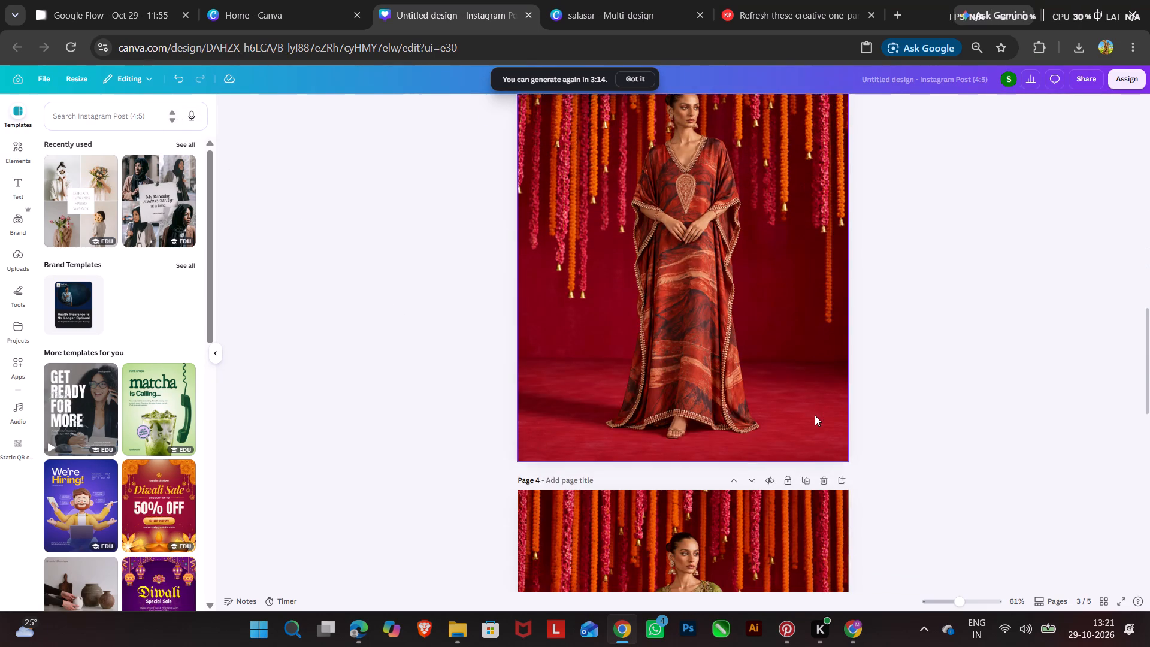
scroll(815, 415, down, 15)
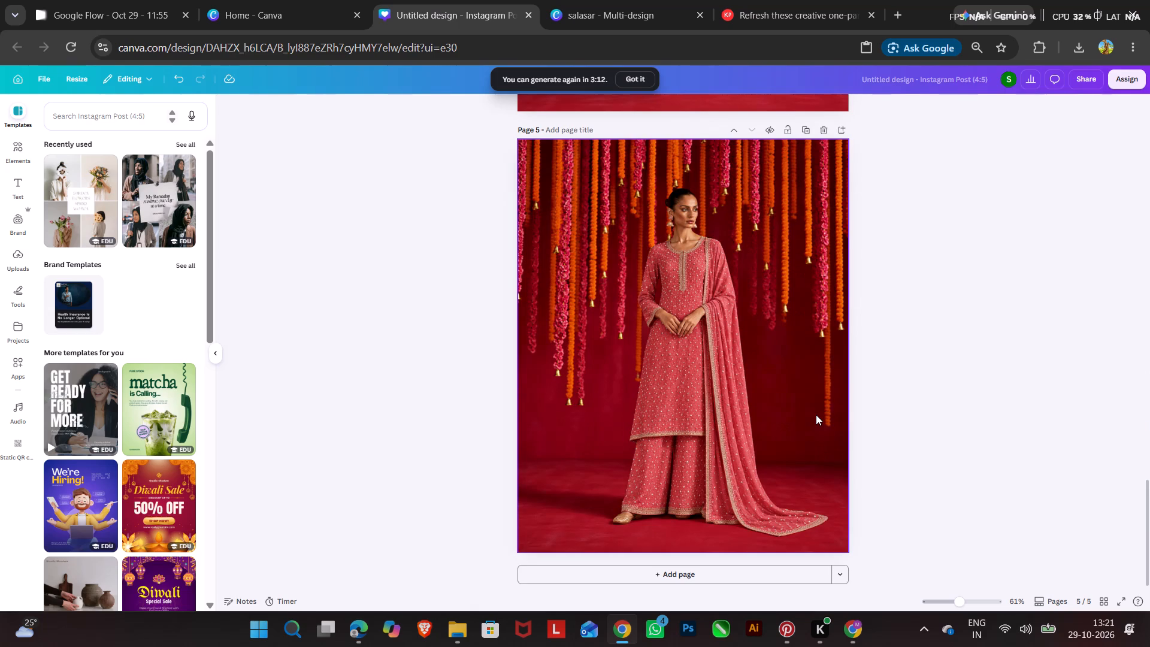
scroll(816, 415, down, 4)
scroll(841, 468, down, 11)
scroll(898, 480, up, 18)
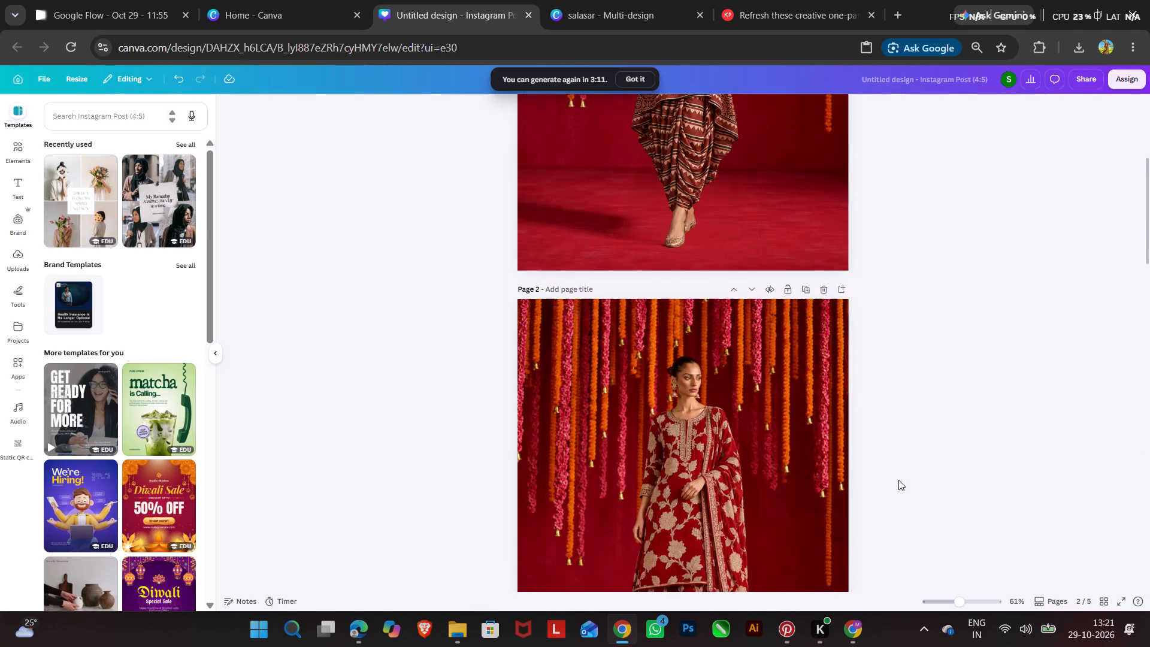
scroll(898, 480, up, 7)
Separate the dark floor shadow from page 1's red backdrop image with Magic Grab, brushing over it at size 16.
click(566, 507)
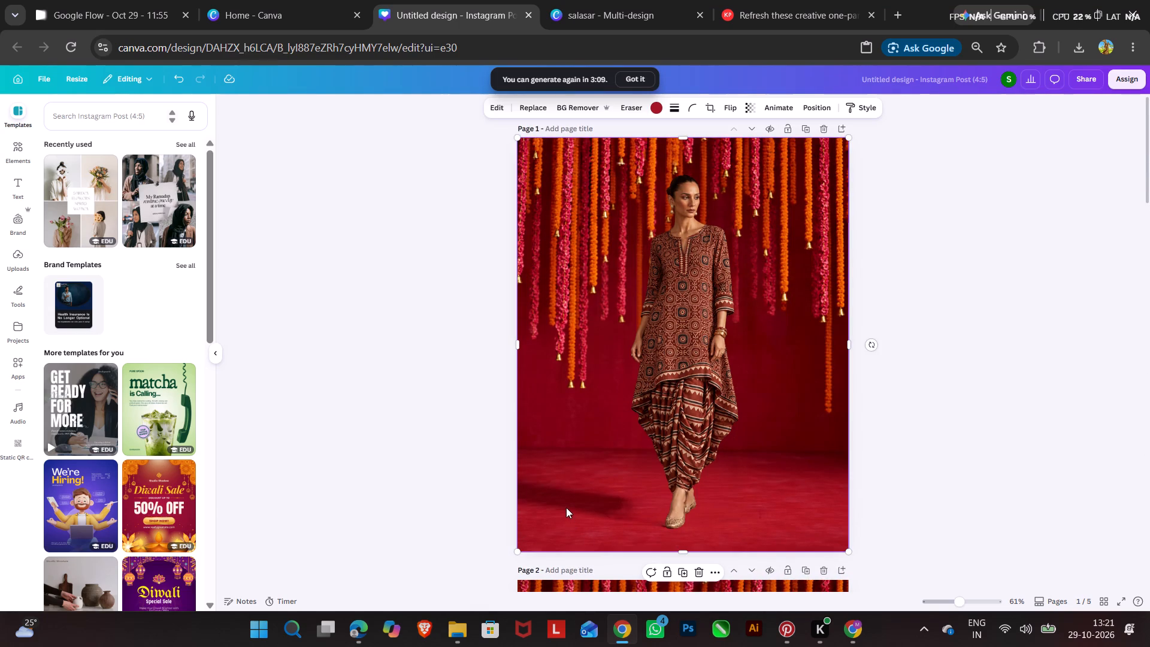
click(495, 110)
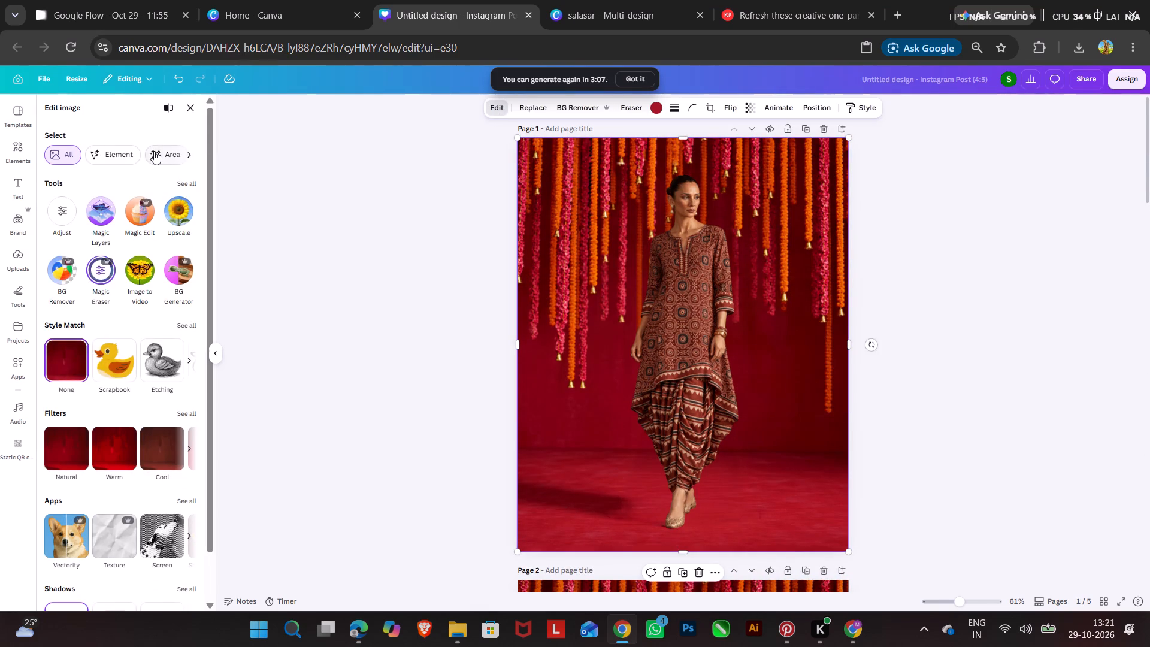
click(154, 151)
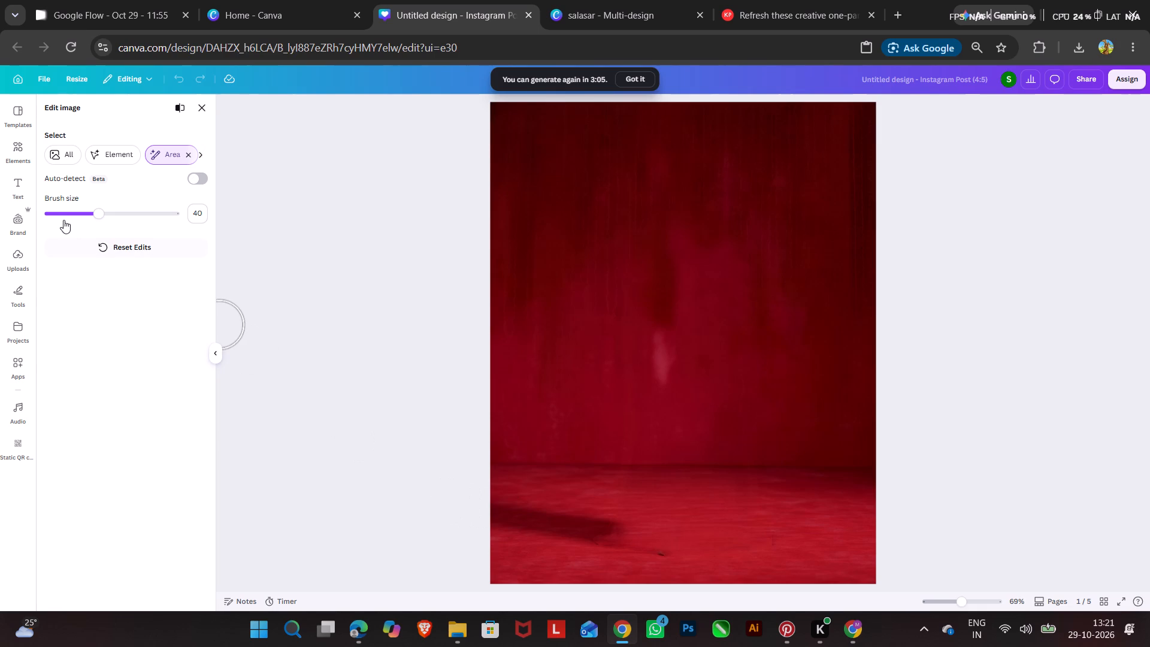
click(68, 212)
drag(495, 509, 511, 515)
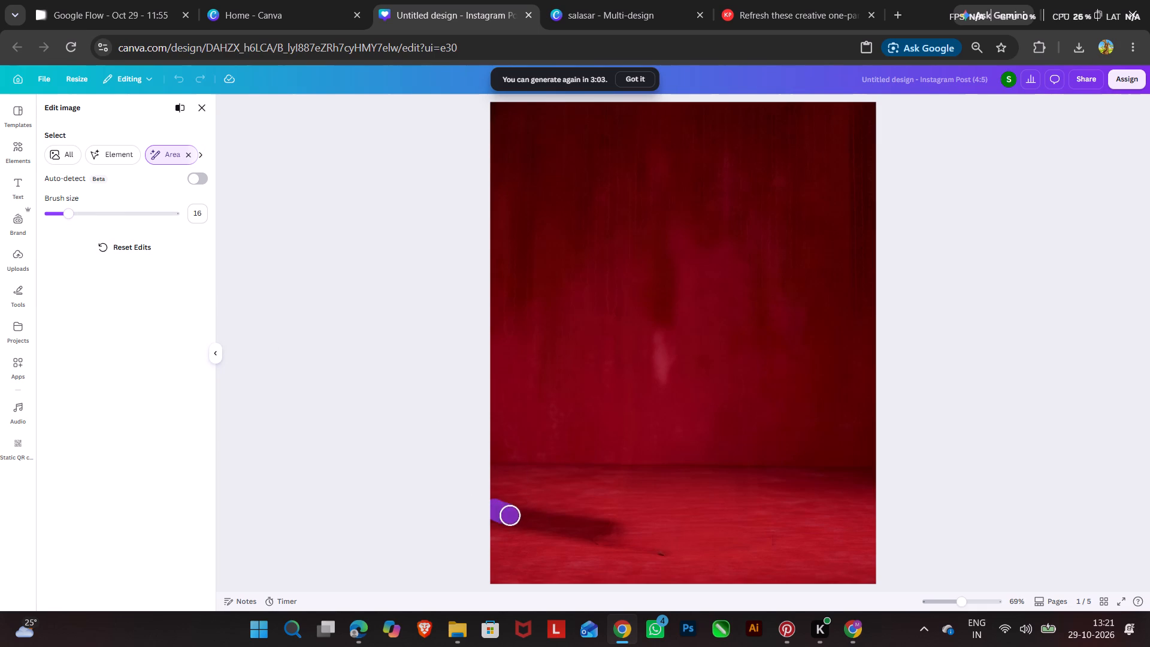
drag(511, 515, 577, 532)
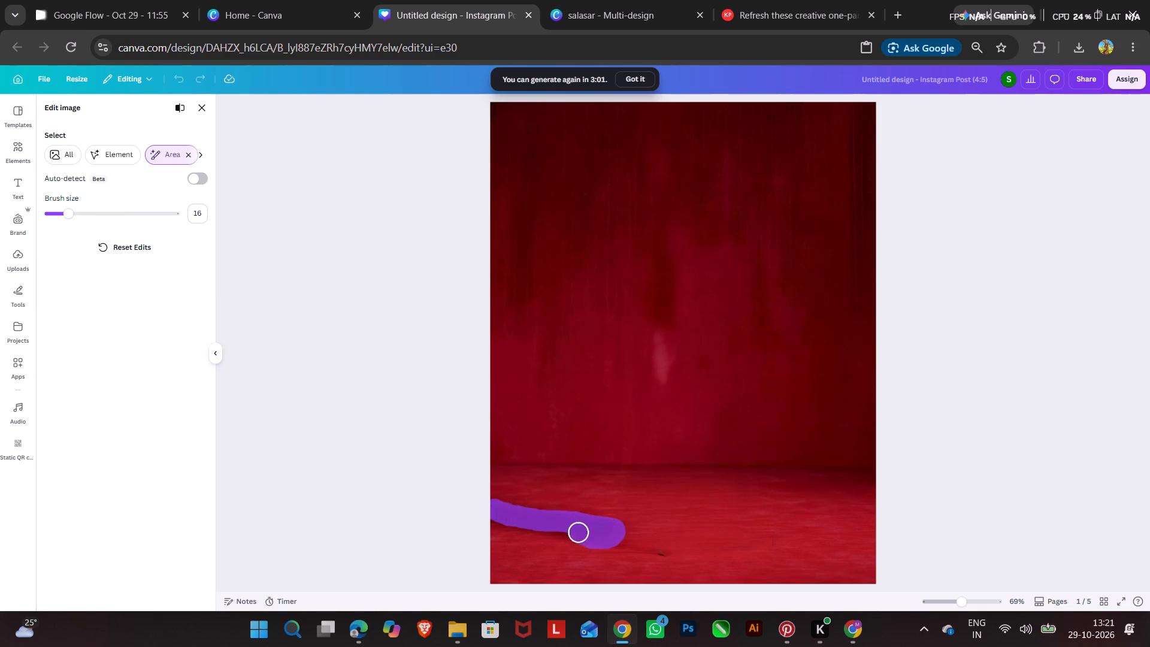
drag(577, 532, 548, 515)
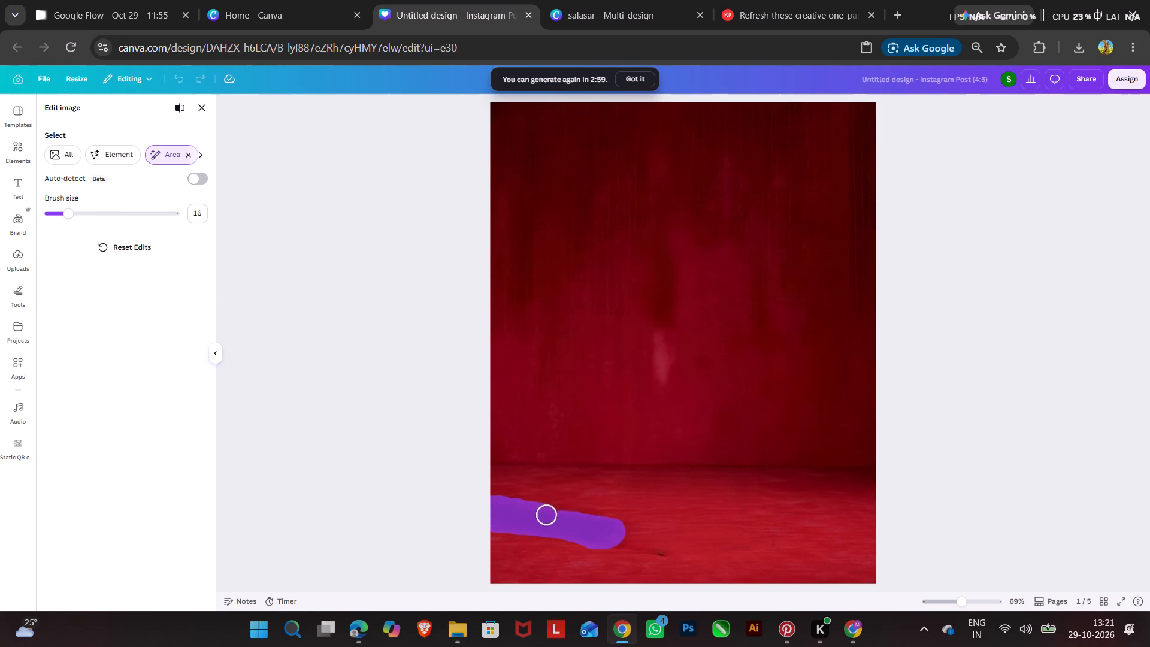
drag(548, 515, 562, 530)
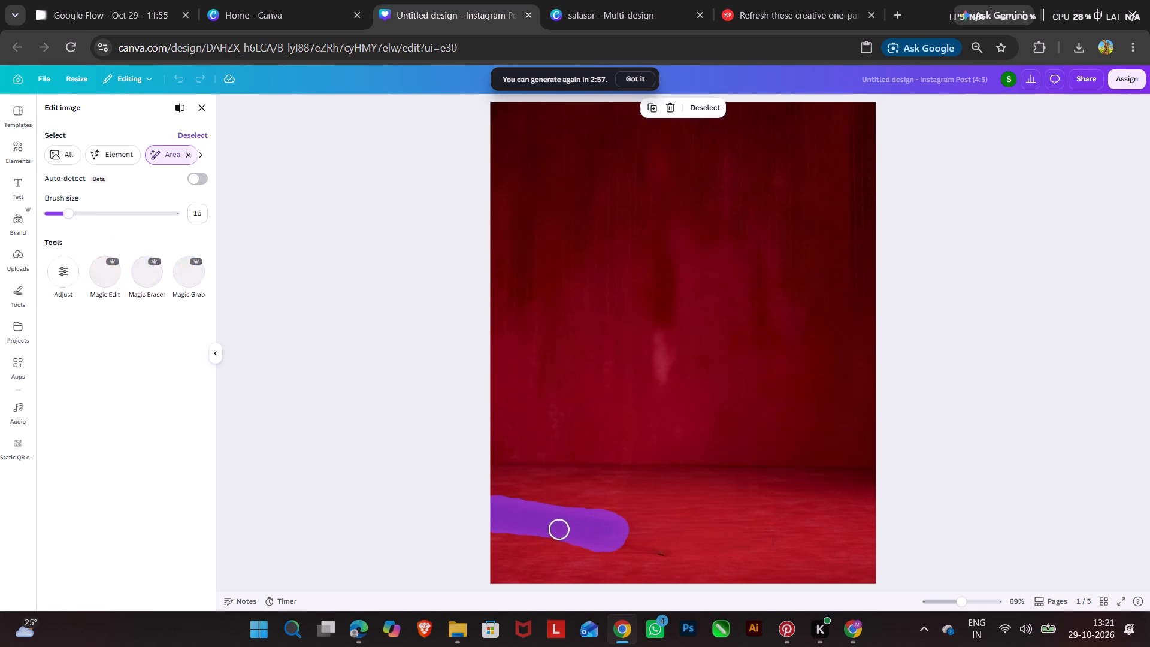
click(193, 277)
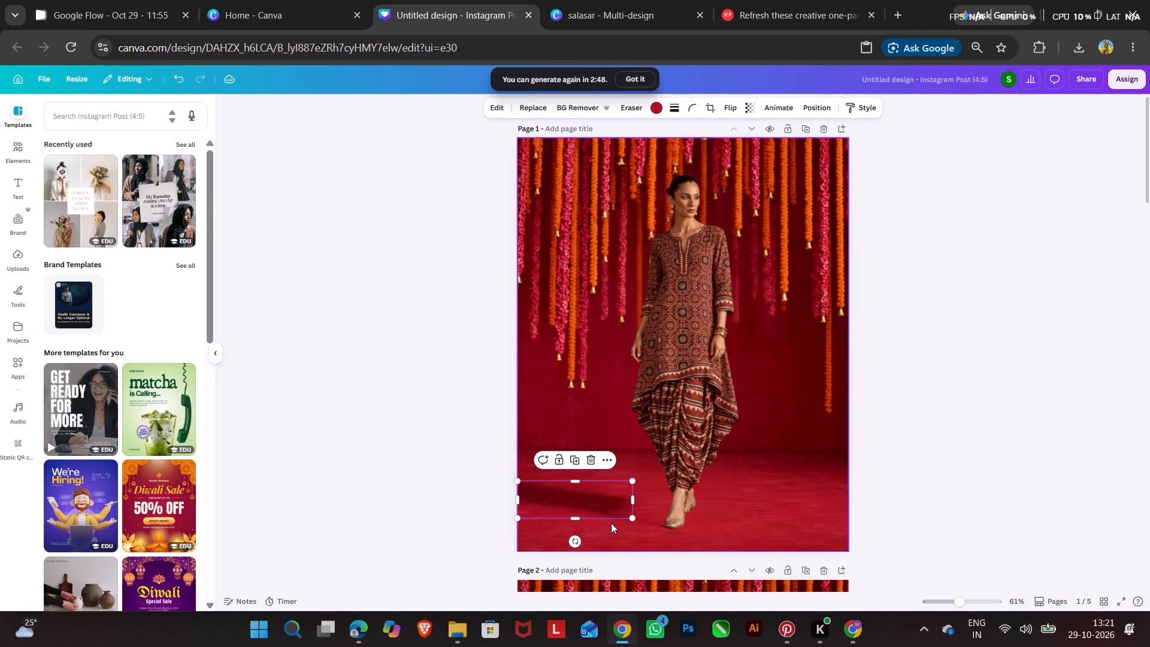
Enlarge the grabbed floor shadow on page 1 and shift it so it reaches the model's feet.
drag(631, 519, 673, 529)
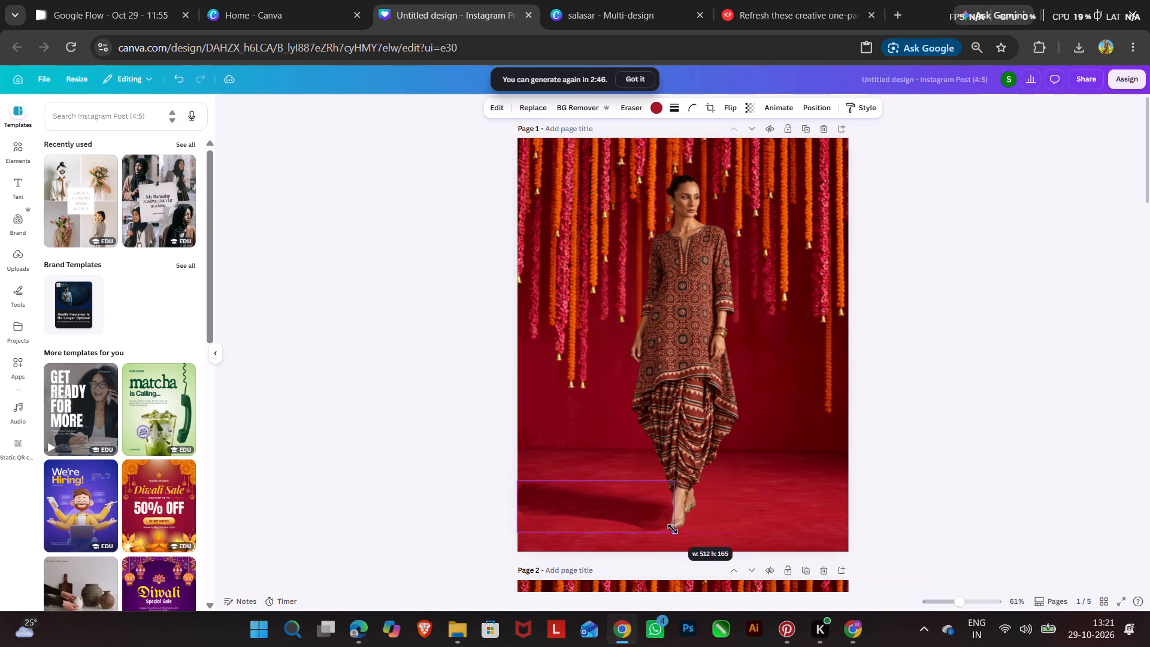
drag(673, 529, 668, 520)
click(619, 509)
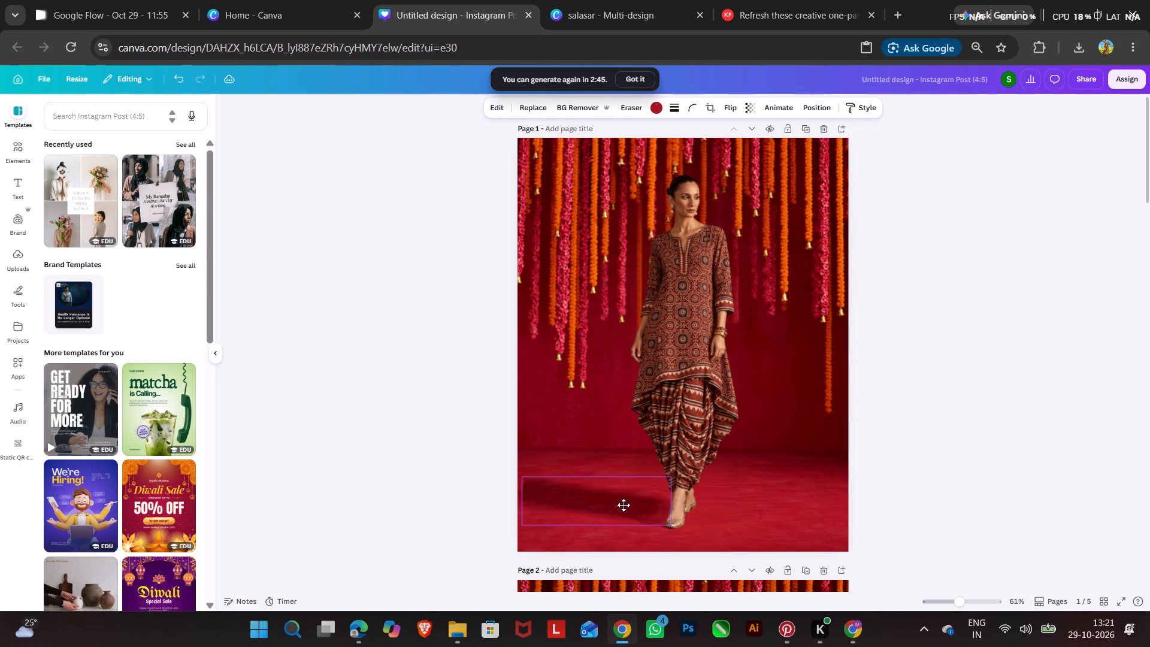
click(604, 455)
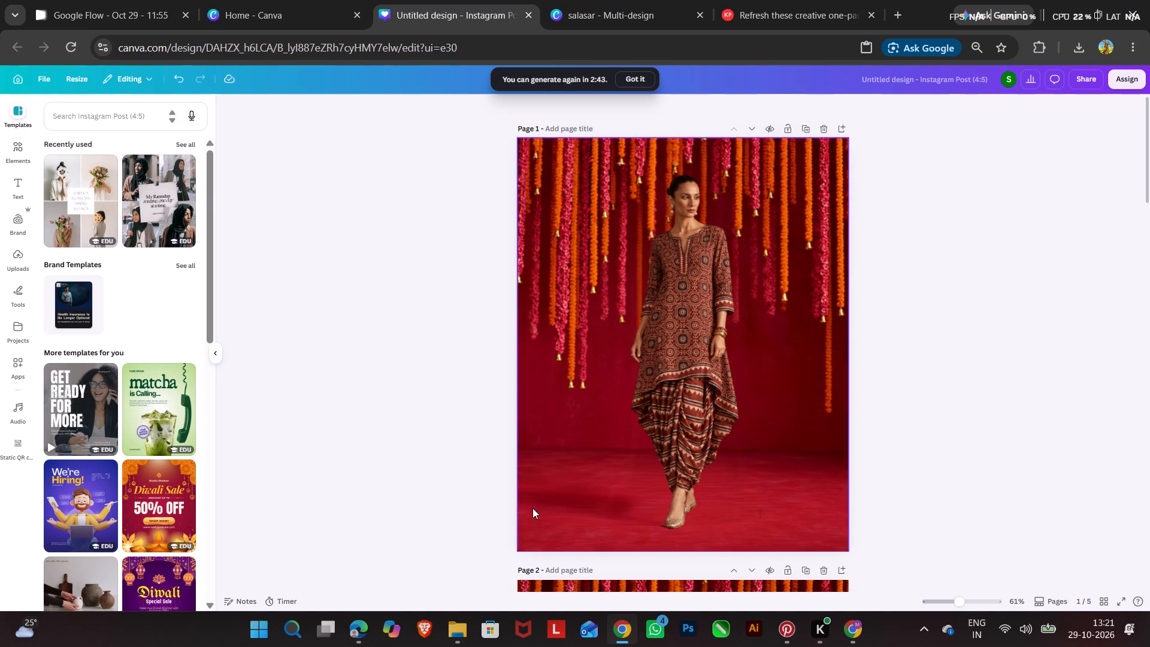
Search the elements for "shadow", add a thin slanted black shadow graphic to page 1, and move it down to the model's feet.
click(90, 117)
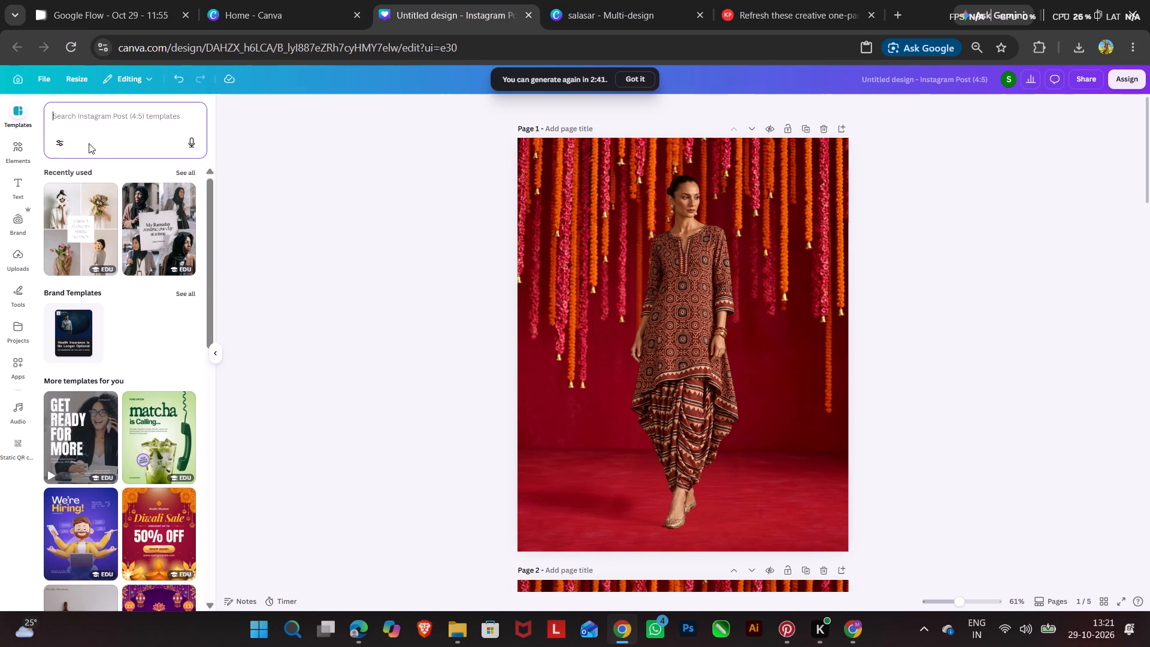
click(20, 140)
click(89, 108)
click(88, 112)
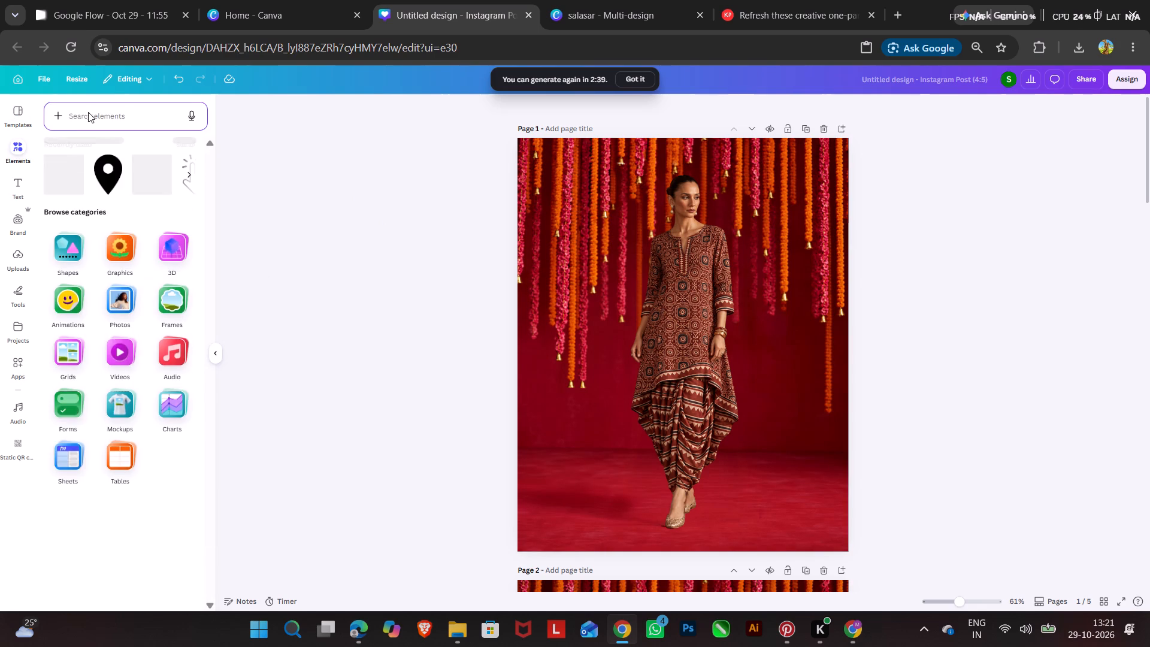
key(s)
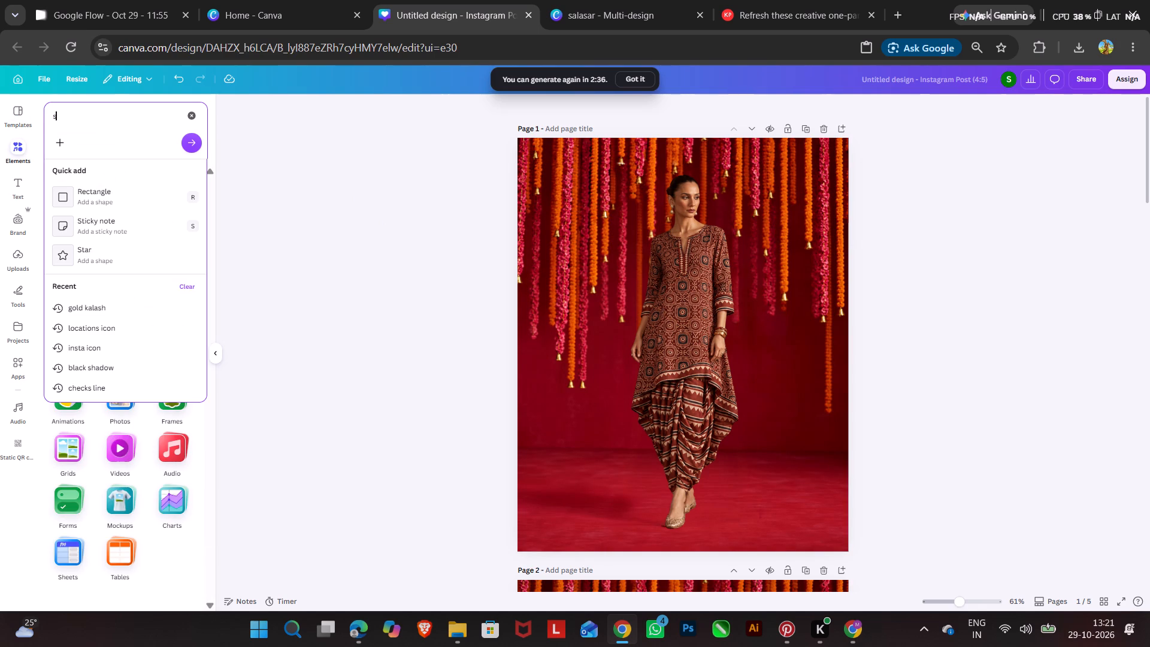
text(hadow)
key(Return)
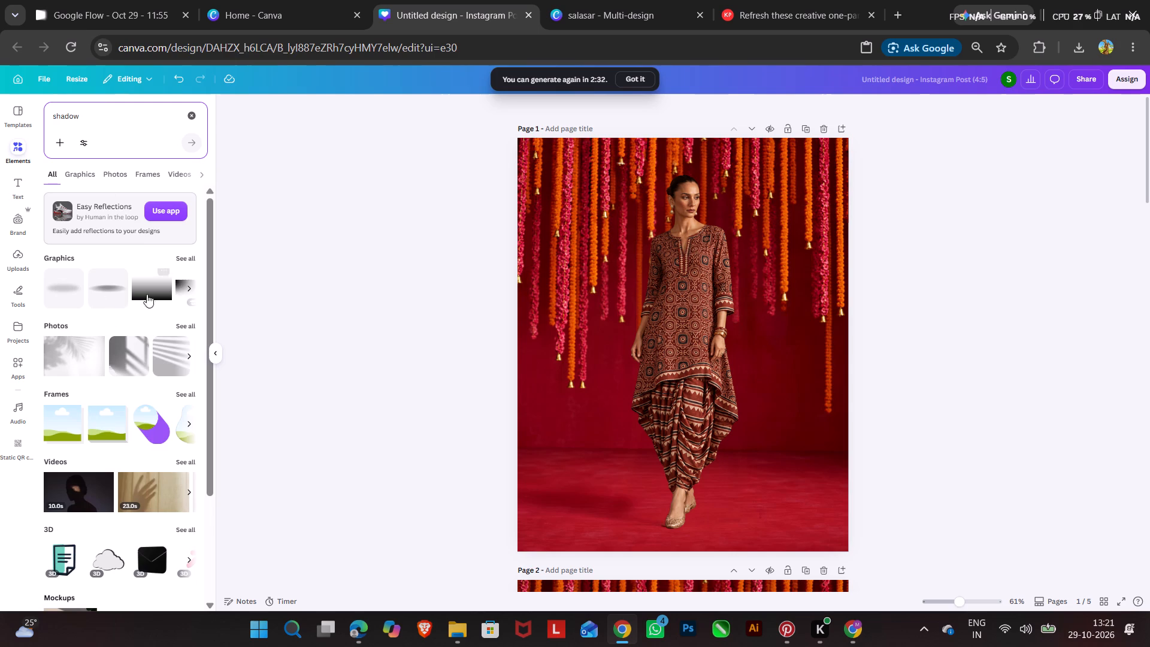
click(186, 260)
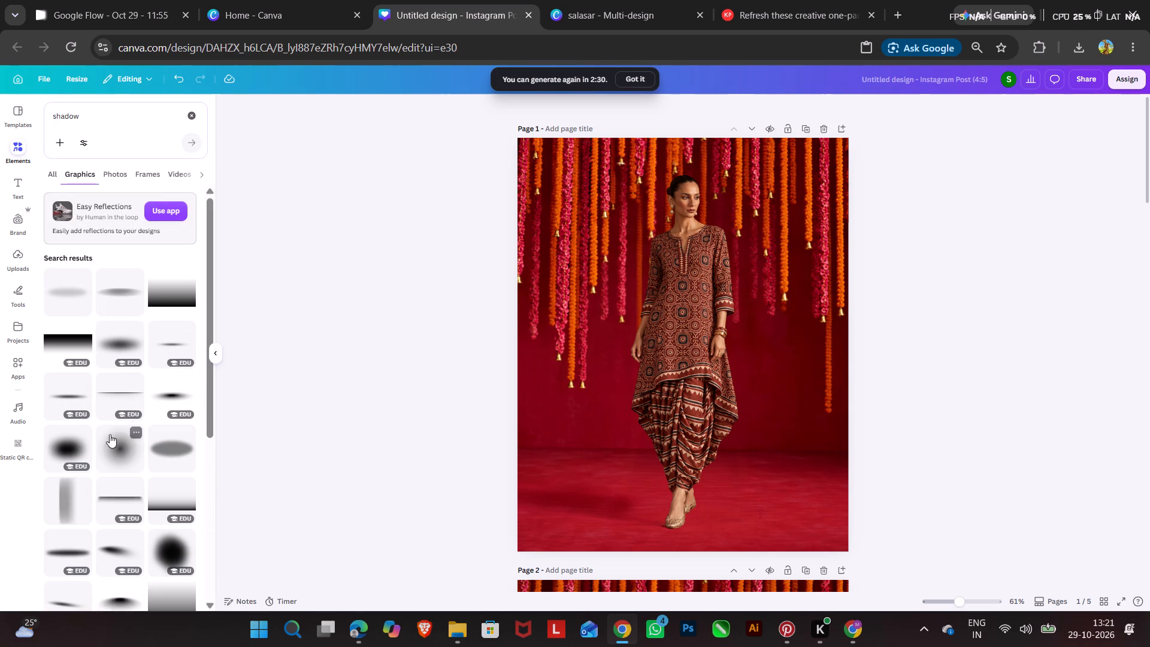
scroll(110, 434, down, 3)
click(59, 376)
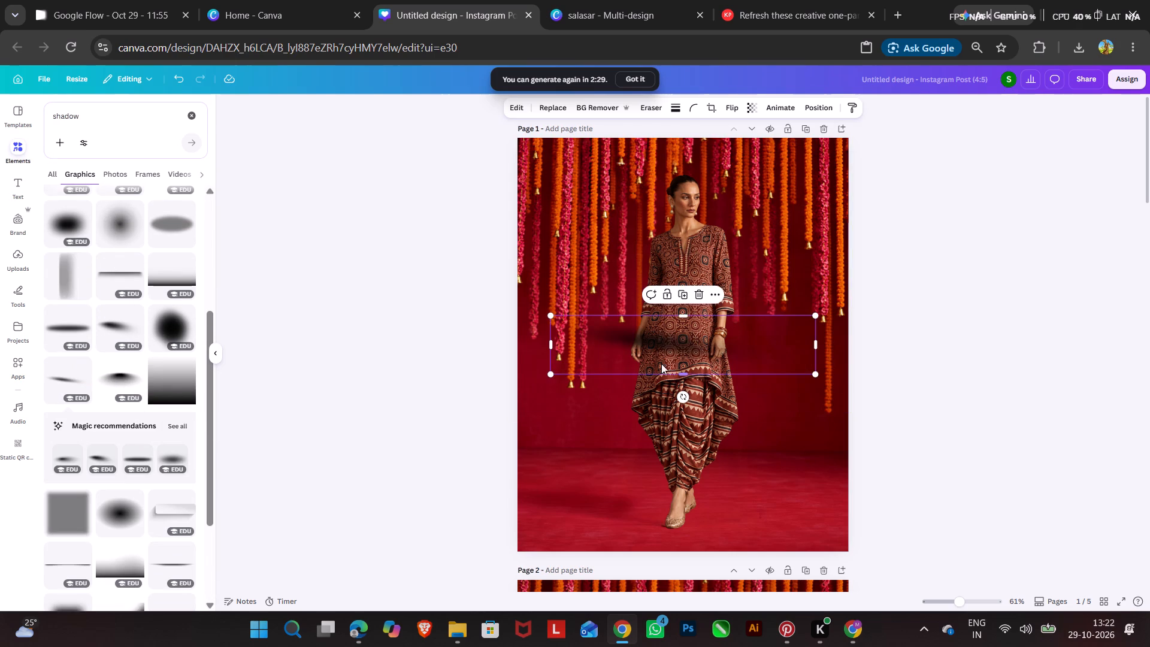
drag(683, 350, 627, 517)
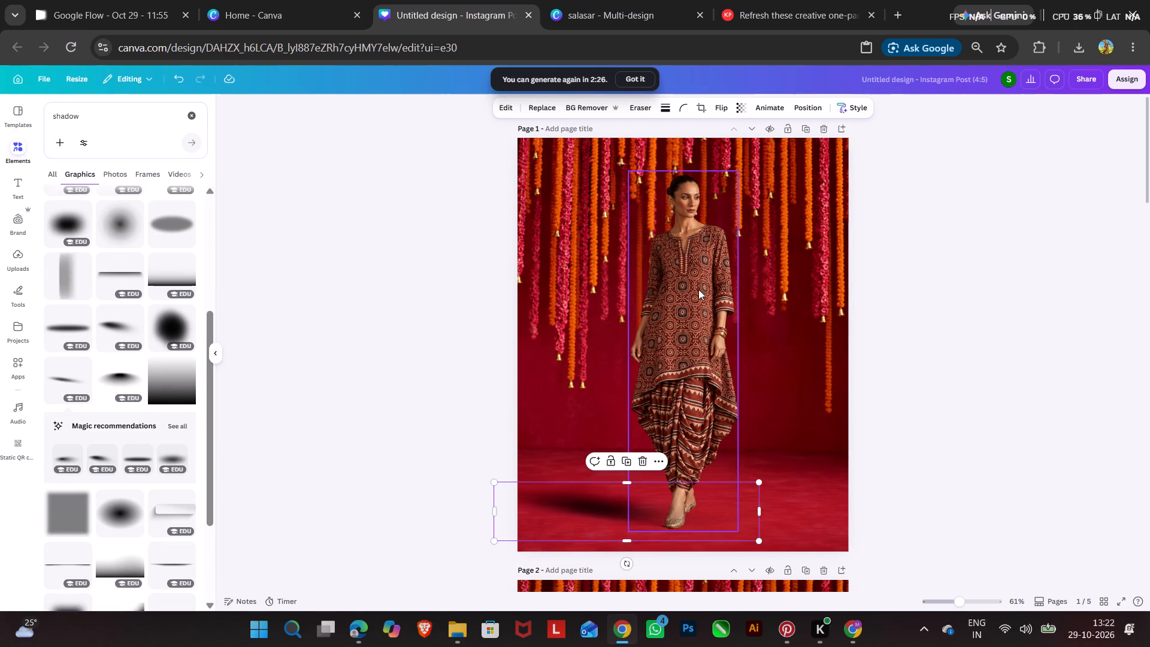
Flip the added shadow graphic at the model's feet horizontally.
click(718, 106)
click(719, 129)
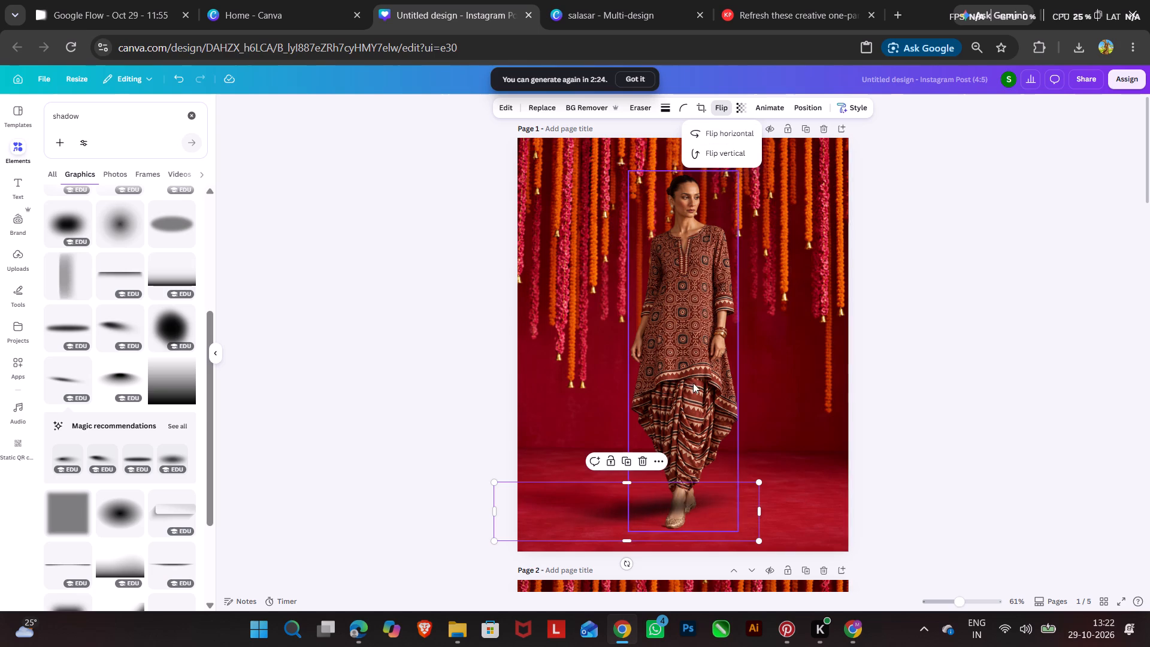
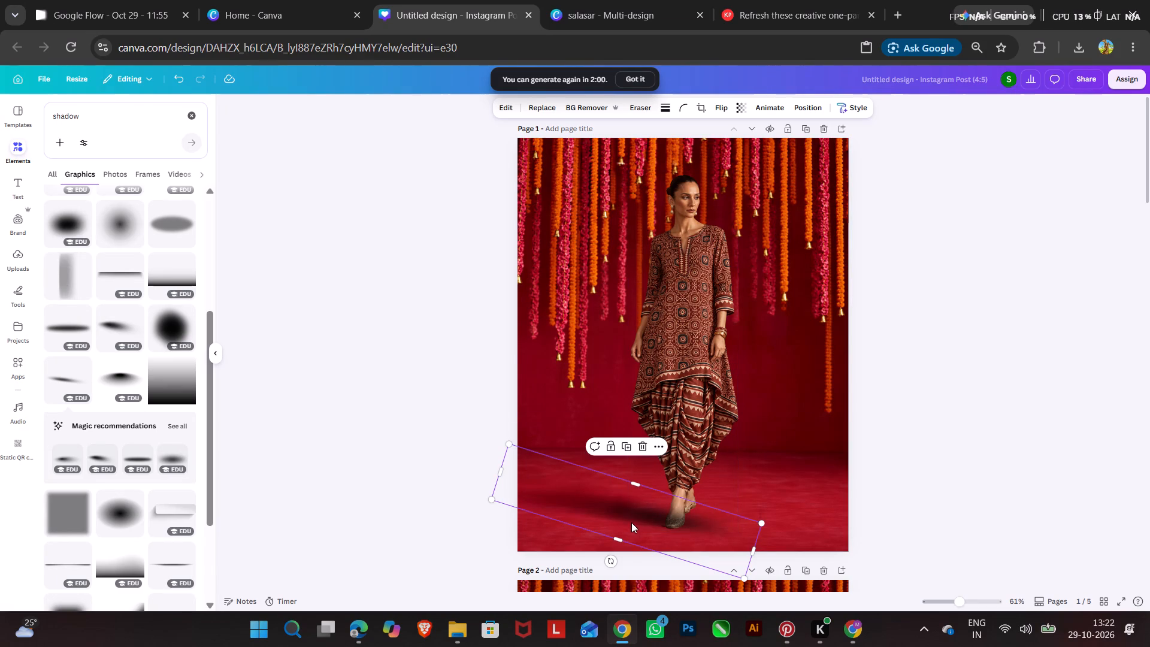
Reposition the flipped shadow graphic on page 1 and resize it to about 758 × 215 so it meets the model's feet.
drag(631, 522, 597, 518)
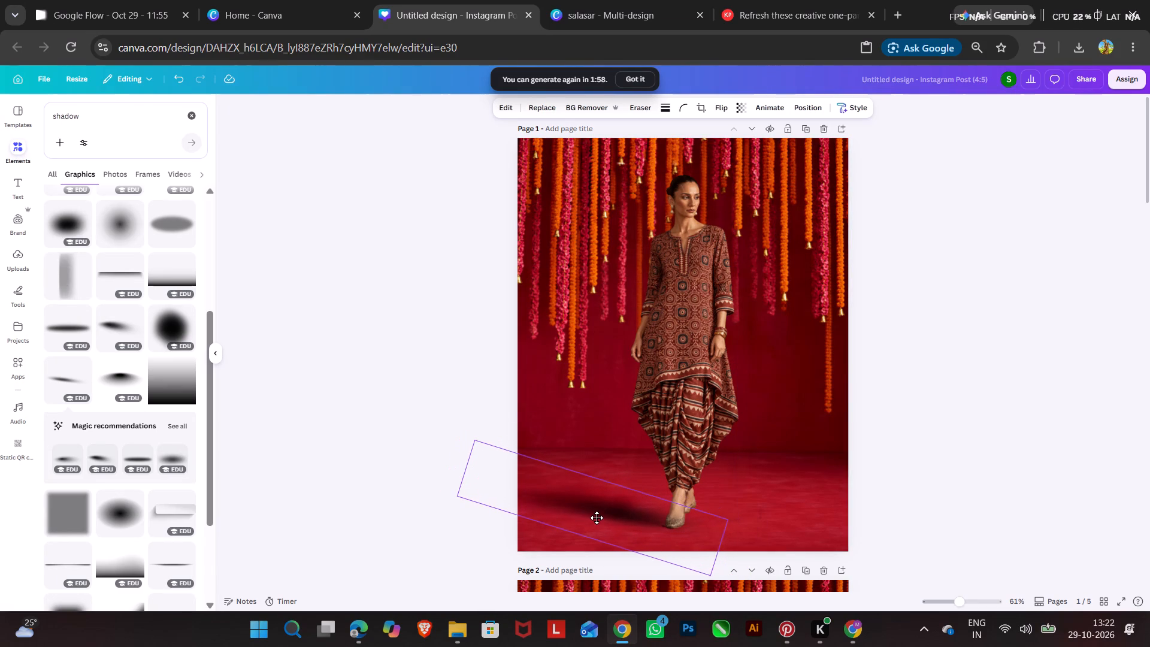
drag(597, 518, 617, 518)
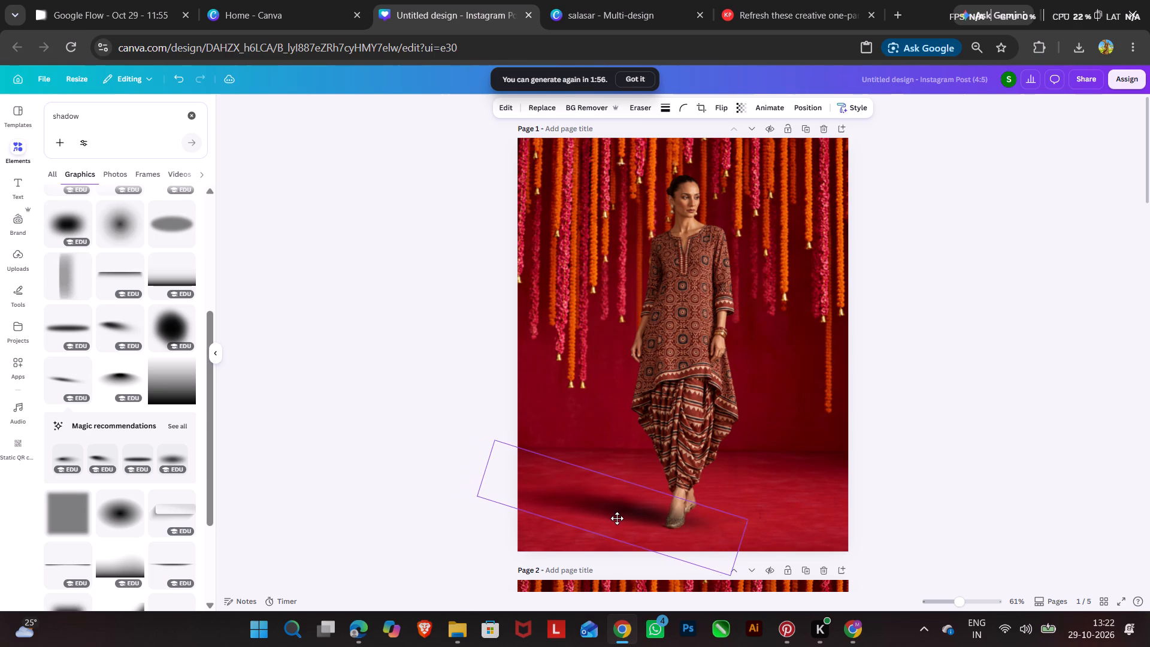
drag(617, 518, 614, 518)
drag(739, 547, 702, 544)
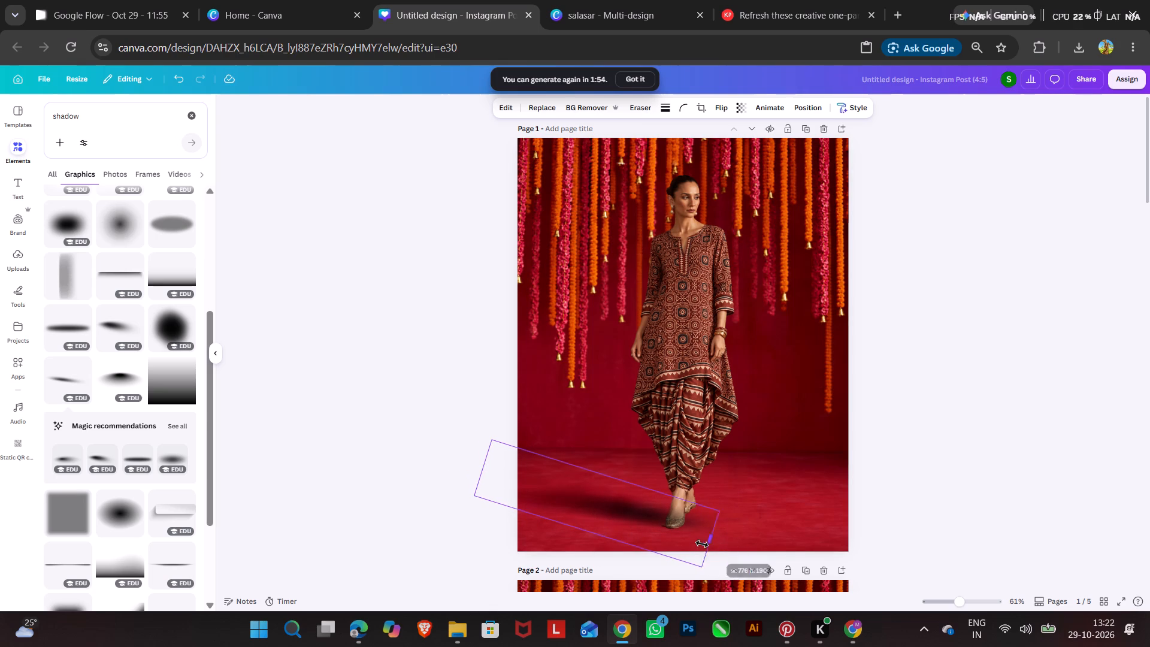
drag(702, 544, 679, 543)
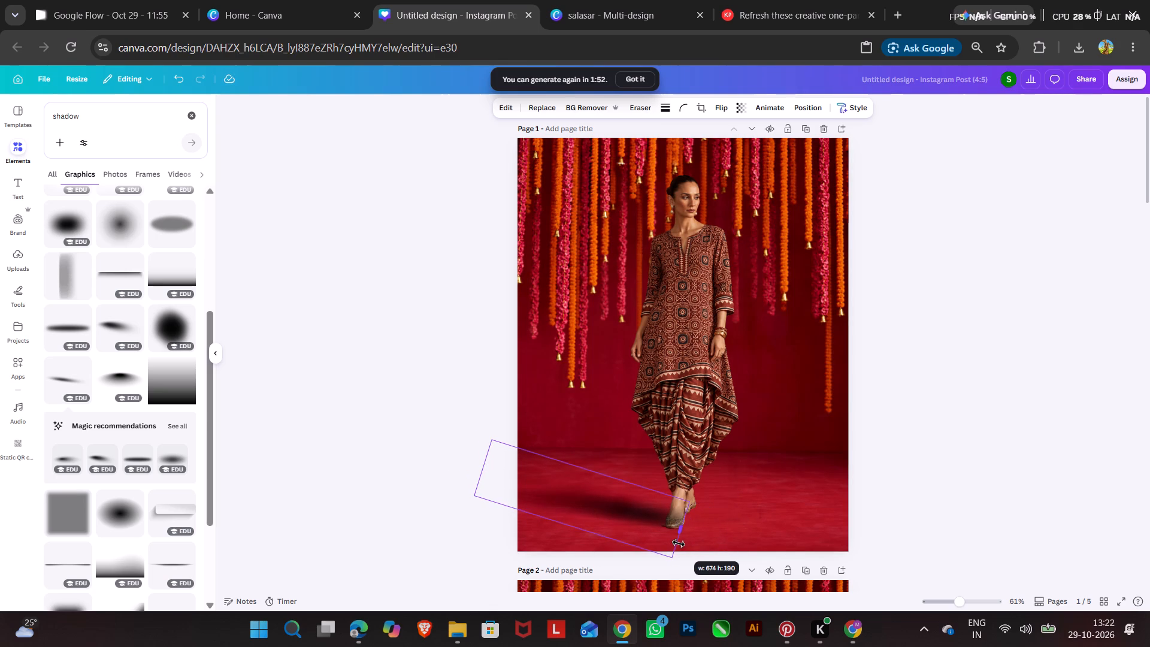
drag(679, 543, 677, 543)
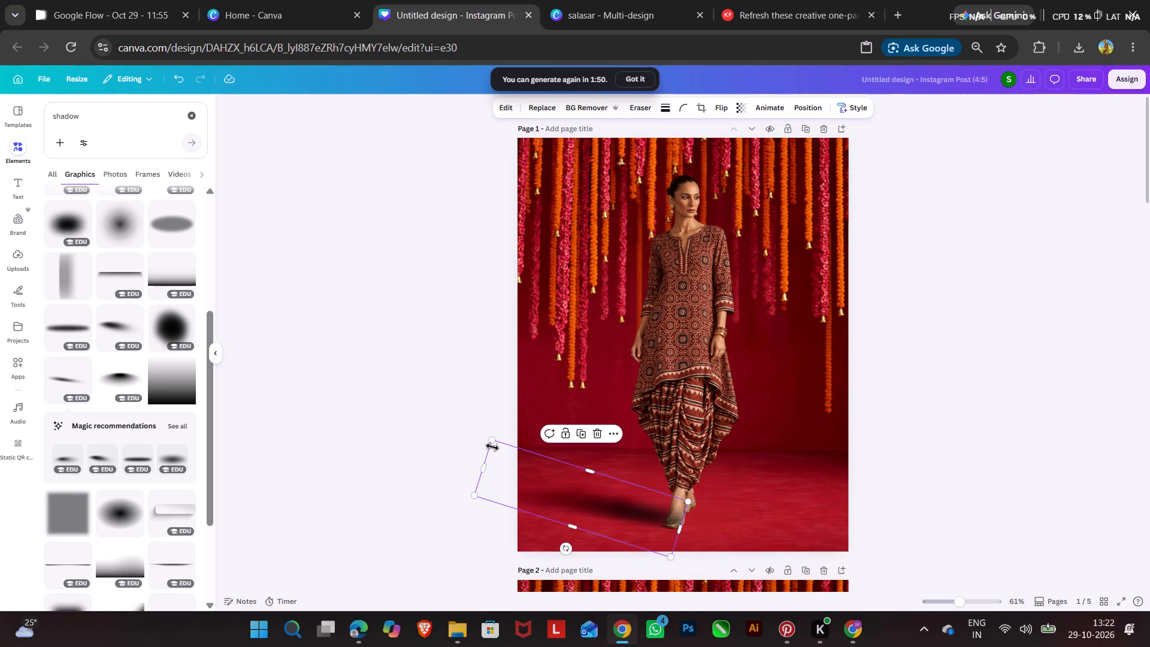
drag(490, 439, 458, 438)
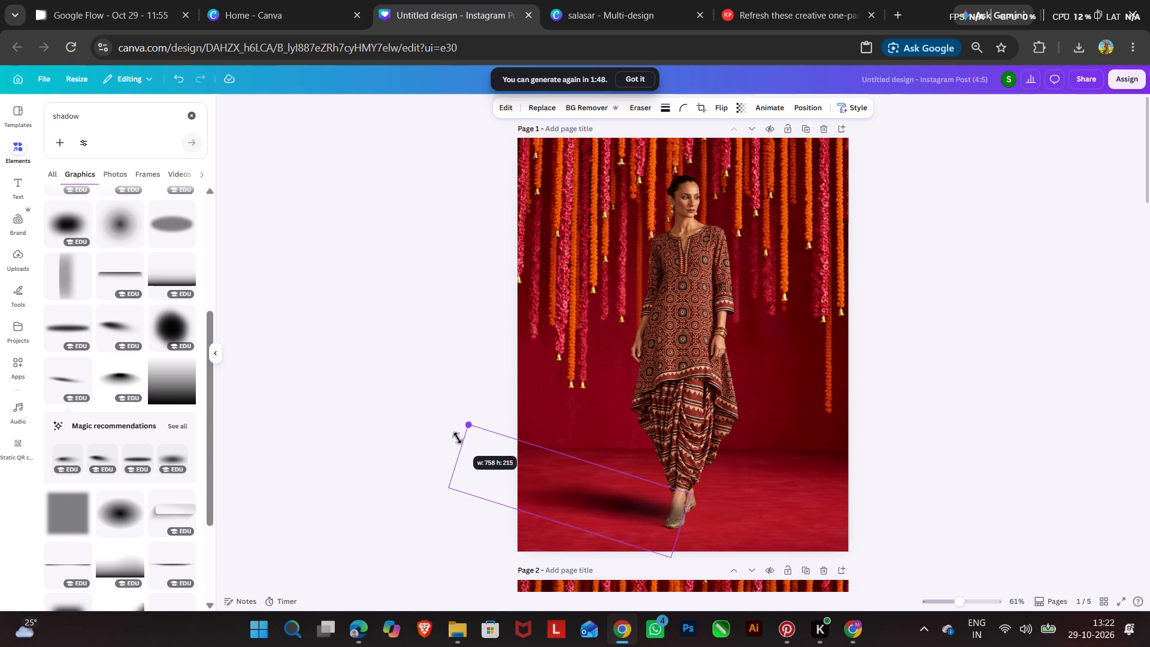
drag(458, 438, 458, 438)
click(609, 474)
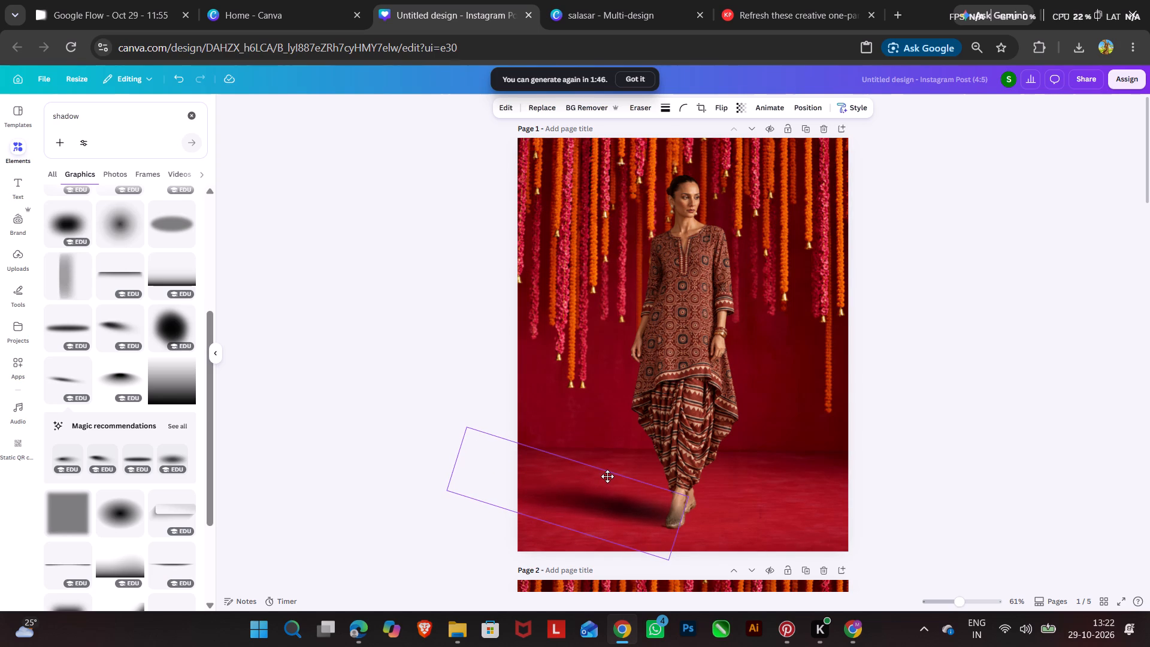
Lower the opacity of page 1's shadow graphic to roughly half.
scroll(609, 470, down, 5)
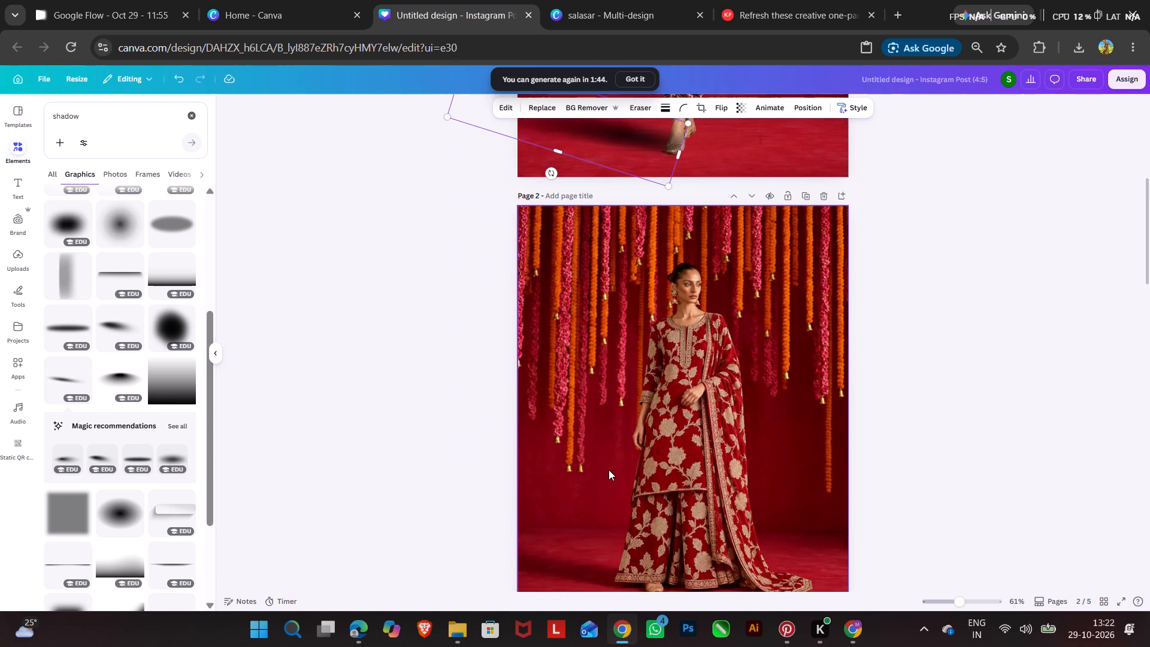
scroll(609, 470, up, 5)
click(740, 108)
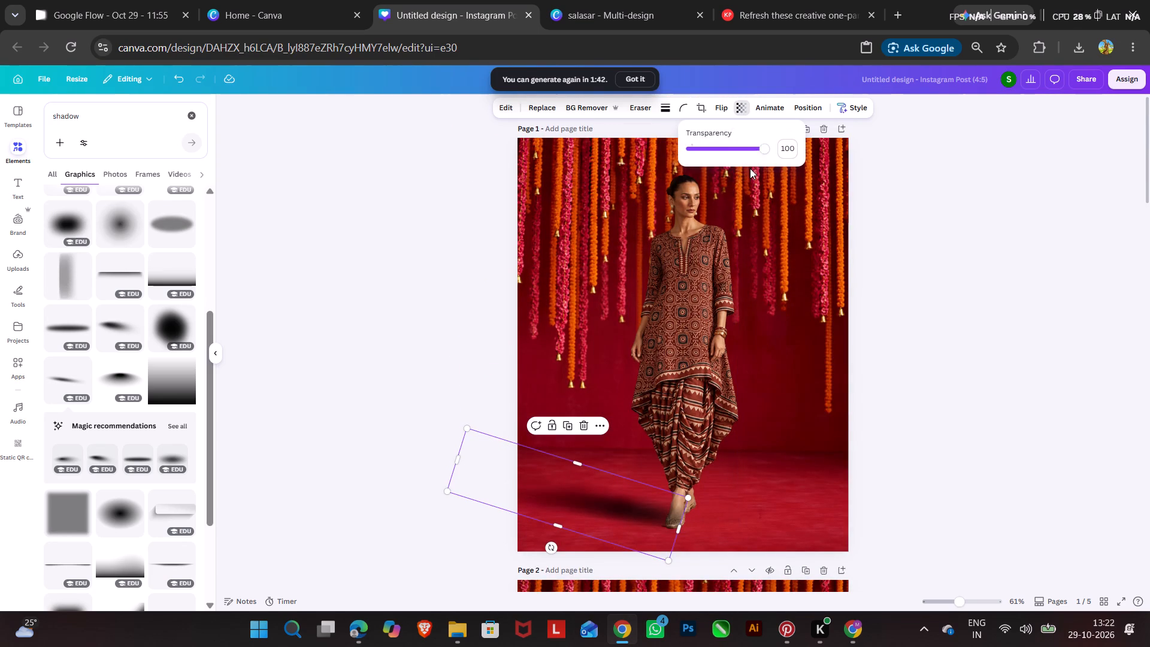
drag(764, 152, 731, 172)
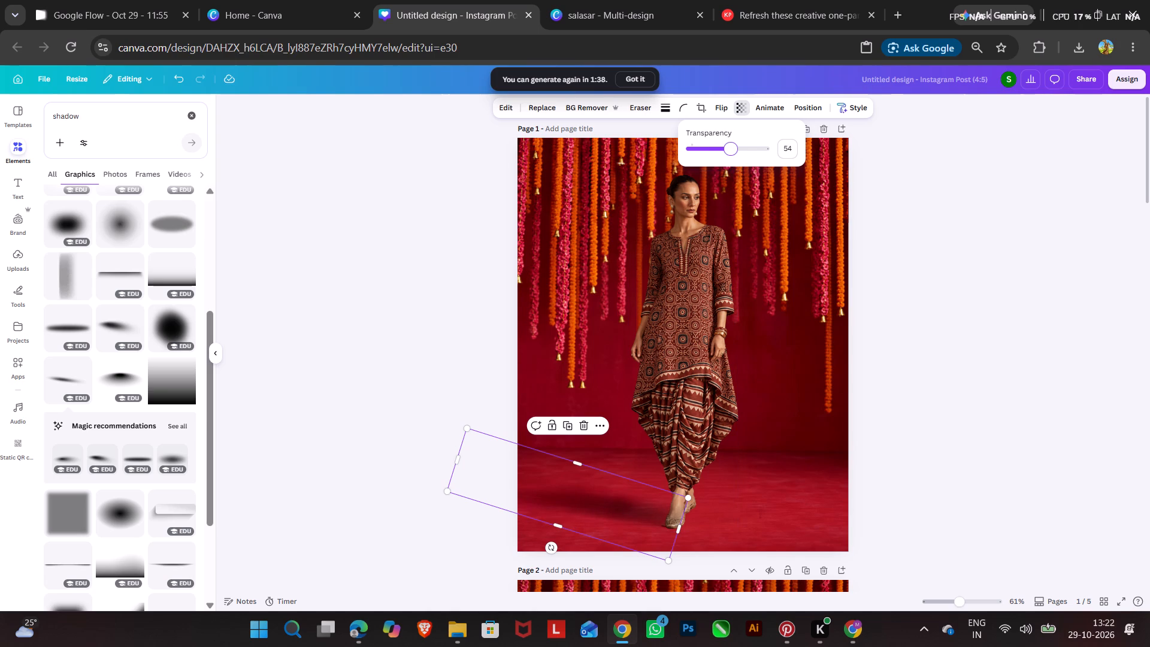
drag(729, 152, 725, 157)
Move the shadow graphic's layer beneath the model on page 1 so it falls behind the feet.
click(799, 106)
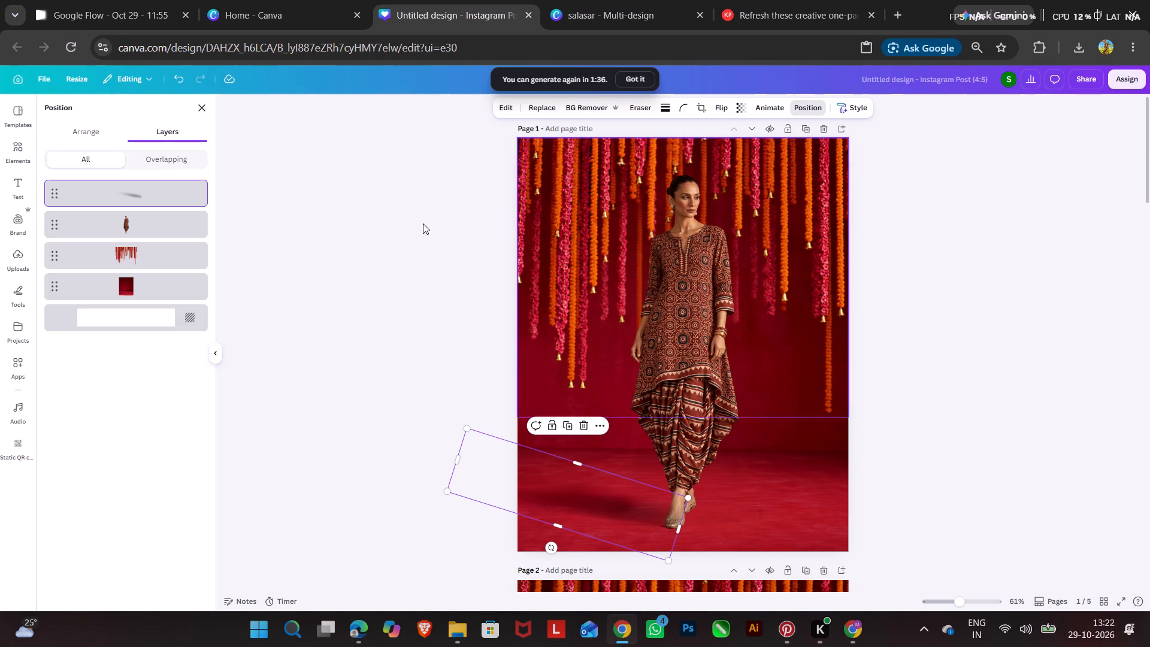
drag(167, 205, 167, 250)
triple_click(363, 258)
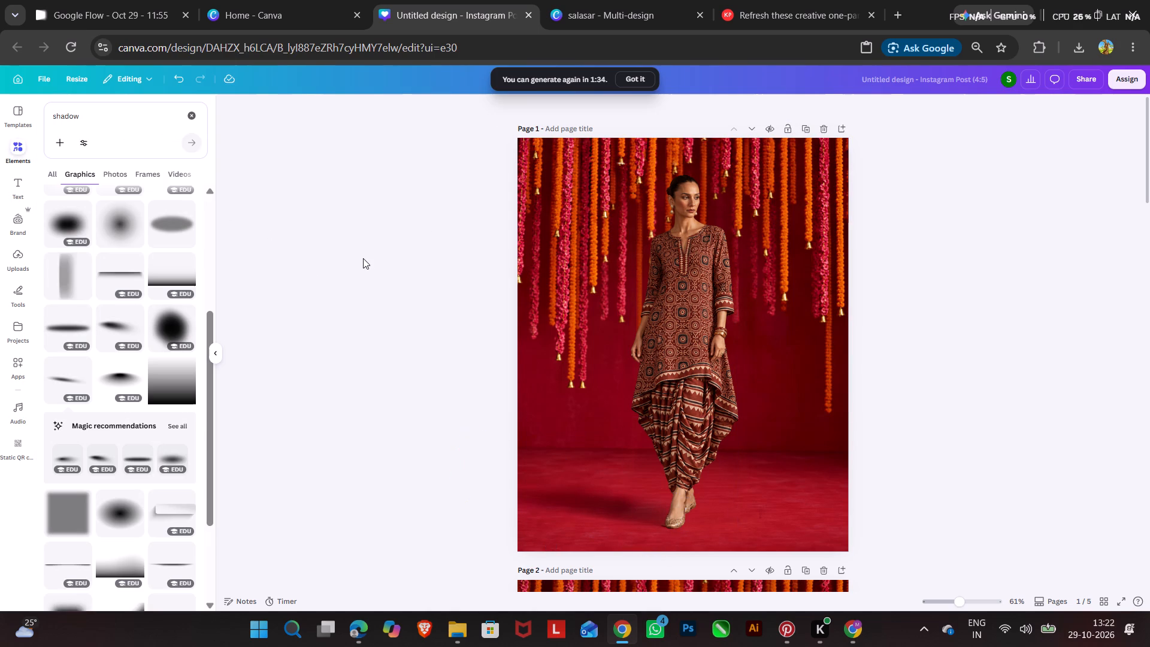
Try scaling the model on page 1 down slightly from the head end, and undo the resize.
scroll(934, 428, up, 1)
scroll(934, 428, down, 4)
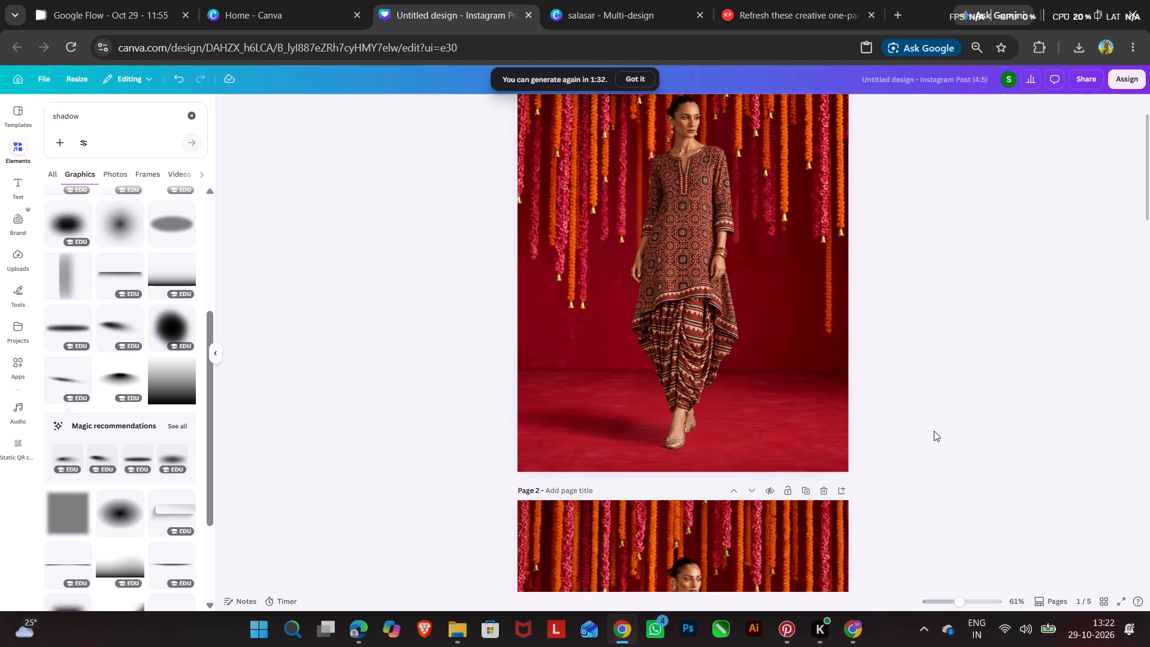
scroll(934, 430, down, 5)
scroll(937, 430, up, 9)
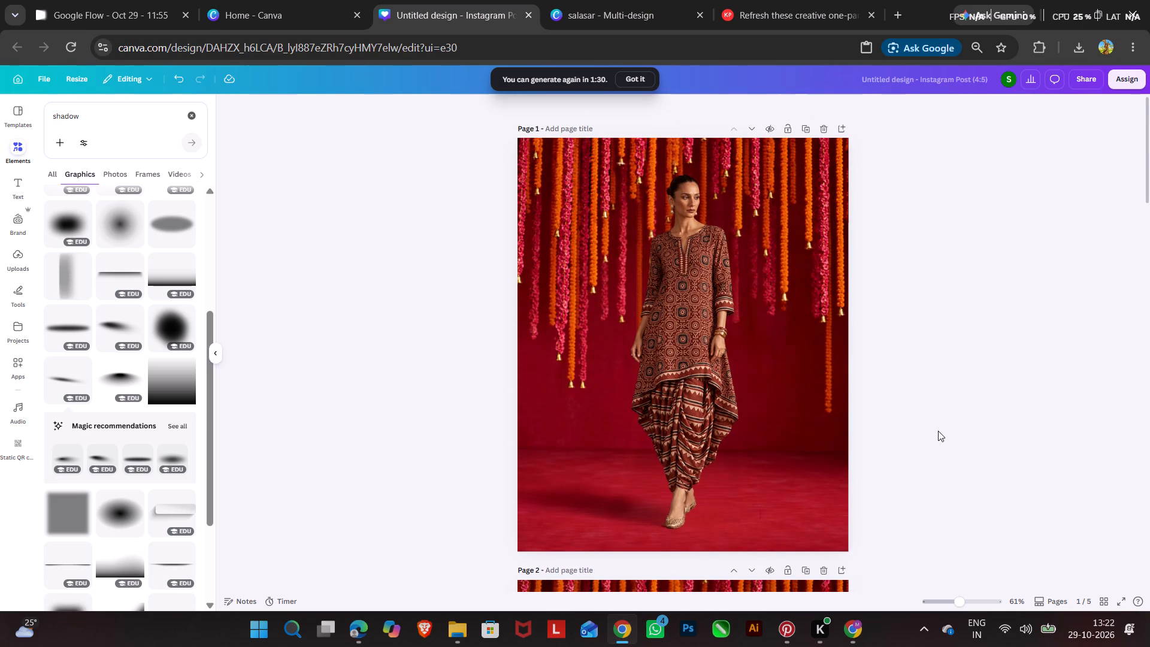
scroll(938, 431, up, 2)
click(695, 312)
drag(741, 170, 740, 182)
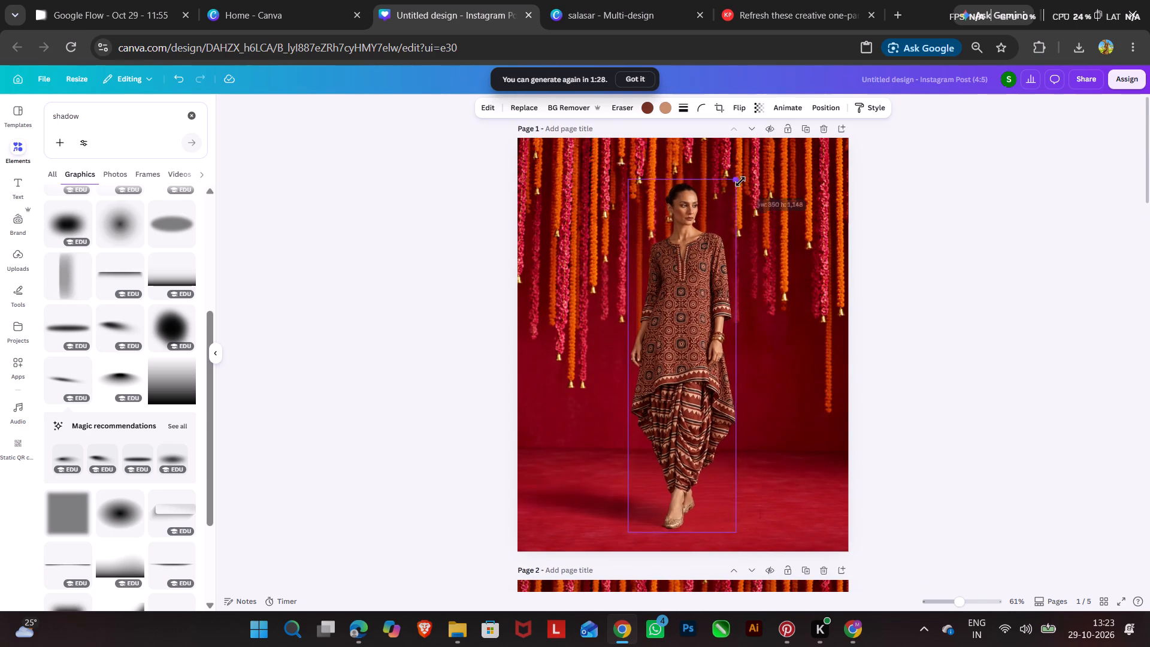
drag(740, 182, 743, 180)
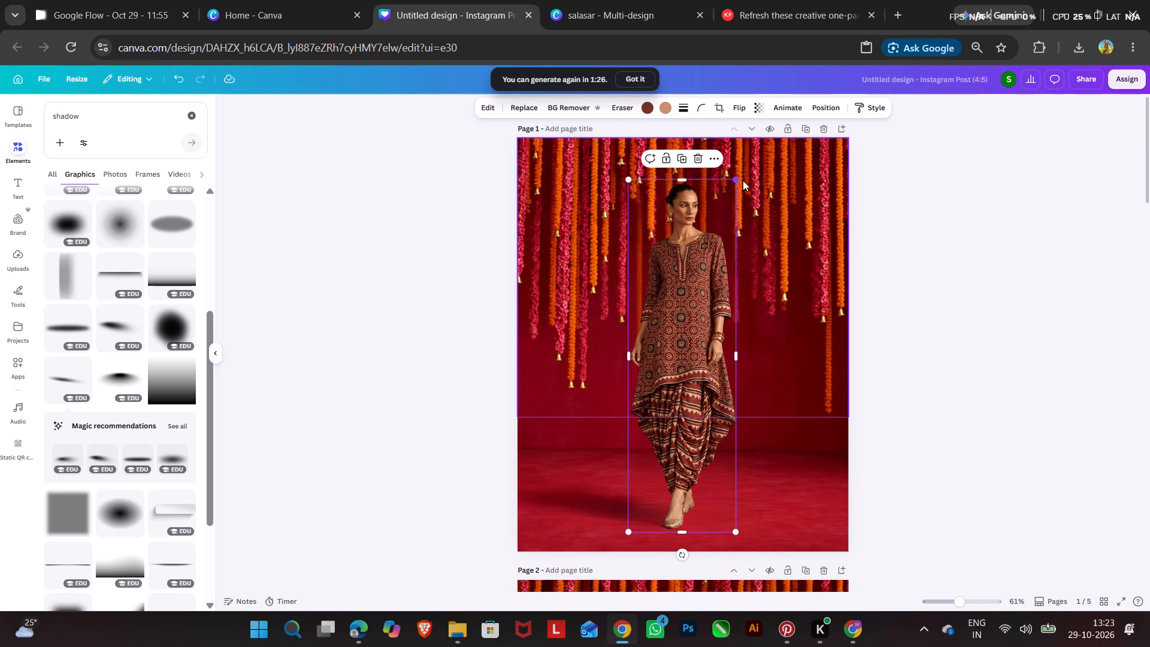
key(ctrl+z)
Compare the model's scale and placement on page 1 with the model on page 2.
scroll(969, 307, up, 2)
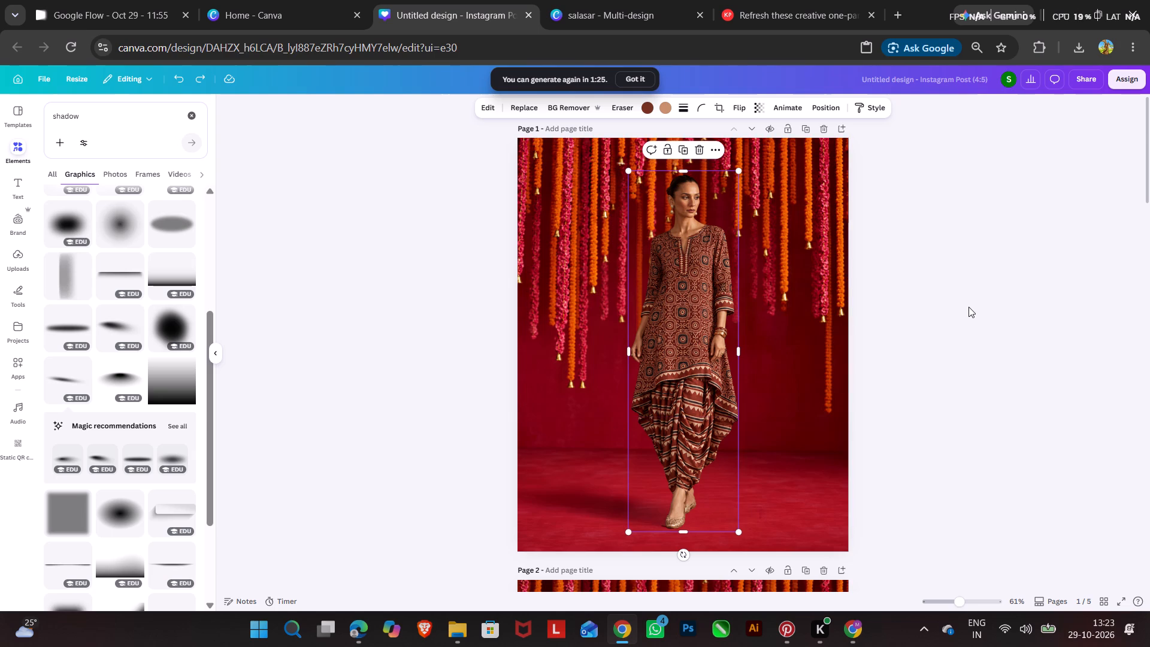
scroll(969, 307, down, 6)
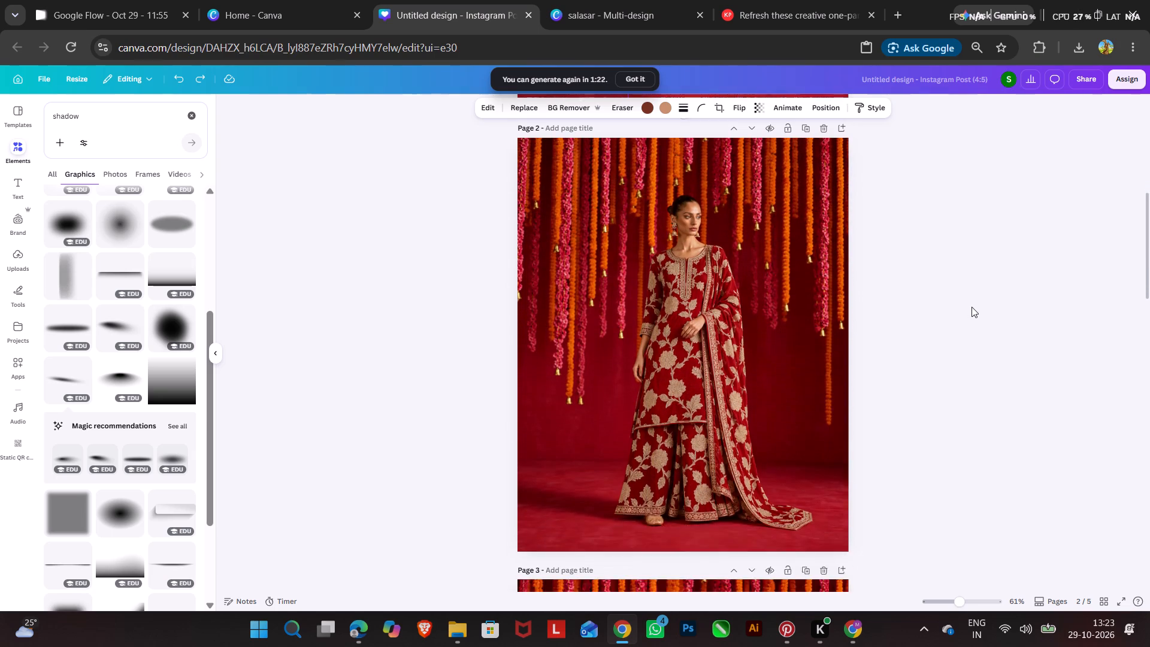
scroll(972, 307, up, 2)
scroll(972, 307, down, 1)
scroll(972, 307, up, 8)
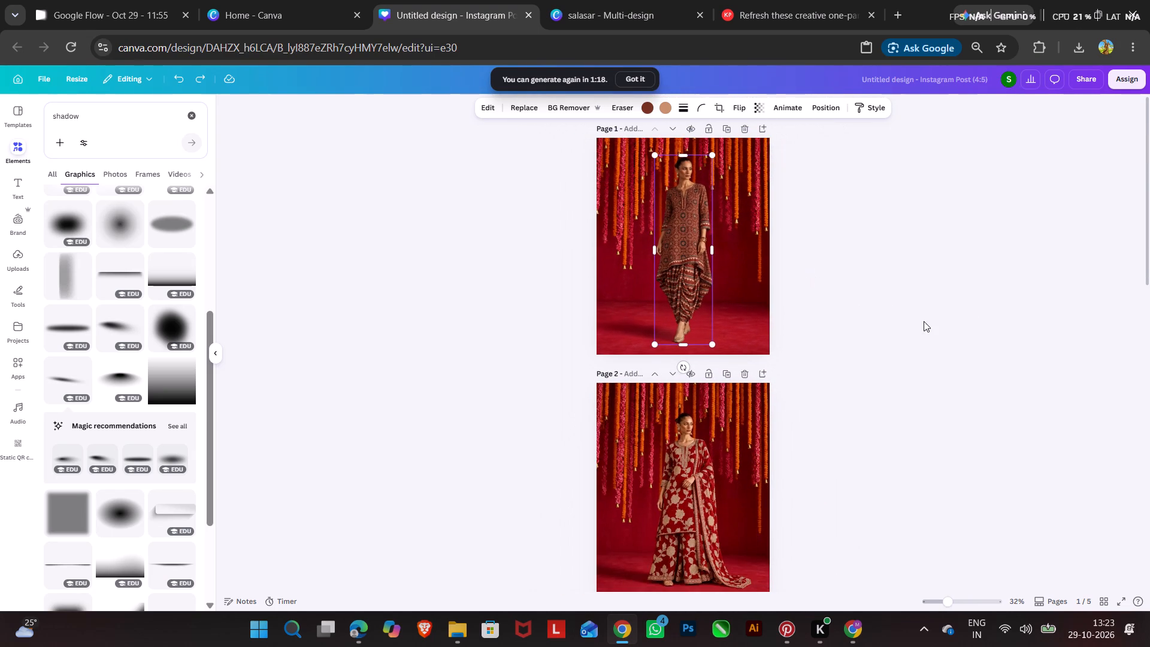
scroll(876, 381, down, 1)
scroll(876, 381, up, 1)
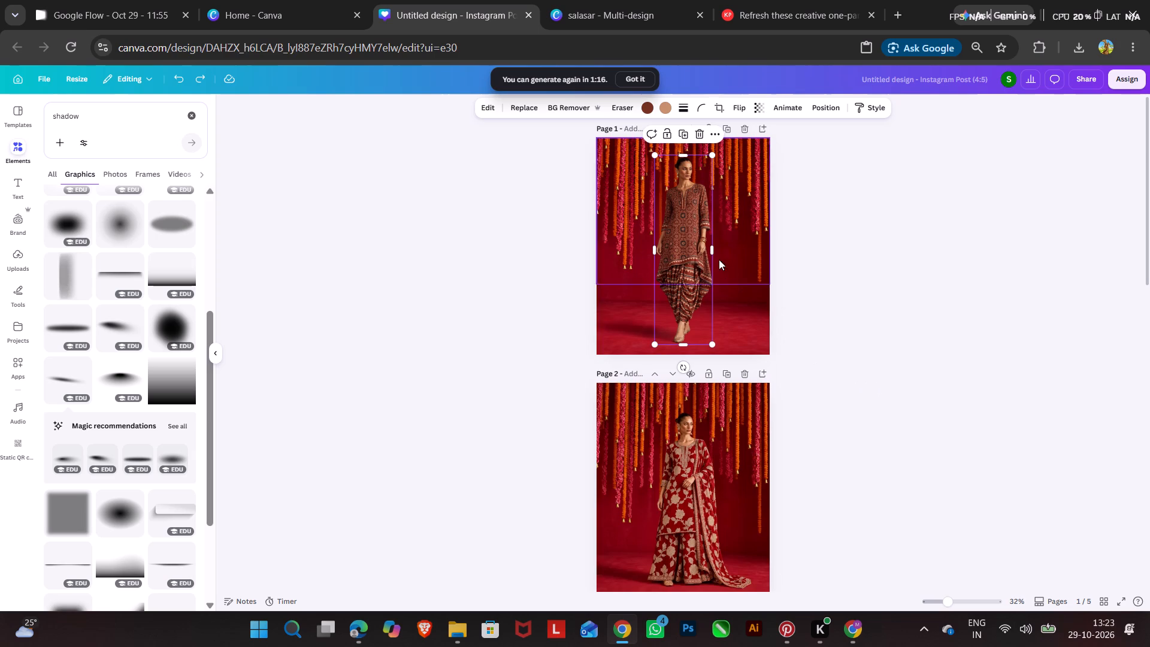
Duplicate page 1's model and place the copy over the model on page 2, aligned to the page centre.
click(683, 140)
drag(694, 204, 688, 460)
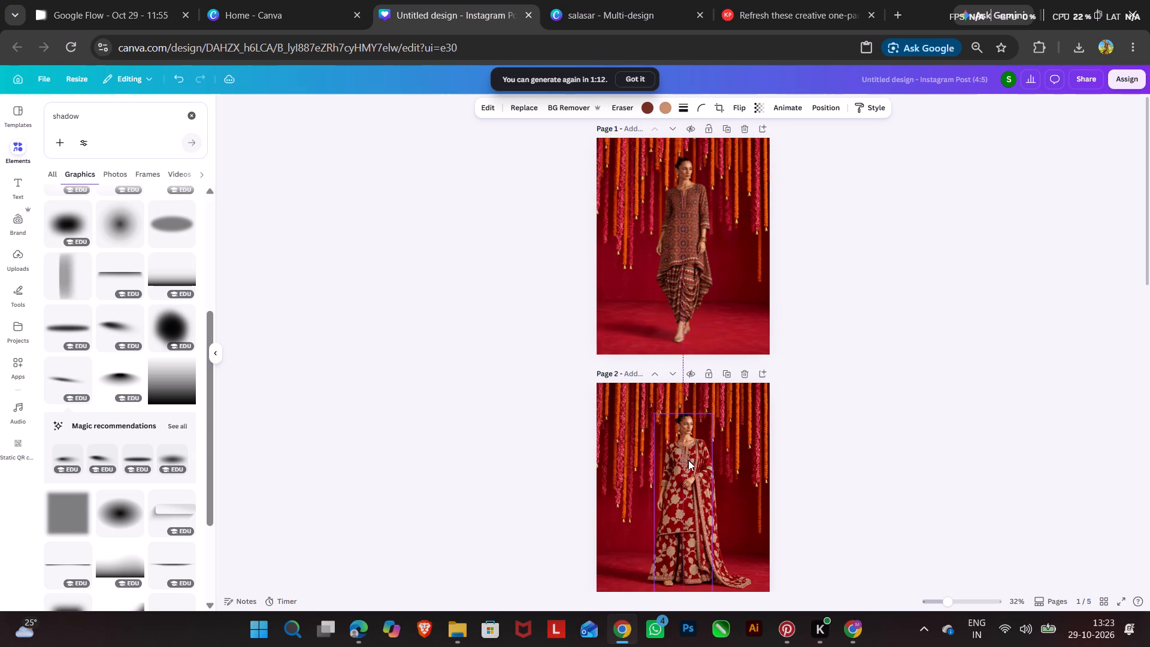
scroll(679, 458, down, 1)
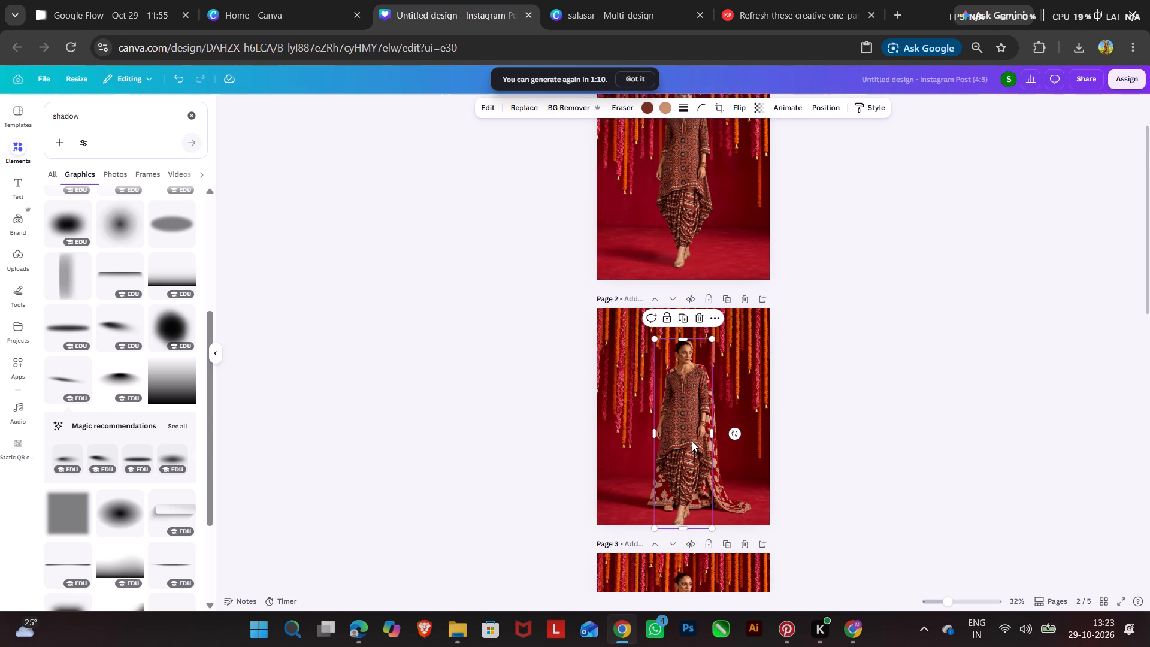
click(682, 440)
drag(686, 439, 695, 439)
click(688, 437)
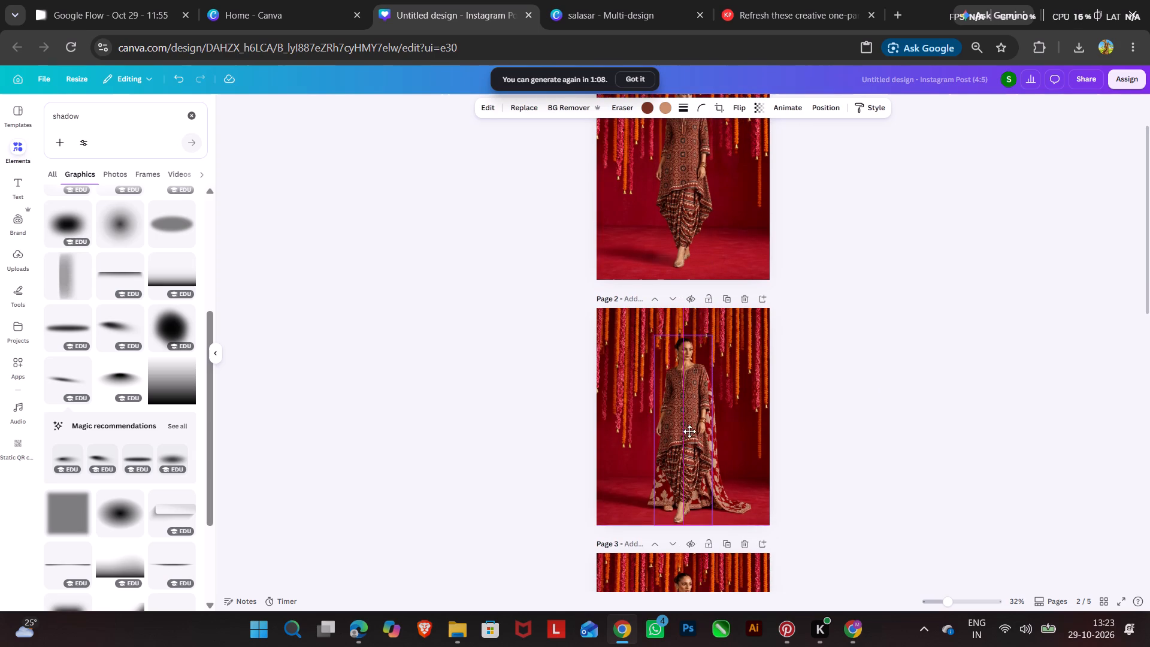
click(691, 434)
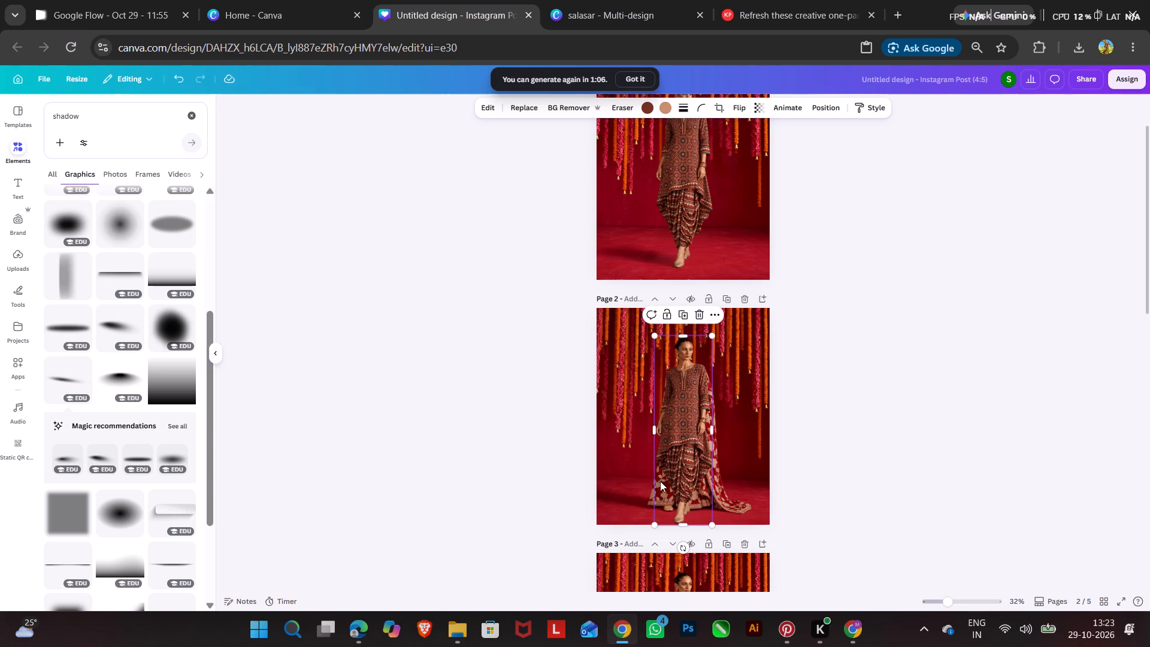
click(656, 525)
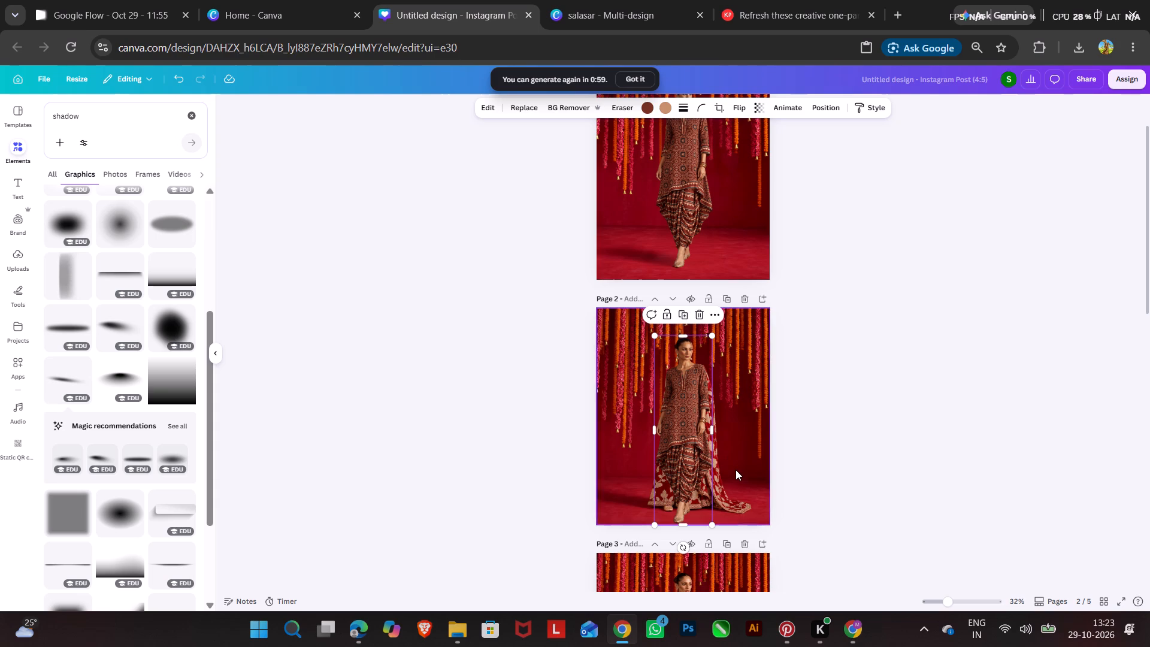
click(831, 443)
Review the model size and placement on page 2 and the pages that follow.
scroll(831, 443, down, 2)
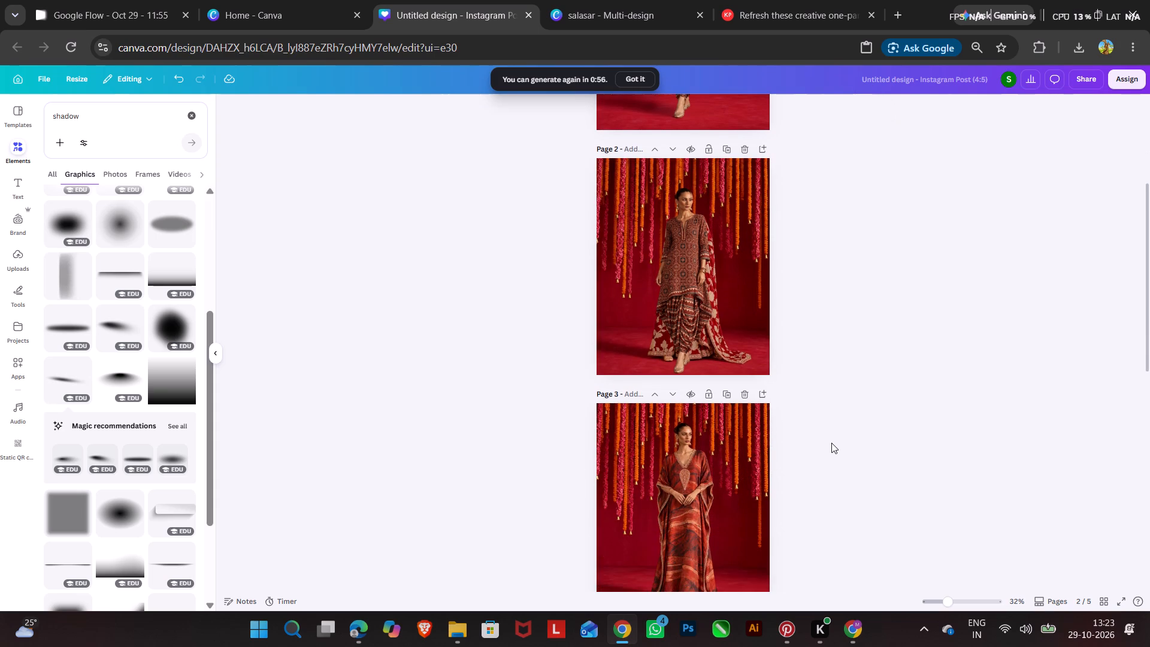
scroll(831, 443, up, 1)
scroll(831, 443, down, 6)
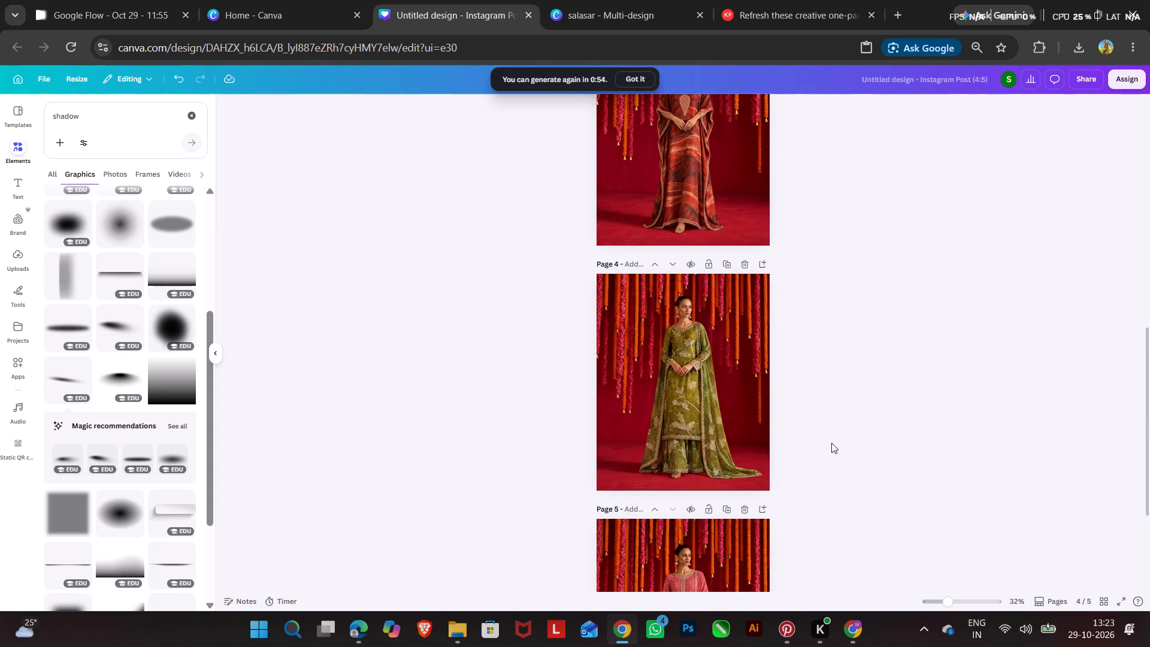
Check the models' size and placement on pages 4 and 5, and compare them with the model on page 2.
scroll(831, 443, down, 5)
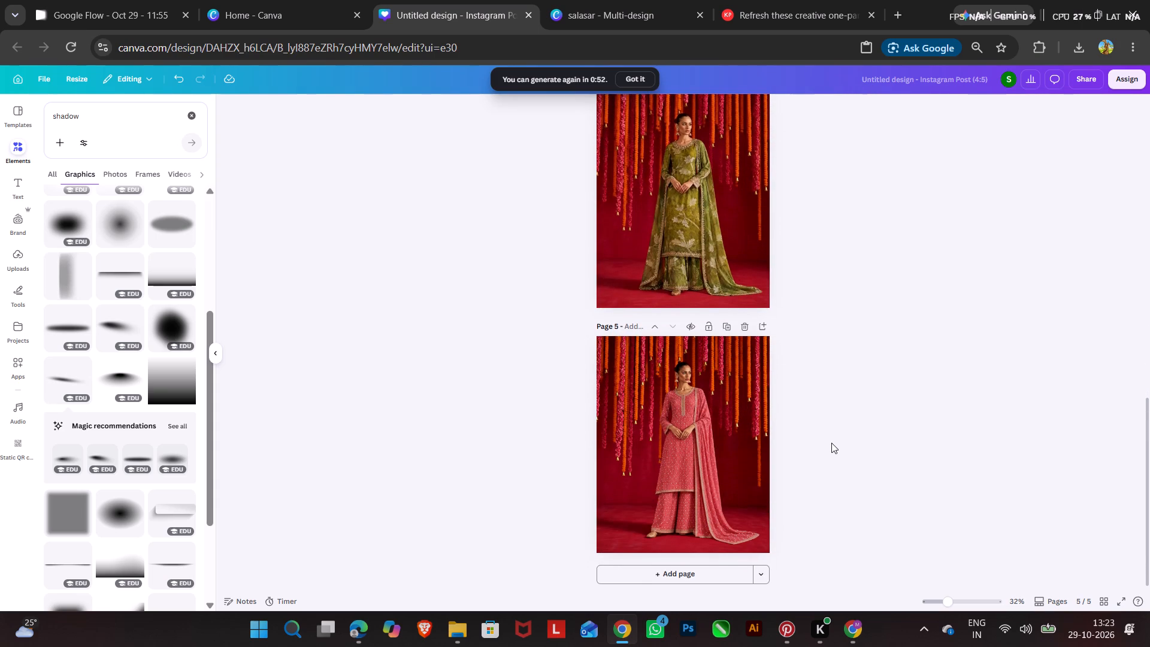
scroll(831, 443, up, 9)
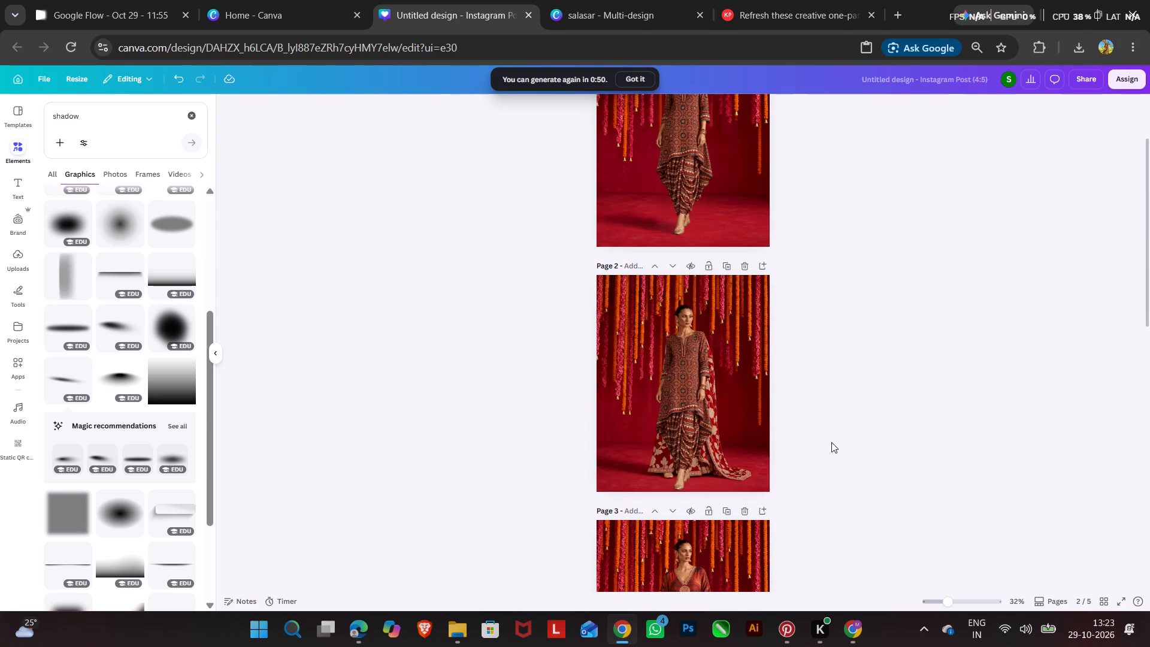
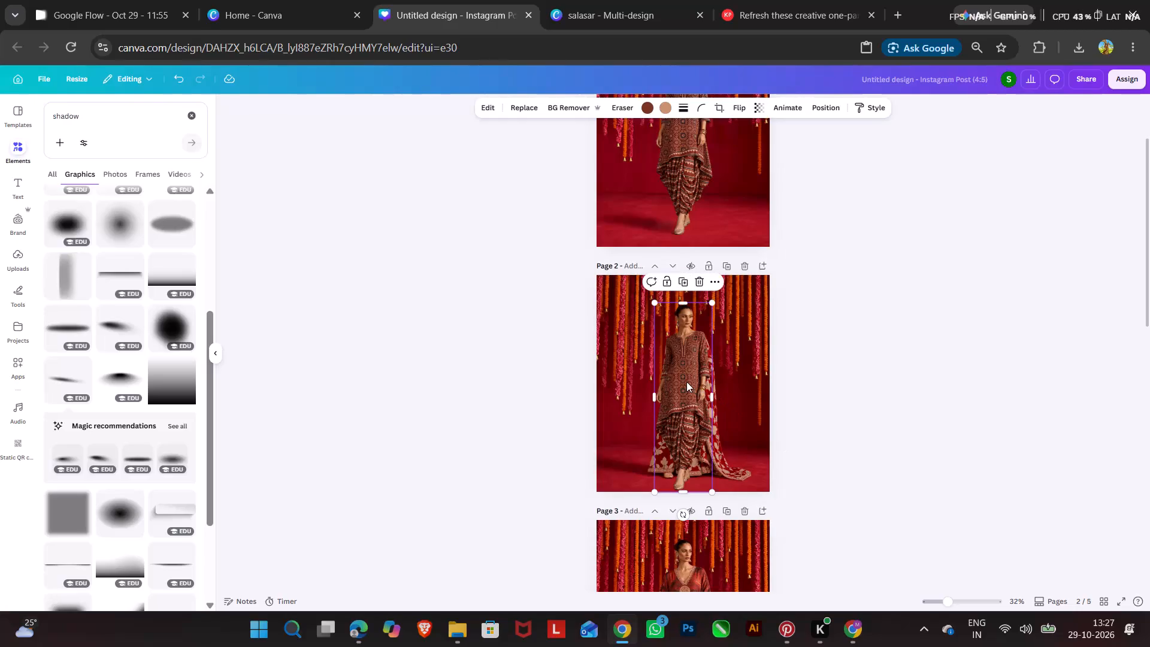
Delete the copied brown-outfit model overlapping the red floral-outfit model on page 2.
click(699, 281)
click(886, 333)
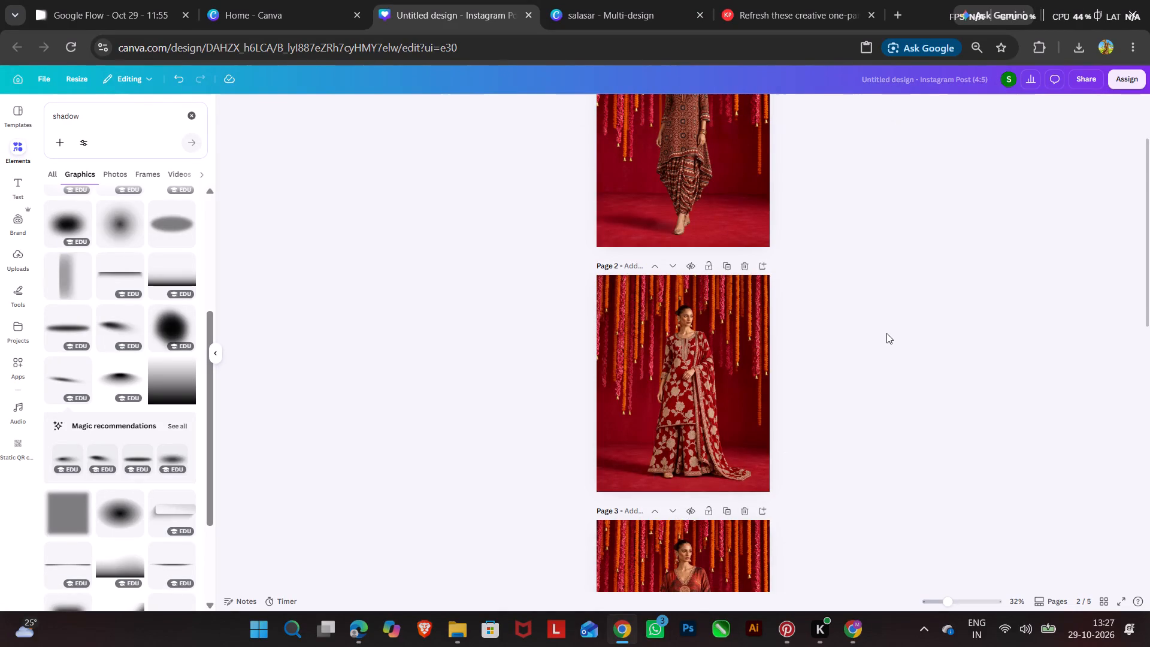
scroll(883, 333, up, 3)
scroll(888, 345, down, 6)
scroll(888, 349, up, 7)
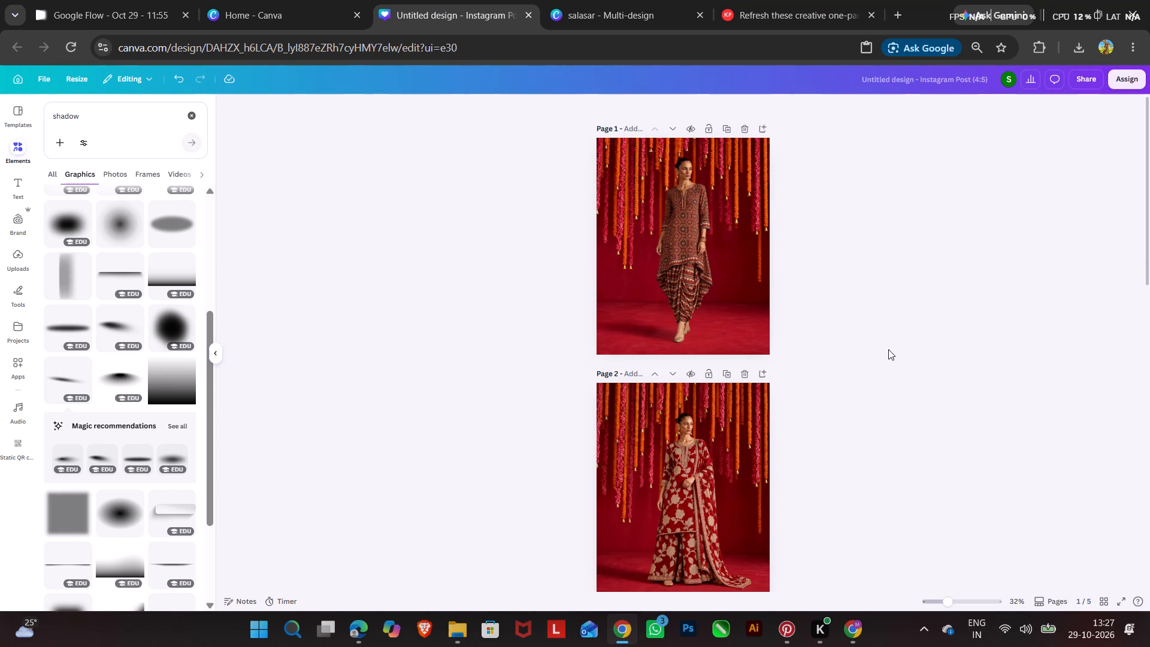
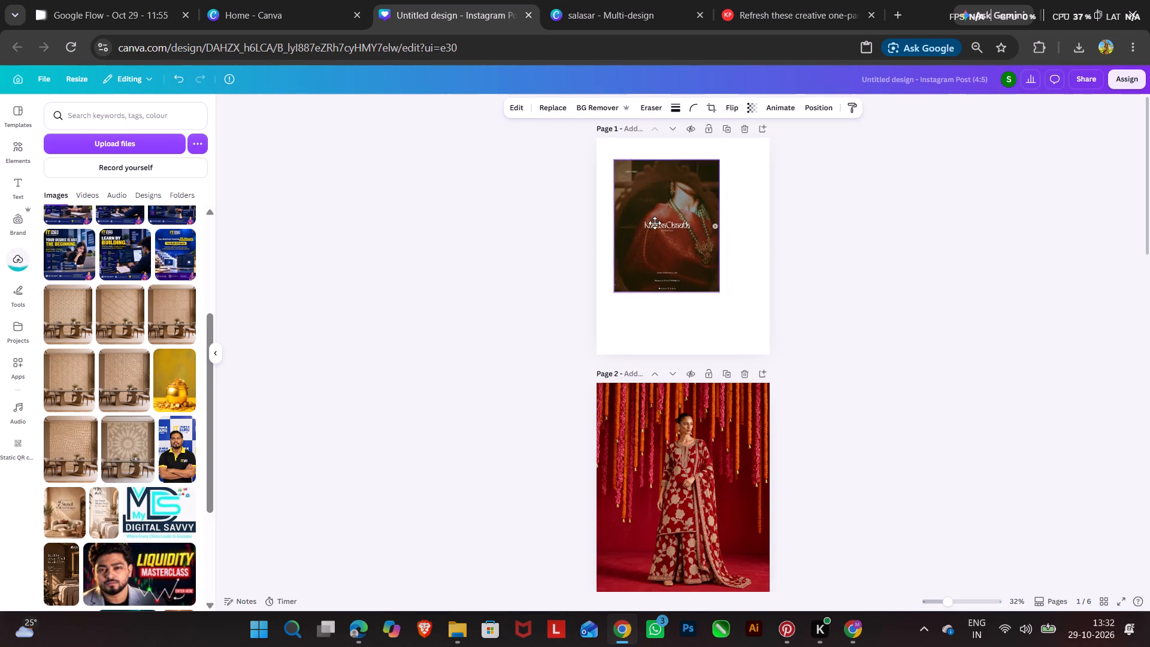
drag(655, 223, 640, 201)
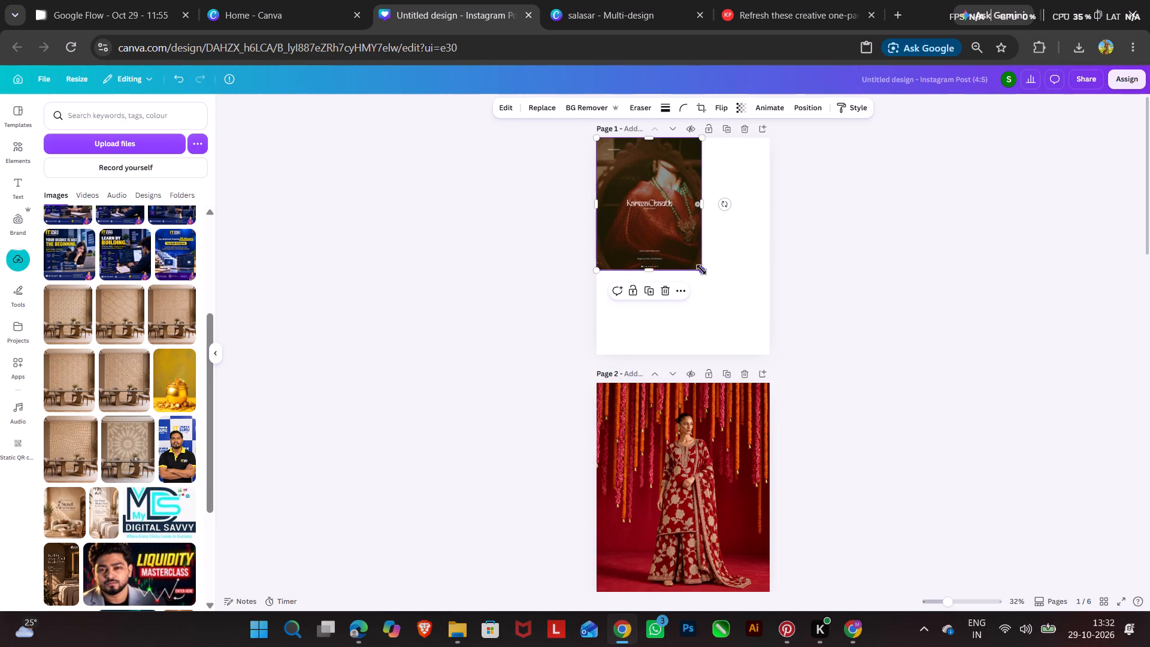
drag(701, 270, 759, 365)
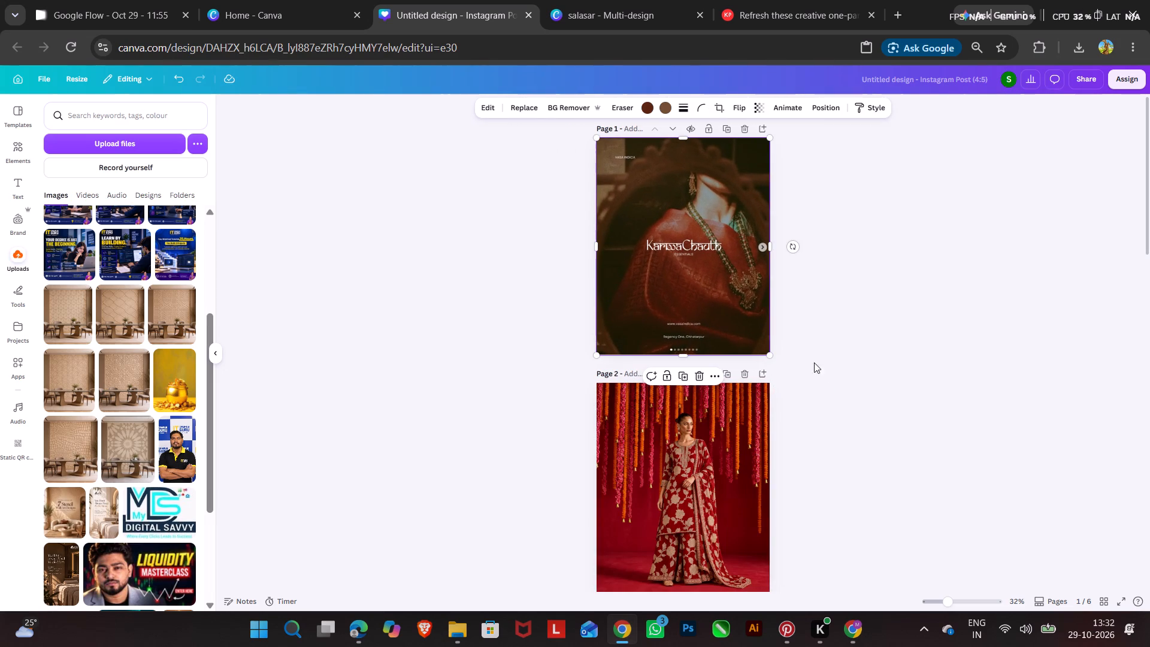
click(681, 354)
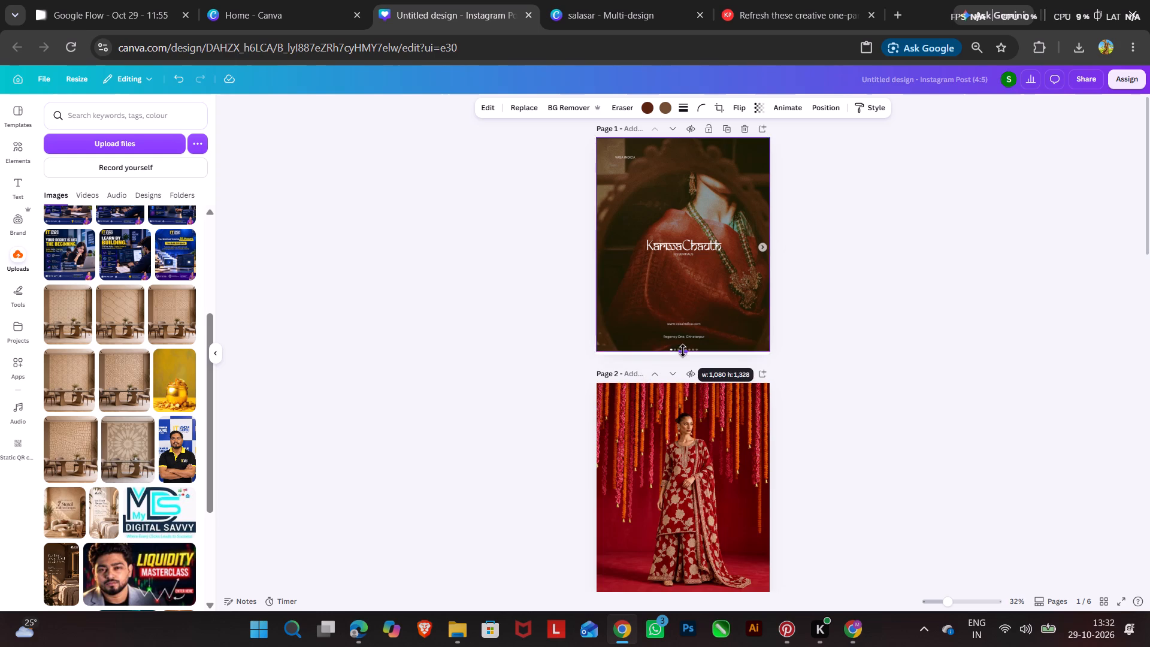
Separate the Karwa Chauth image on page 1 into editable text and graphic layers over its background.
click(497, 114)
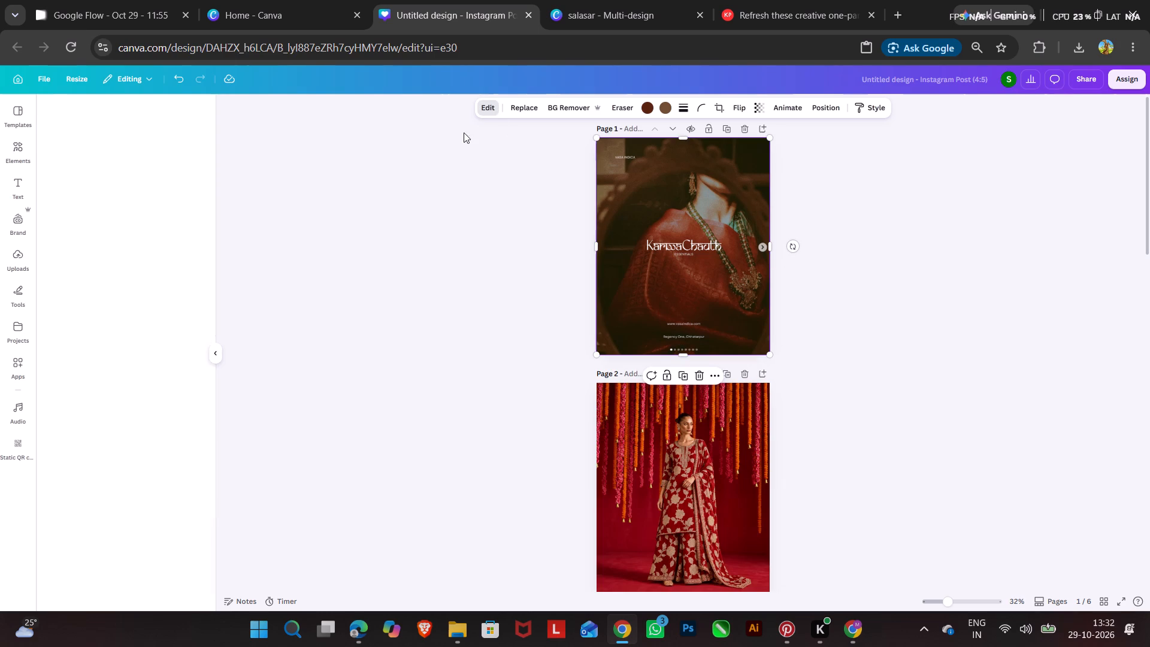
click(104, 211)
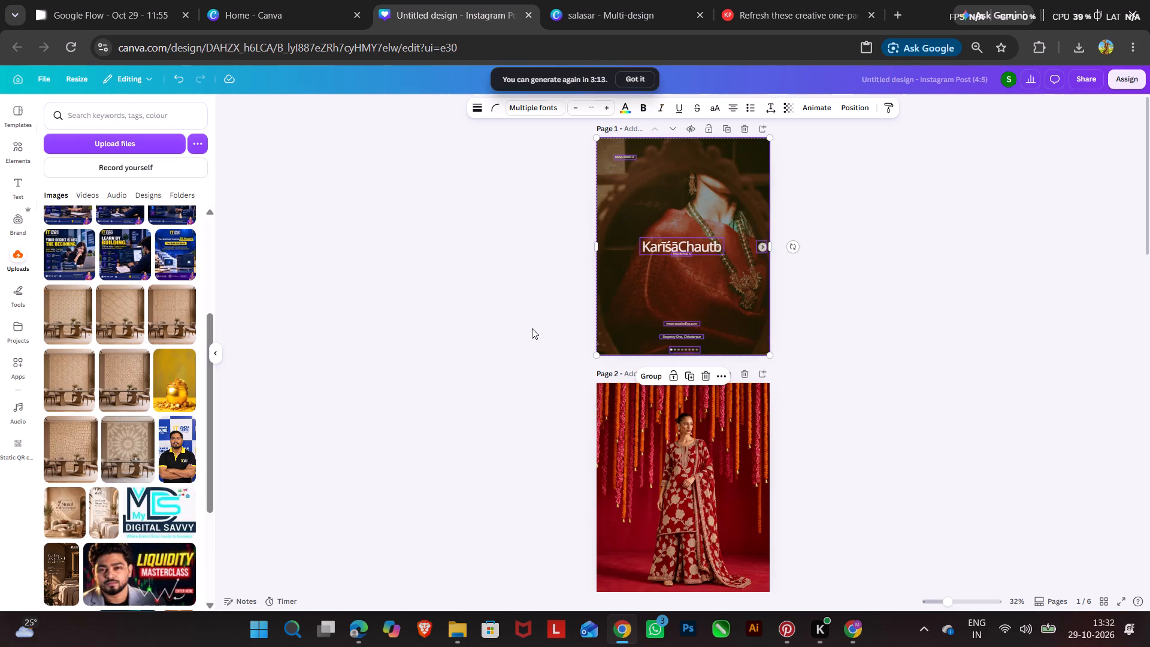
click(585, 310)
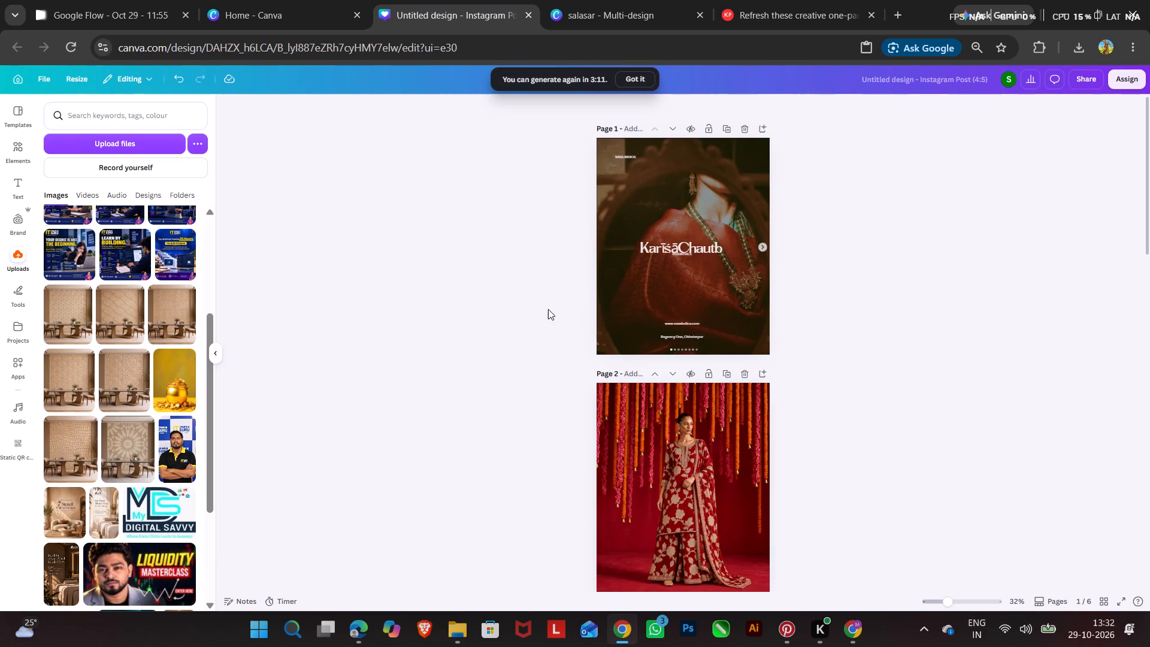
Remove the arrow, the row of pagination dots and the small brand text near the upper edge of page 1.
click(548, 309)
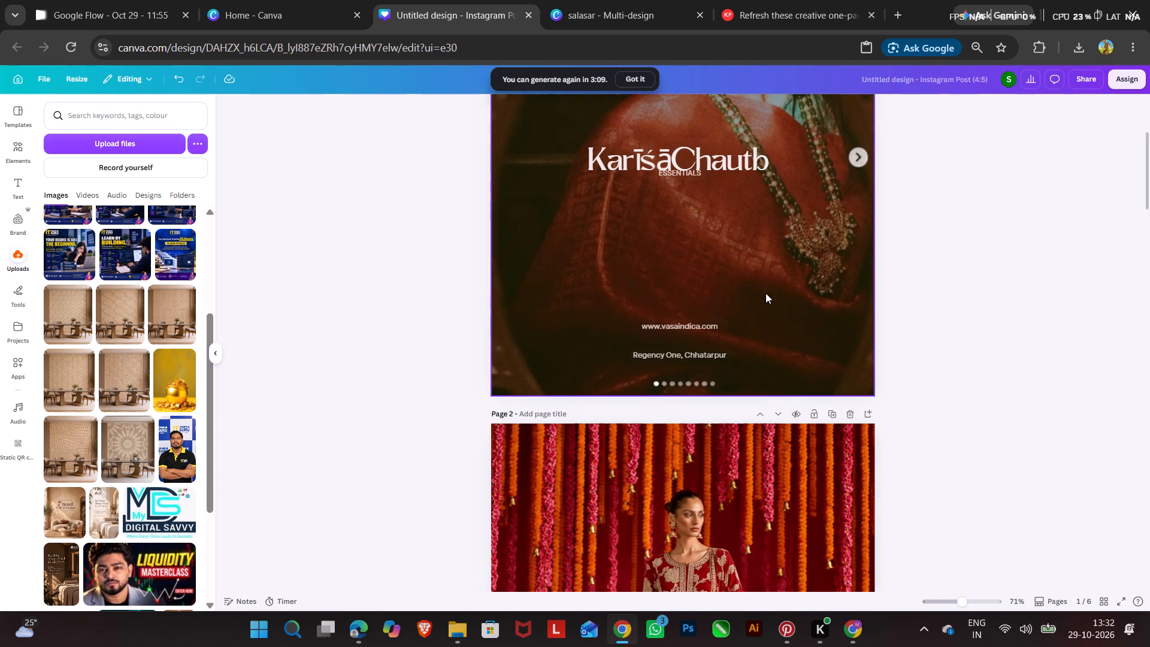
click(861, 158)
click(874, 190)
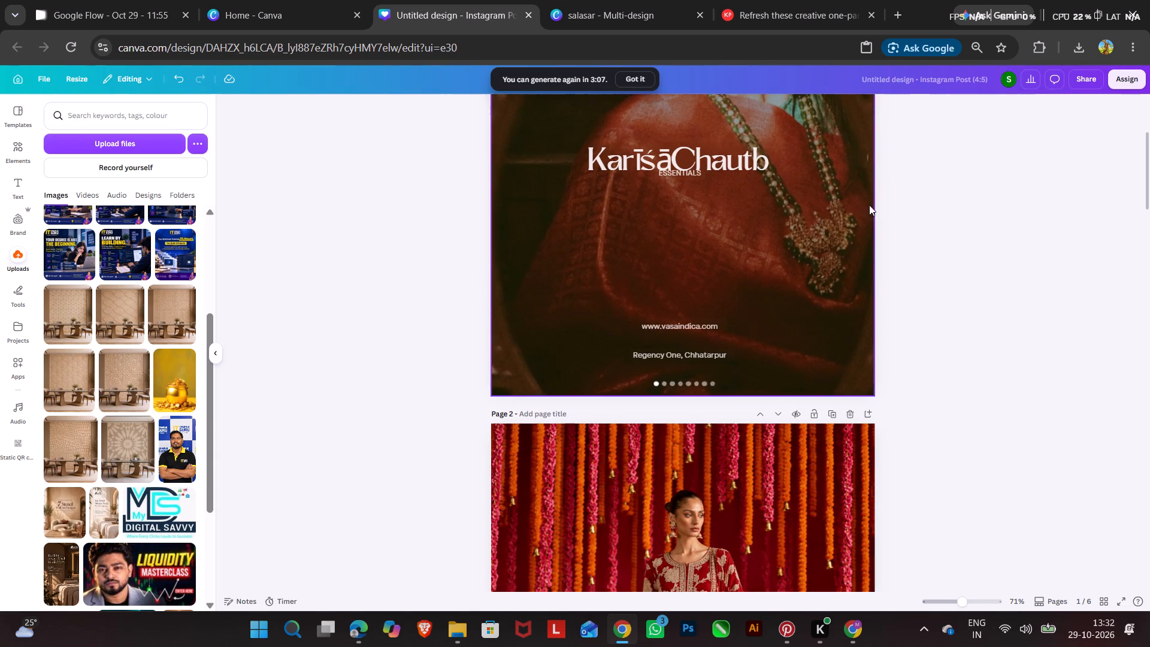
click(683, 382)
click(704, 360)
scroll(645, 381, up, 5)
click(553, 180)
click(571, 154)
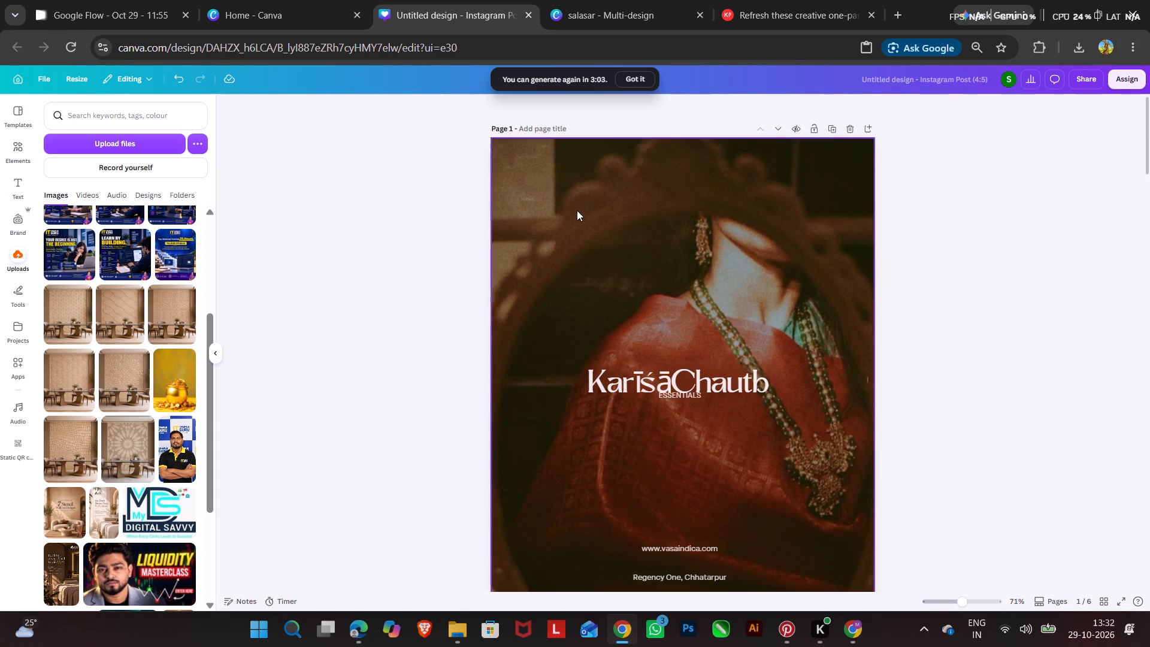
Move the ESSENTIALS text on page 1 slightly down so it sits clear below the main title.
drag(683, 395, 683, 406)
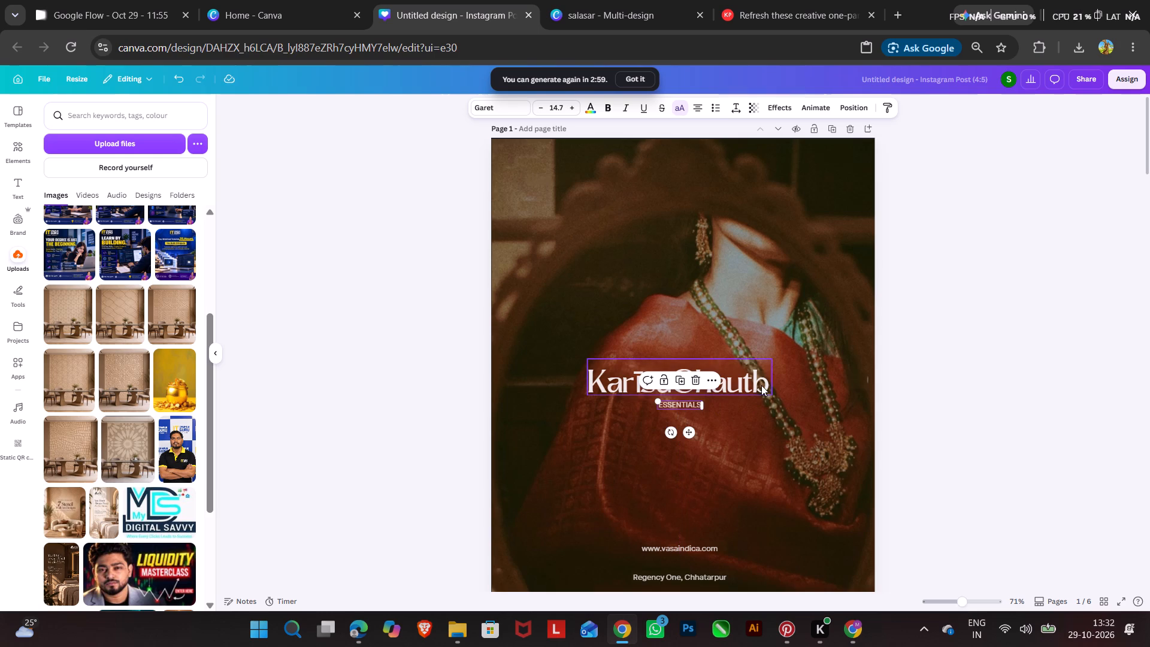
triple_click(1012, 370)
scroll(1013, 369, down, 3)
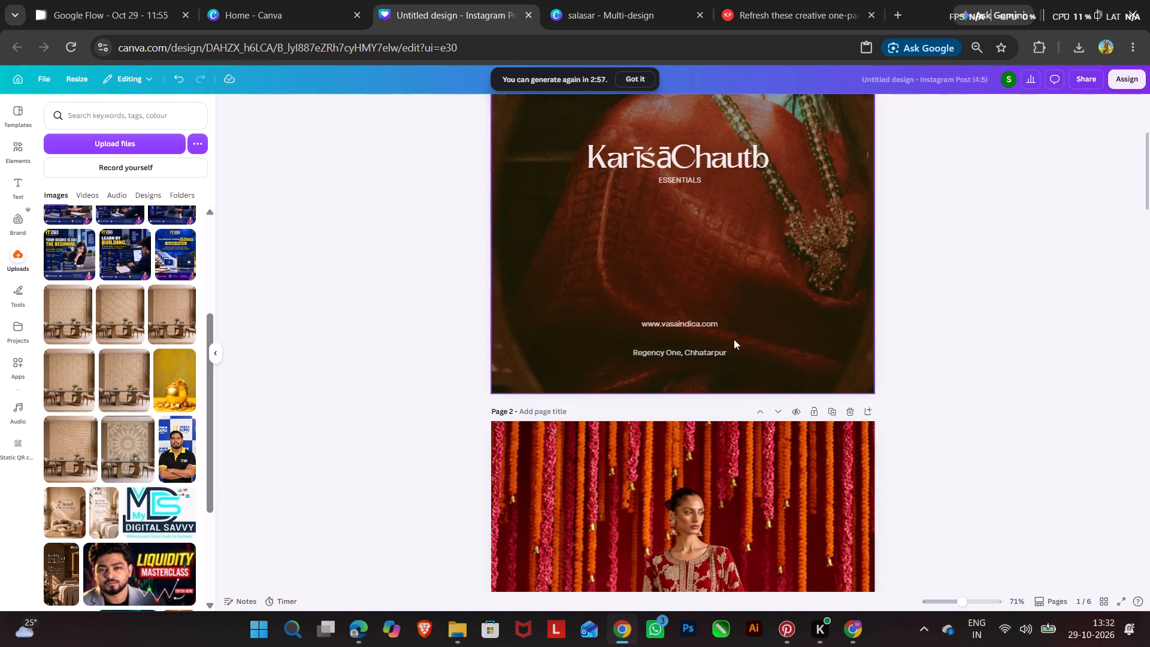
Search for "sansa" from the Canva home page and open the sansa story design with the draped beige fabric cover.
click(247, 9)
click(1015, 105)
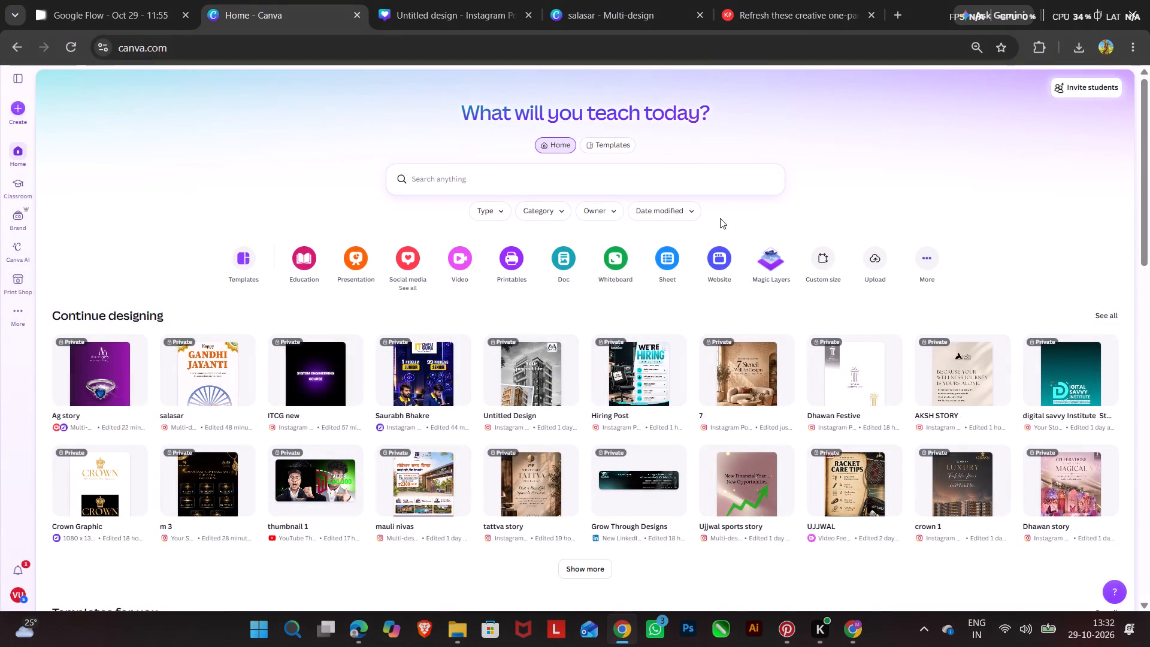
click(489, 184)
text(sansa)
key(Return)
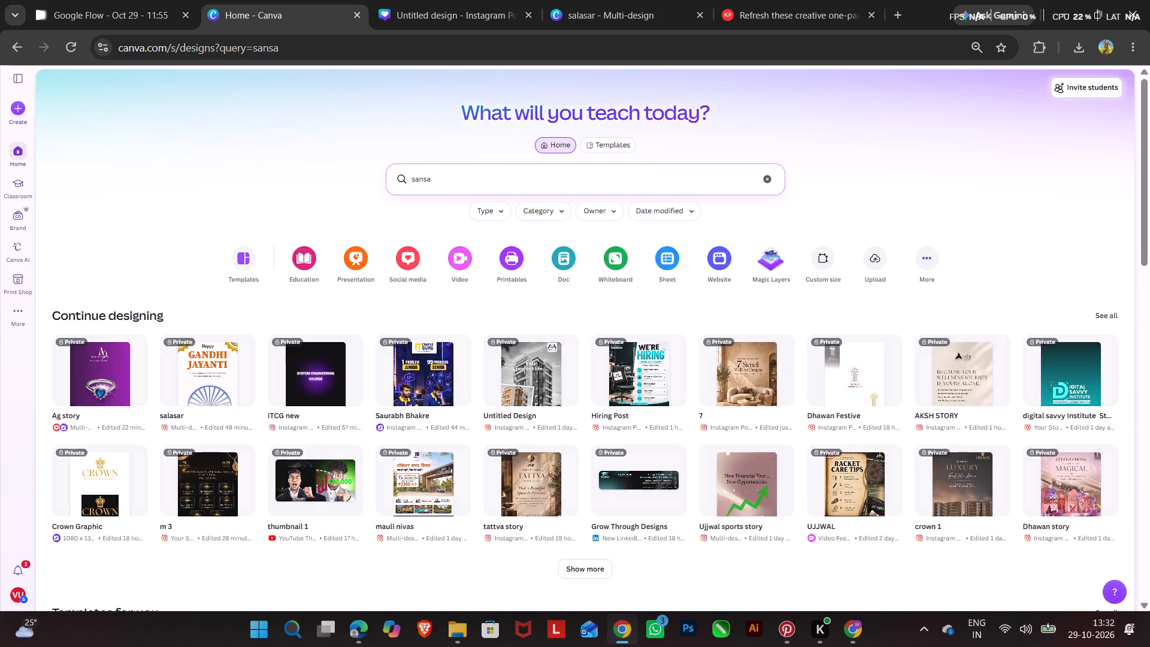
scroll(920, 617, down, 5)
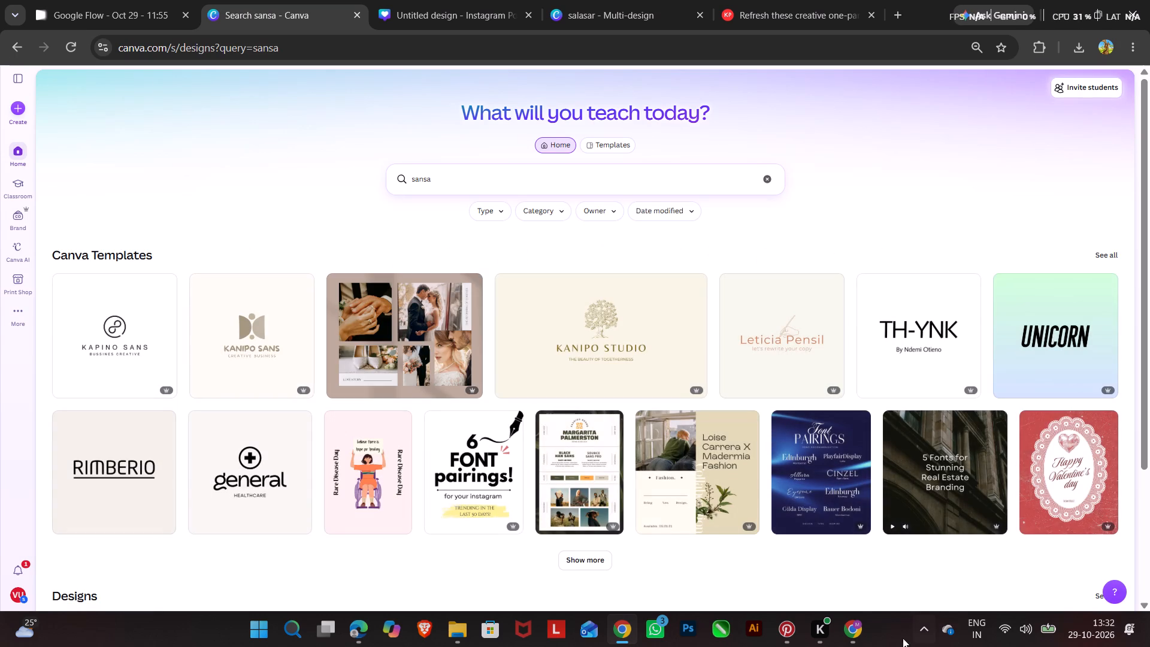
scroll(550, 418, down, 7)
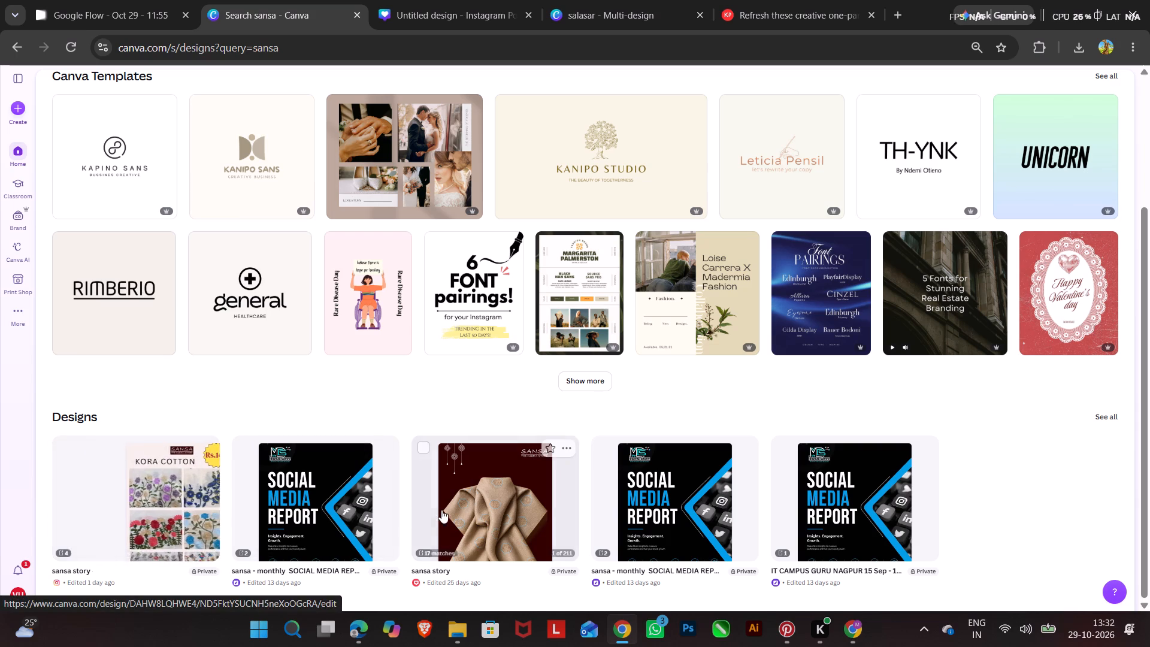
click(474, 506)
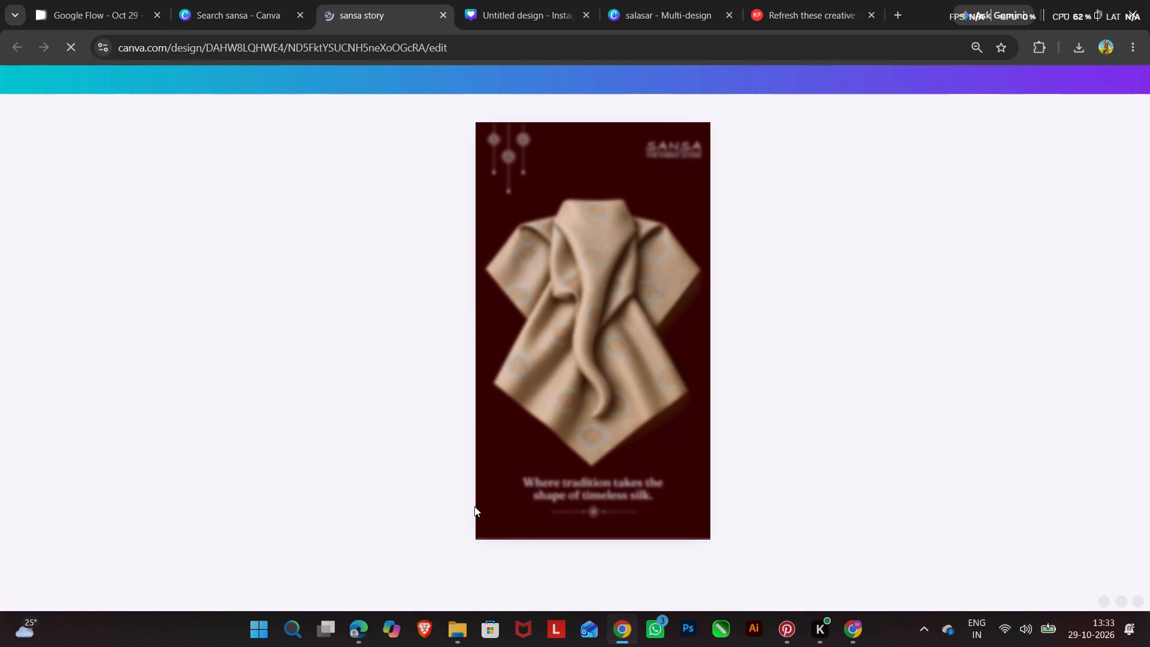
Copy the SANSA The Fabric Store logo from page 1 of the sansa story design.
click(667, 149)
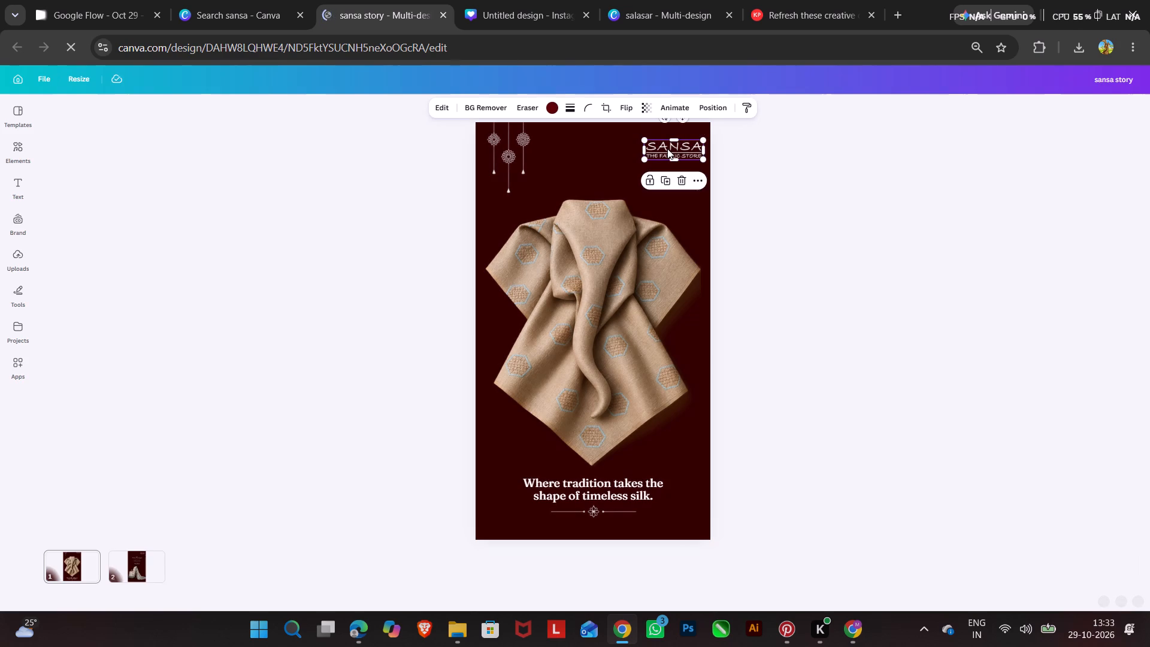
key(ctrl+c)
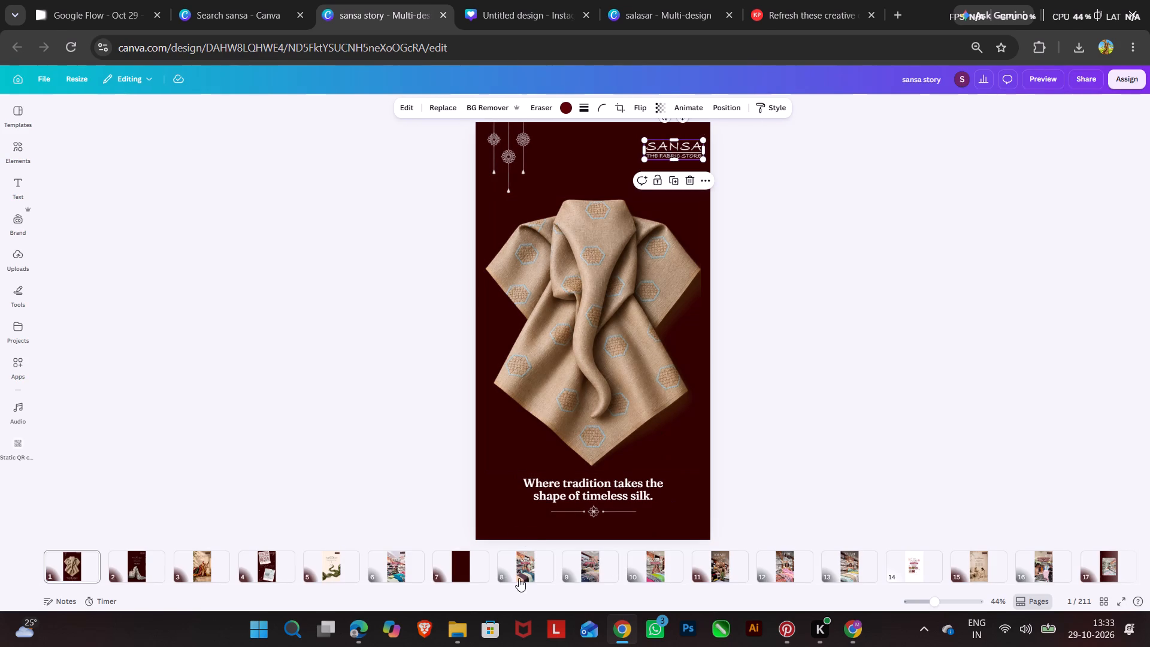
Look through the page thumbnails of the sansa story design, from page 1 to about page 168.
scroll(722, 566, down, 4)
scroll(724, 556, down, 19)
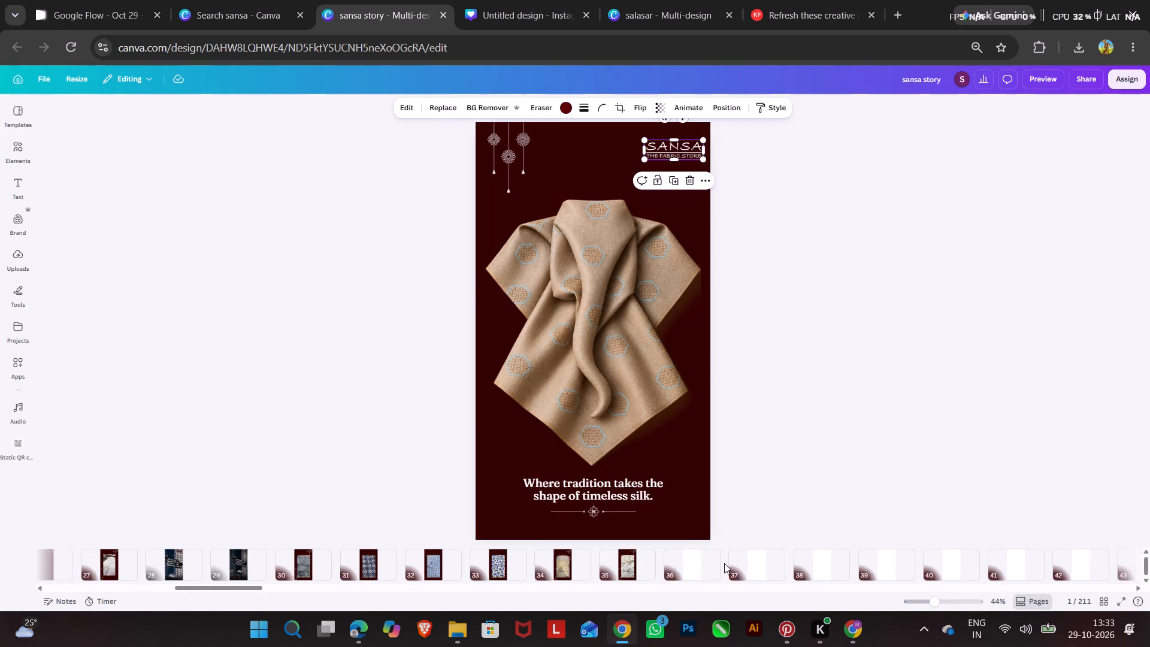
scroll(724, 563, down, 14)
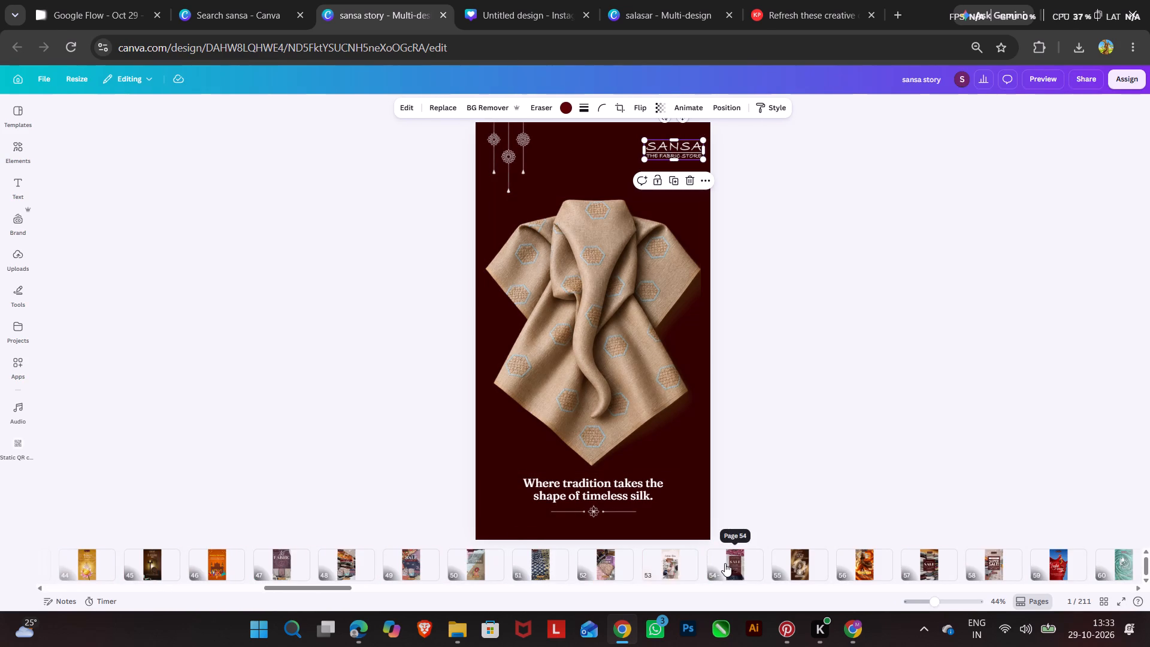
scroll(725, 564, down, 16)
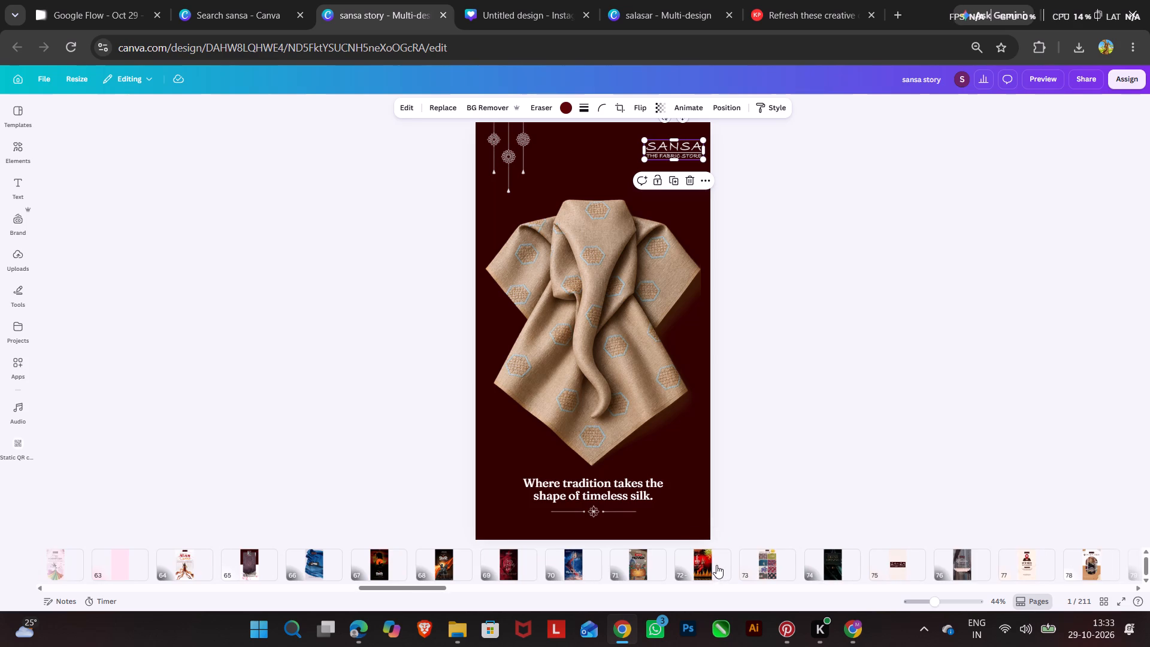
scroll(716, 565, down, 15)
scroll(716, 565, down, 6)
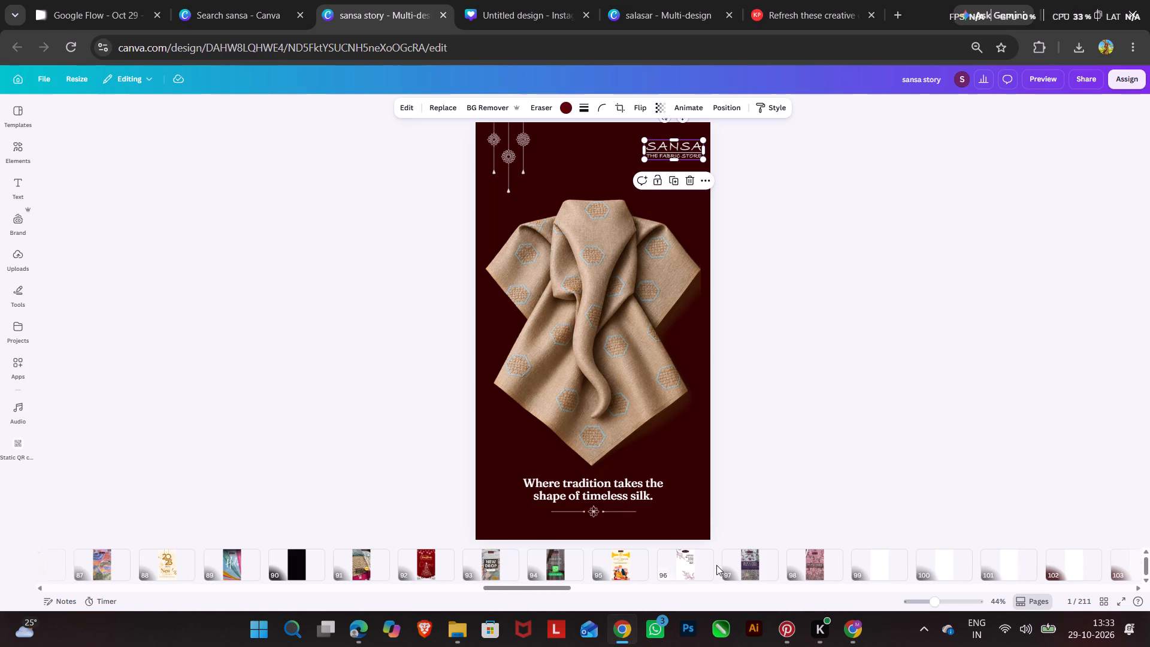
scroll(716, 565, down, 16)
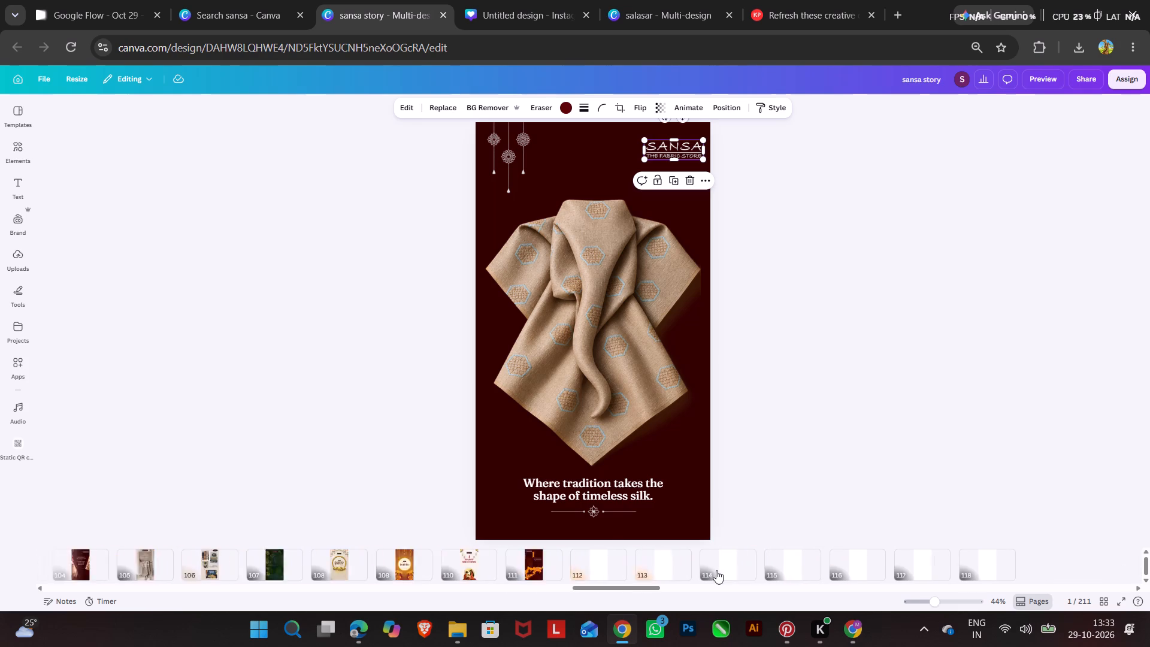
scroll(716, 570, down, 9)
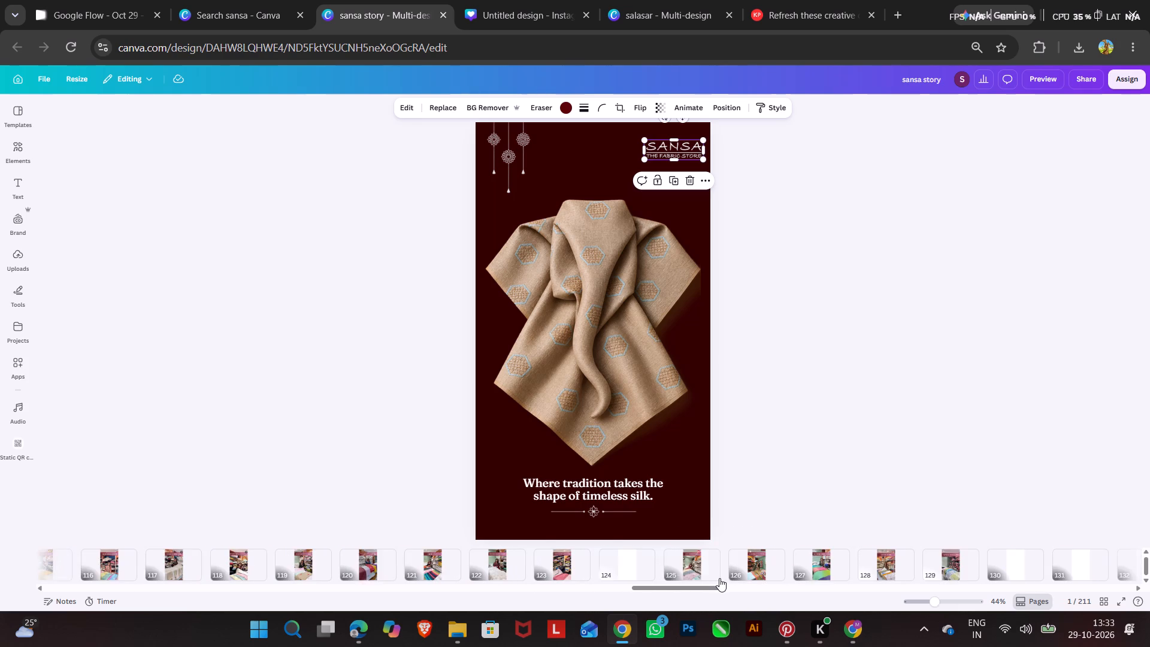
scroll(719, 577, down, 13)
scroll(718, 578, down, 10)
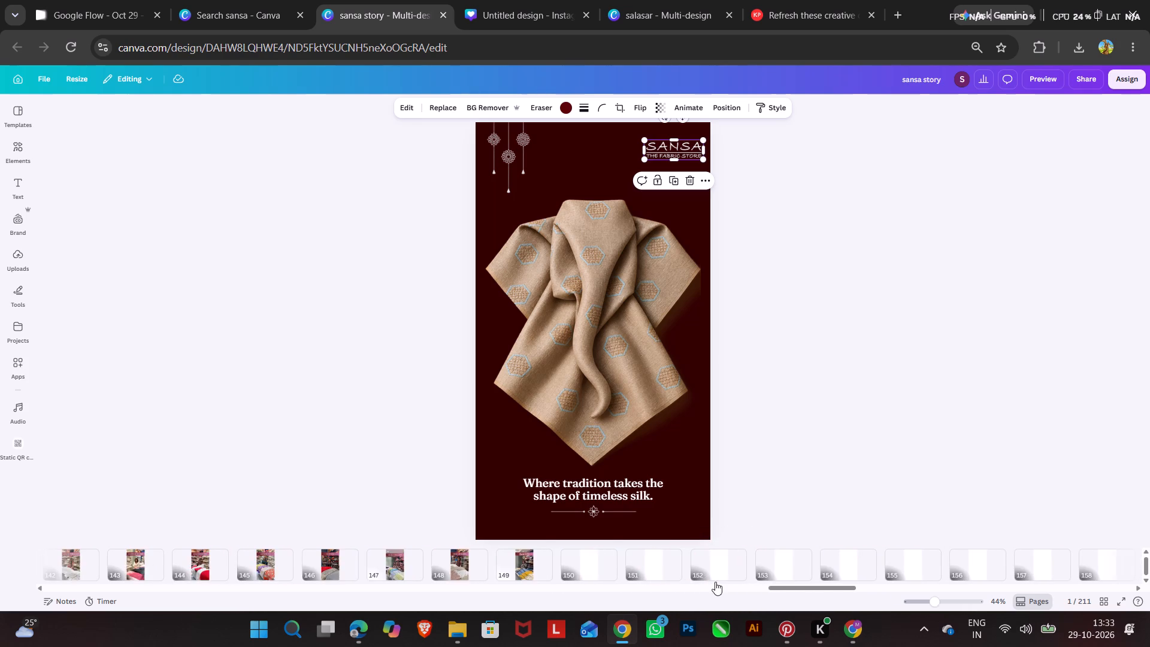
scroll(715, 582, down, 9)
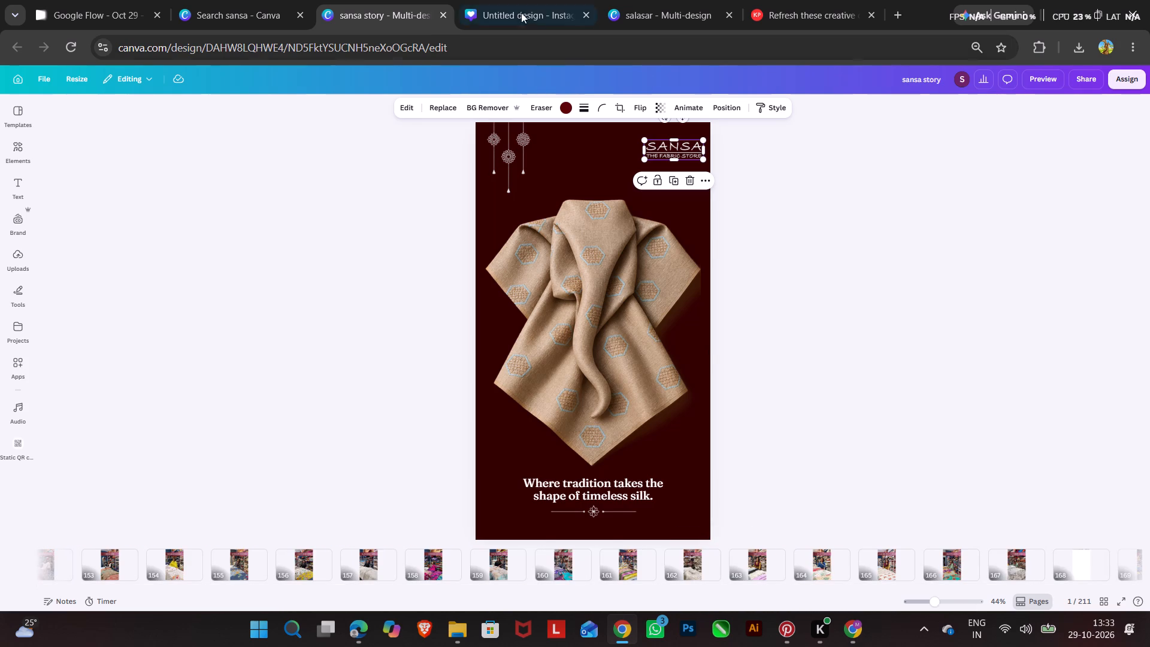
Close this sansa story design and open the other sansa story design, with the WHICH FABRIC WOULD YOU LIKE TO ORDER cover, from the search results.
click(441, 13)
click(127, 512)
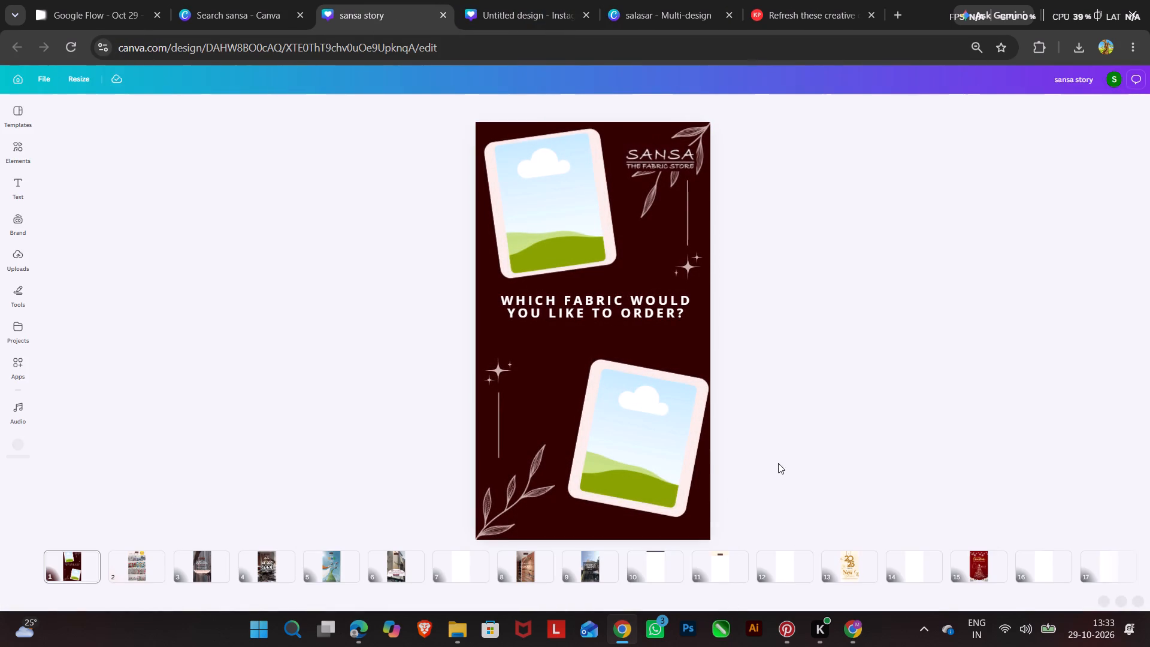
Browse this sansa story design's pages and view page 103 (Happy Lohri), page 104 (Makar Sankranti) and page 106 (Navaratri Day 3).
scroll(801, 562, down, 20)
scroll(801, 562, down, 1)
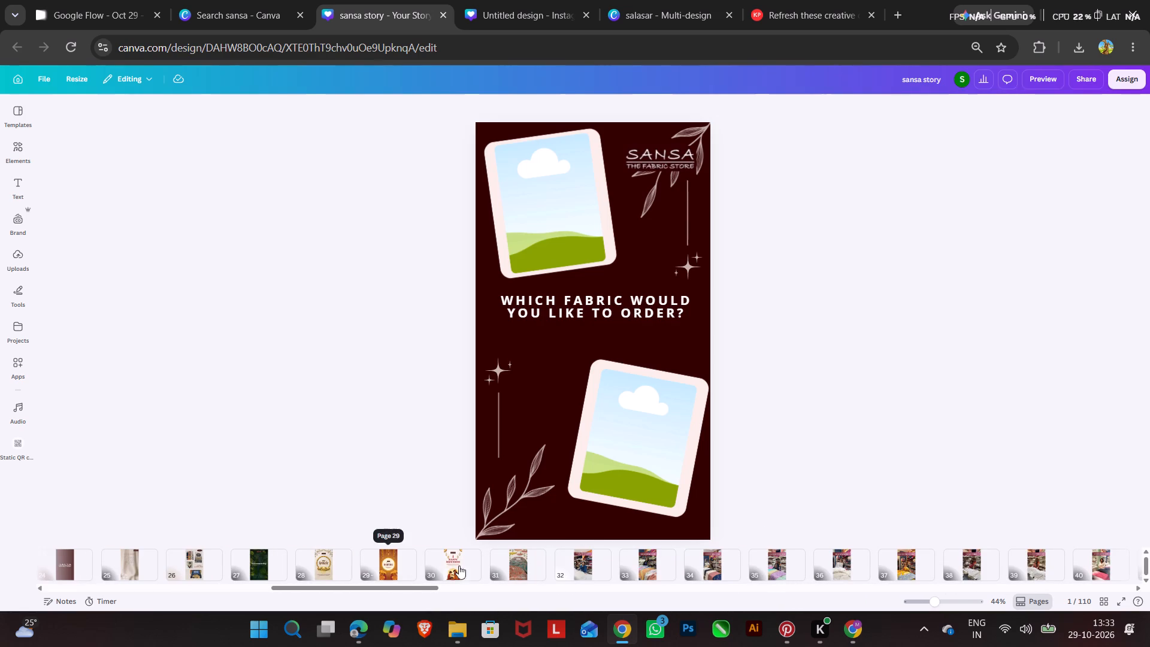
scroll(631, 558, down, 16)
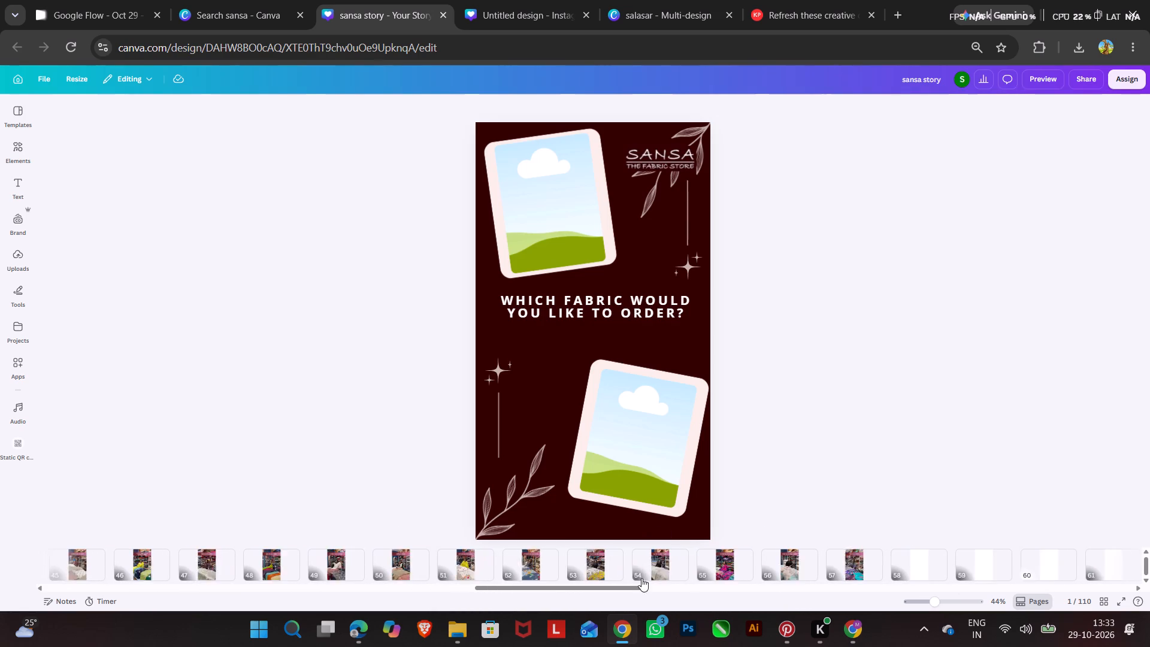
scroll(641, 578, down, 20)
scroll(641, 578, down, 20)
scroll(641, 578, down, 12)
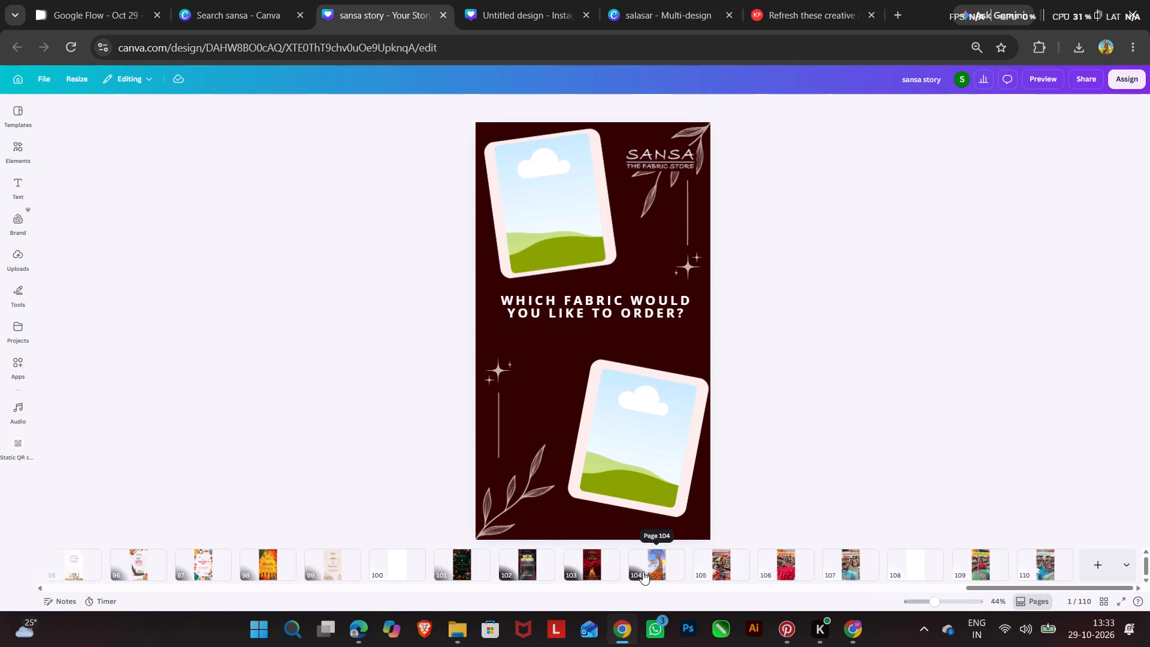
click(595, 560)
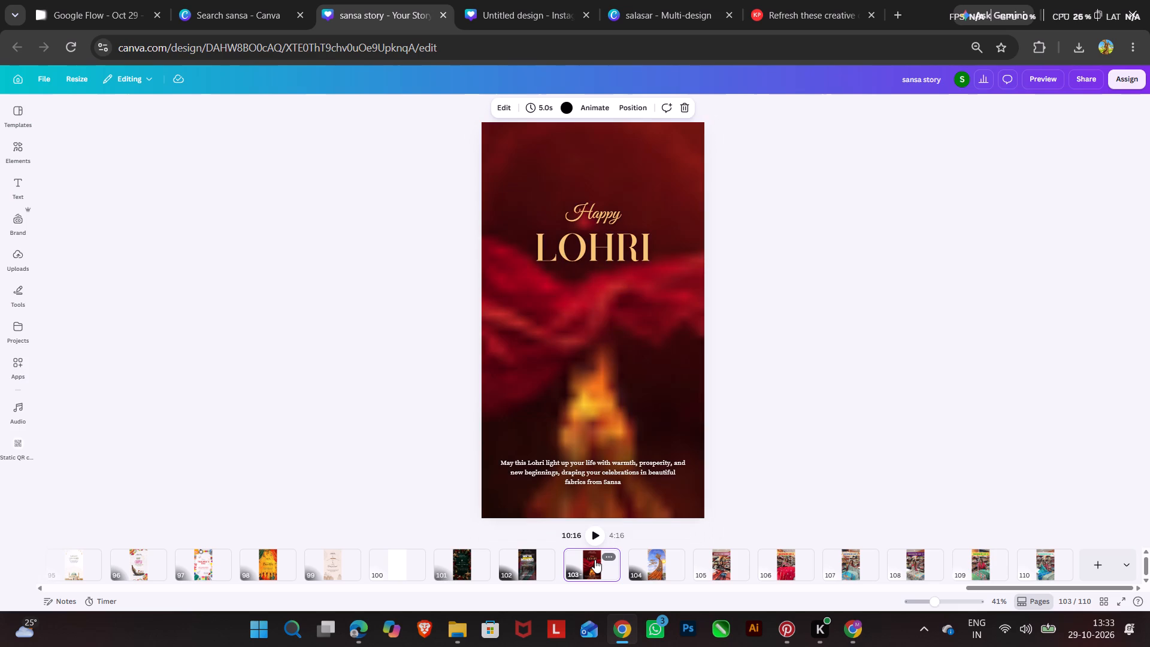
click(655, 568)
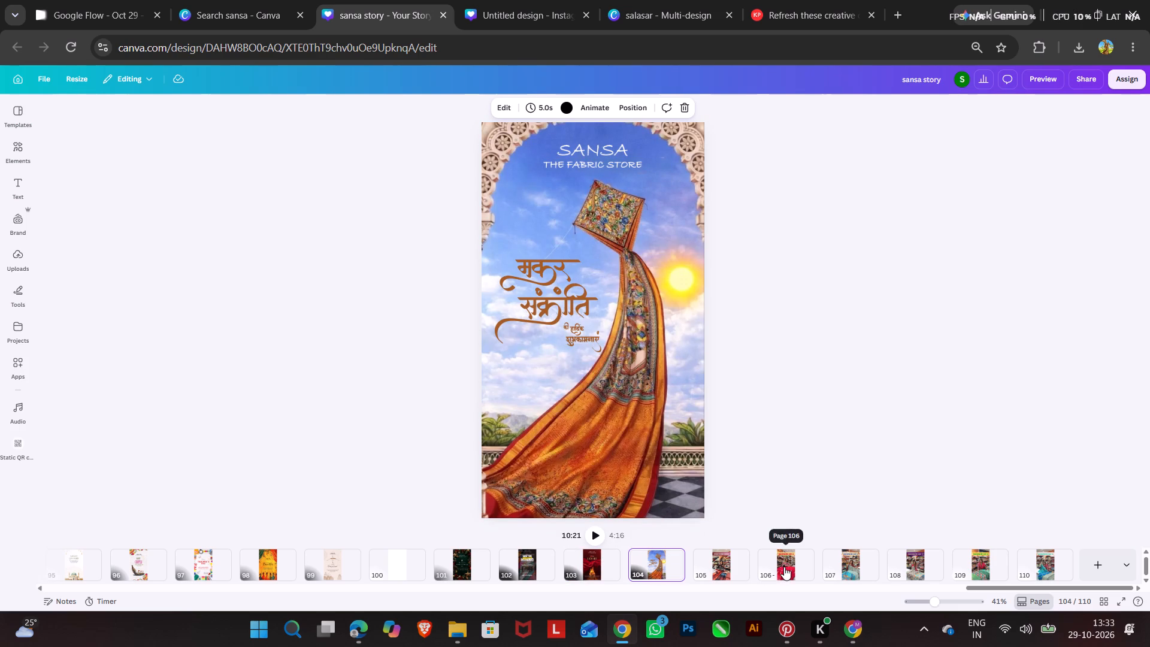
click(784, 567)
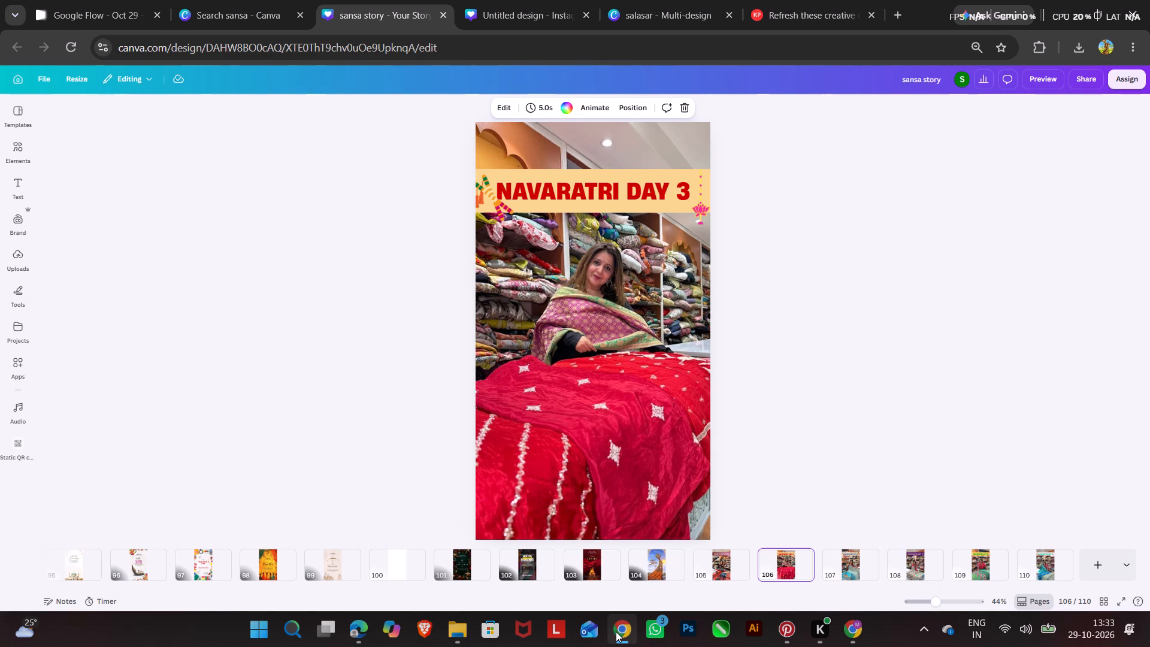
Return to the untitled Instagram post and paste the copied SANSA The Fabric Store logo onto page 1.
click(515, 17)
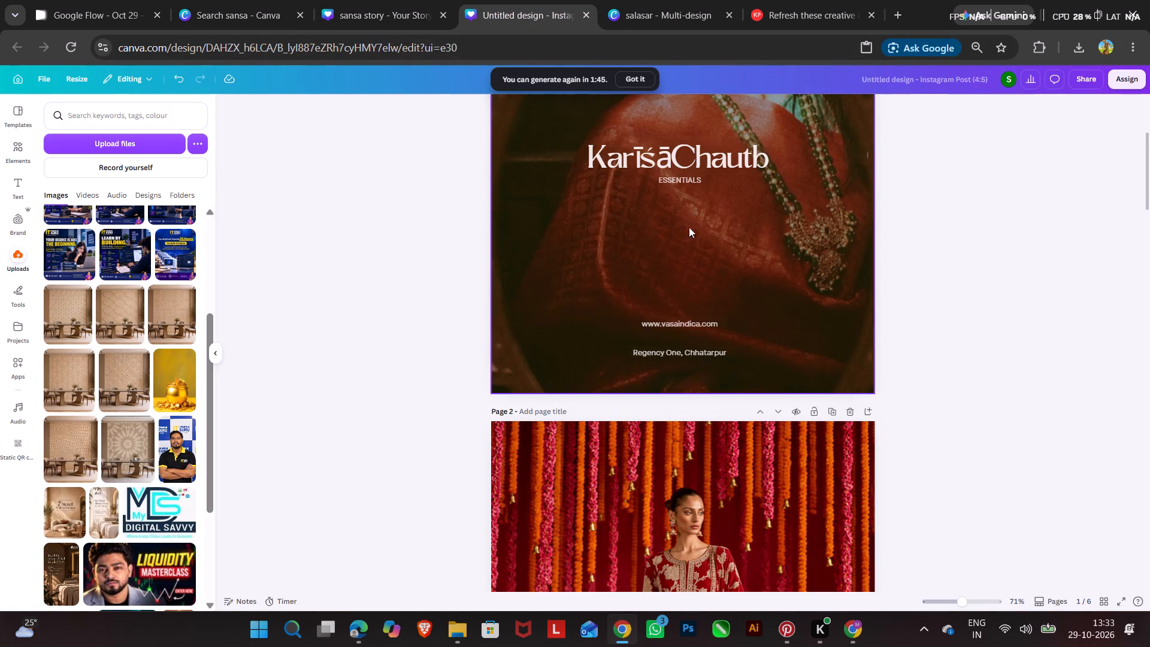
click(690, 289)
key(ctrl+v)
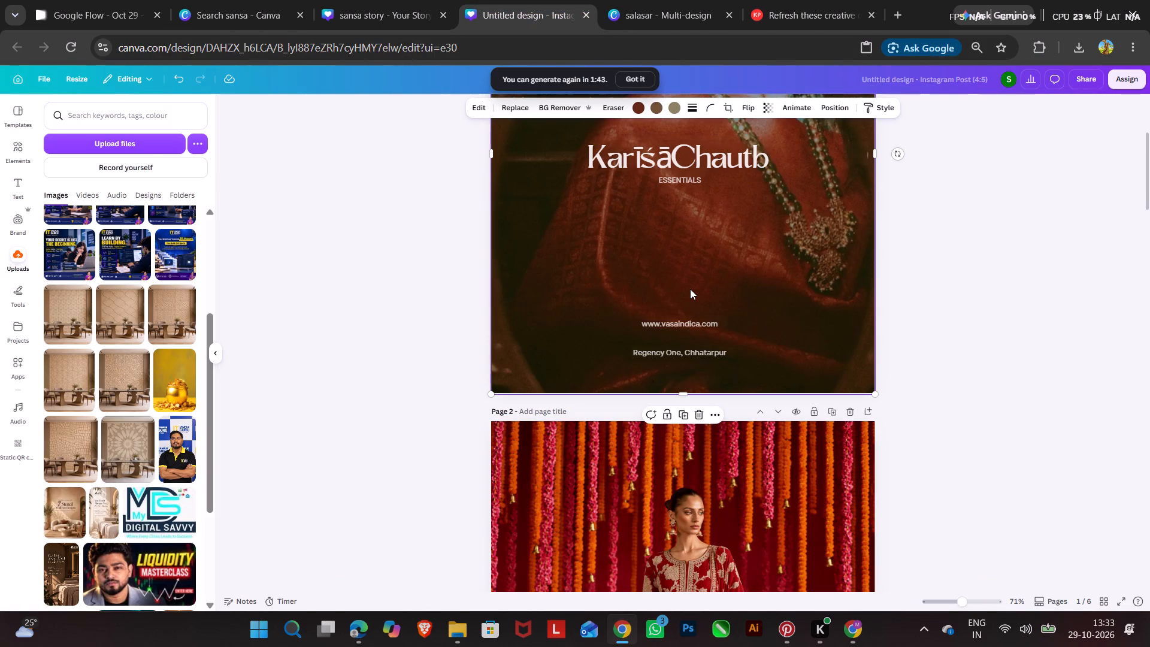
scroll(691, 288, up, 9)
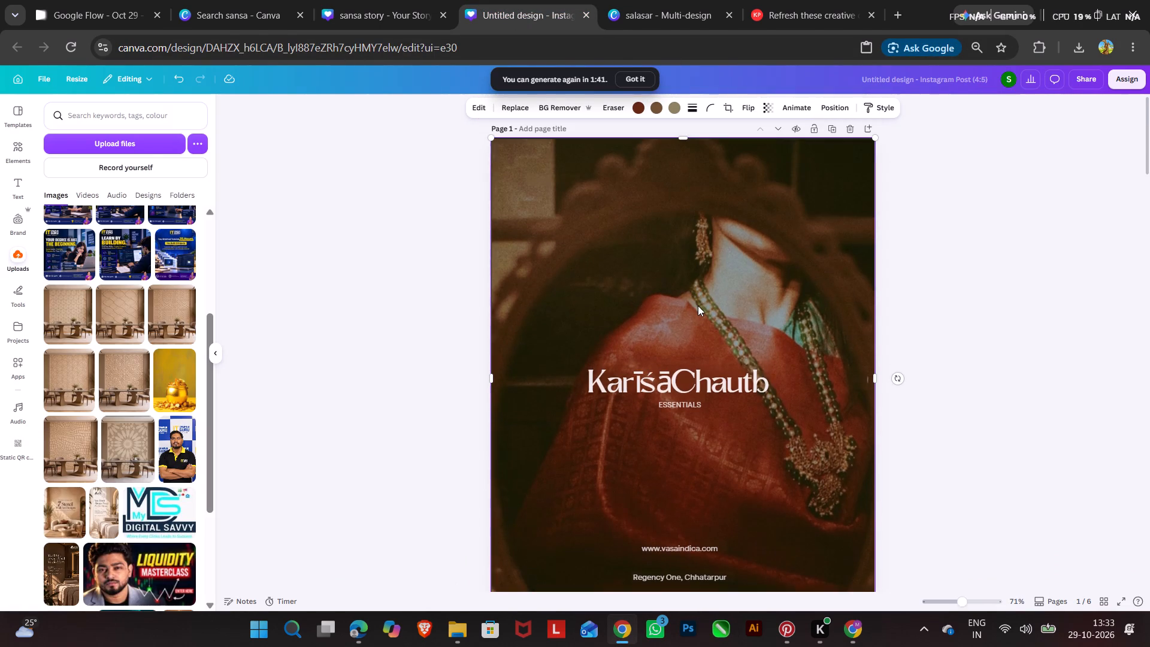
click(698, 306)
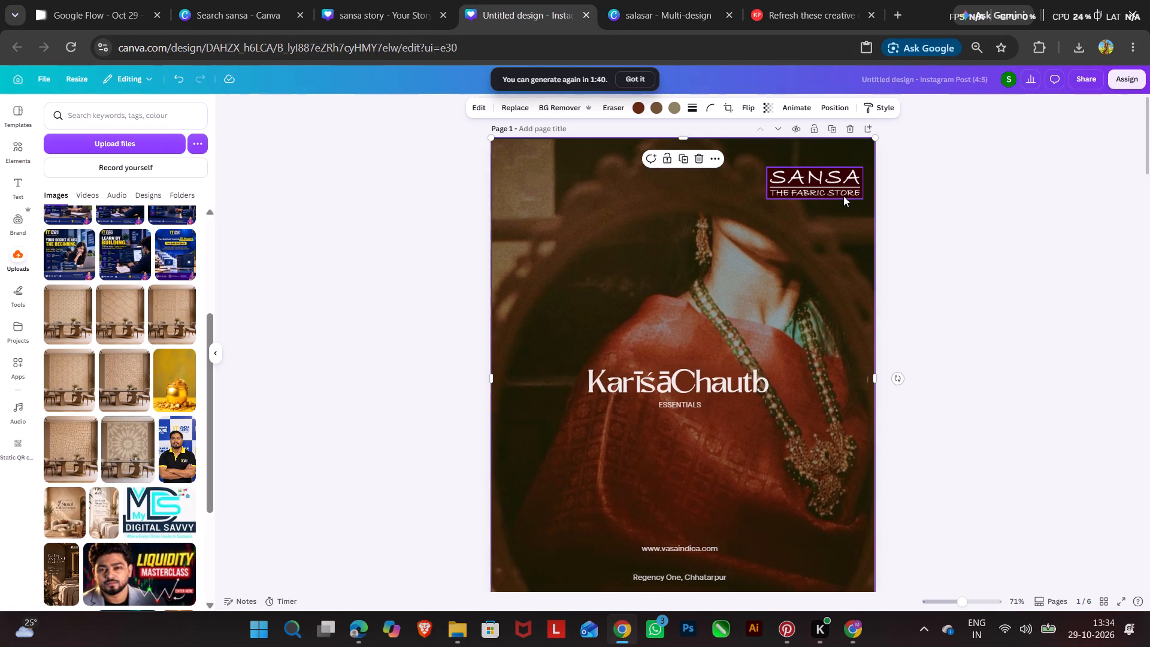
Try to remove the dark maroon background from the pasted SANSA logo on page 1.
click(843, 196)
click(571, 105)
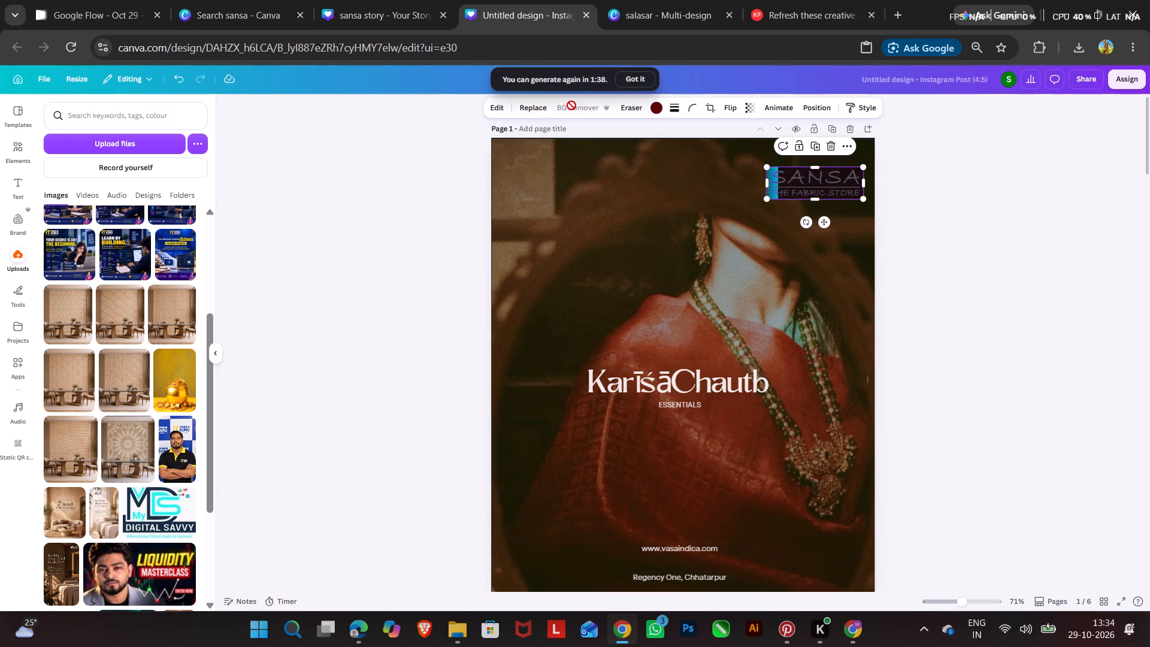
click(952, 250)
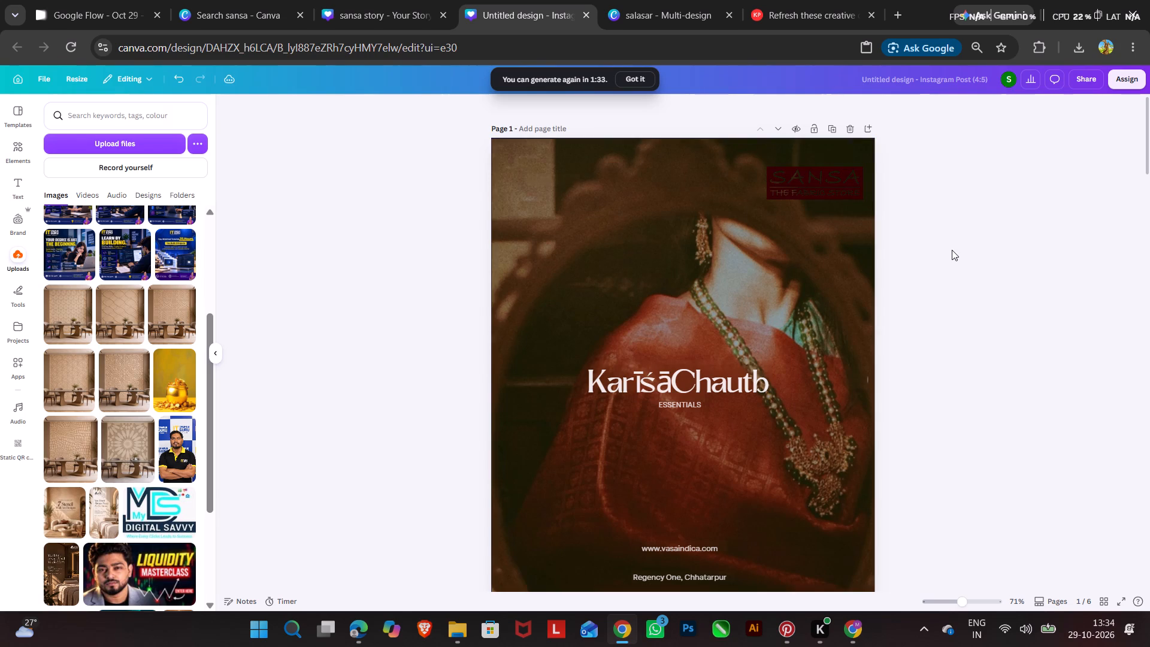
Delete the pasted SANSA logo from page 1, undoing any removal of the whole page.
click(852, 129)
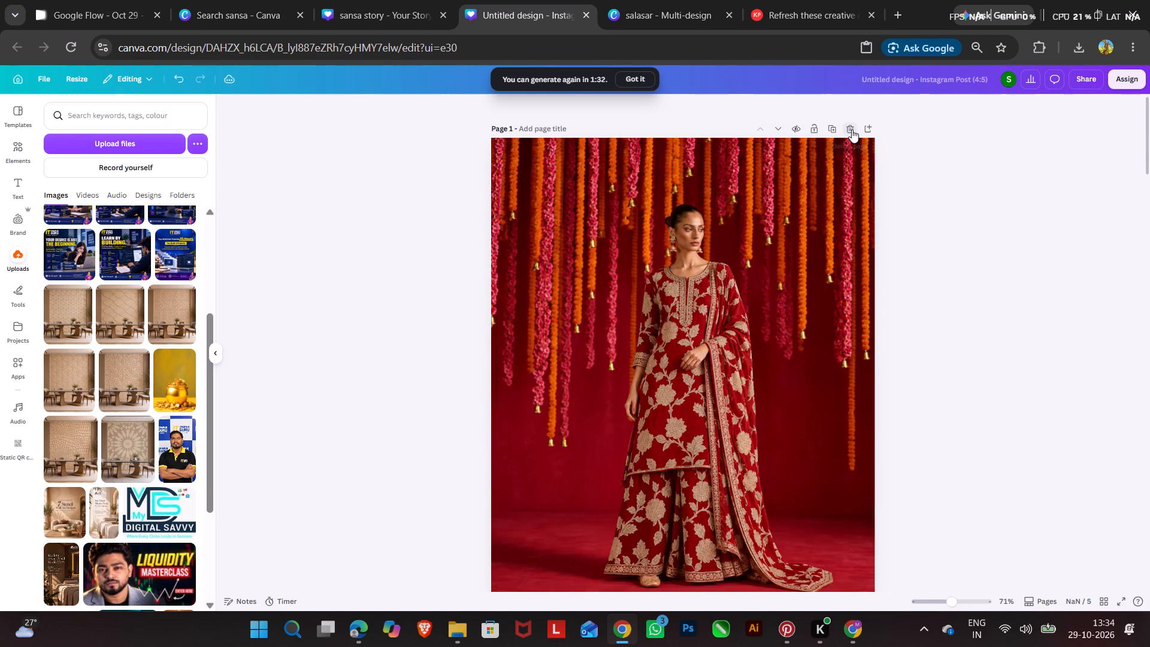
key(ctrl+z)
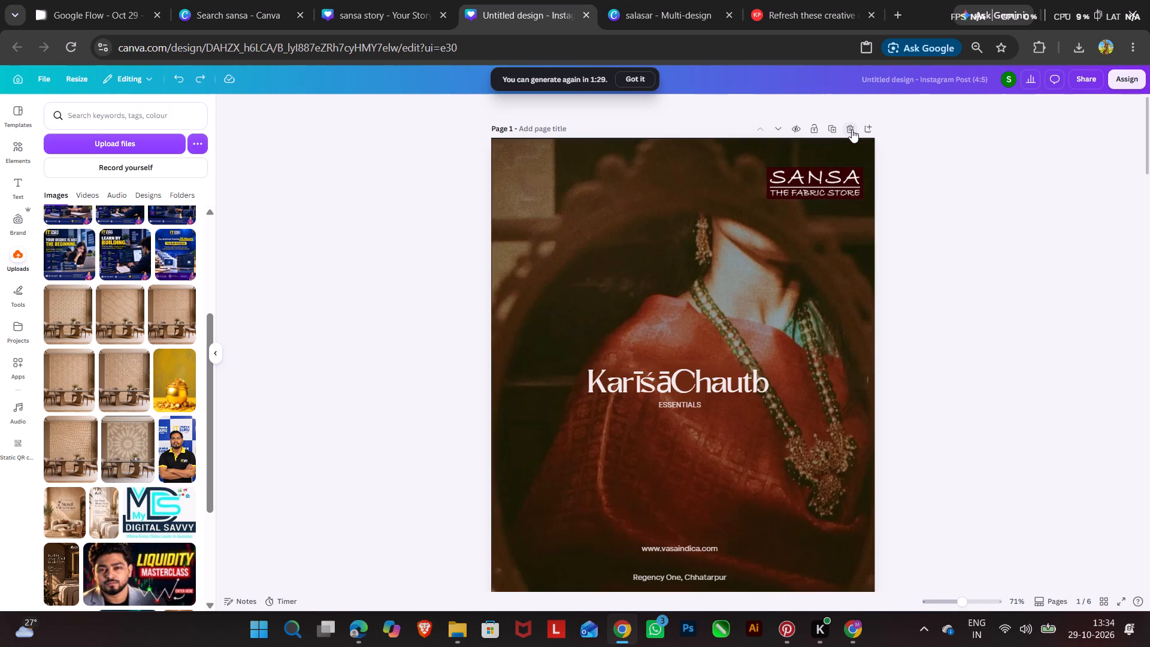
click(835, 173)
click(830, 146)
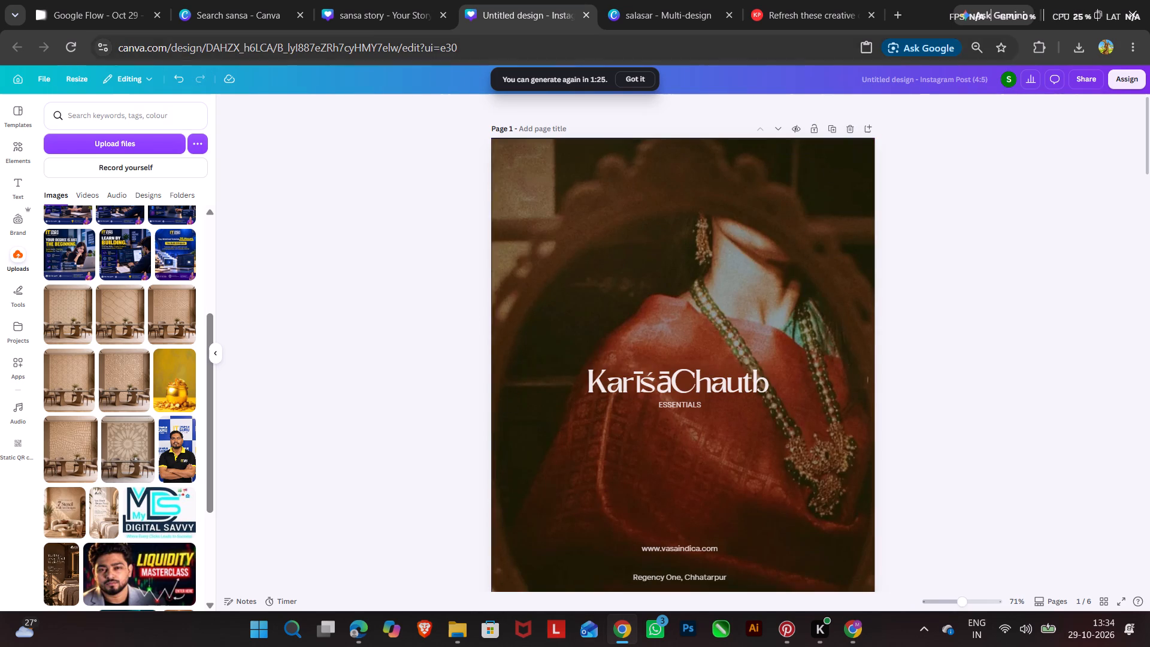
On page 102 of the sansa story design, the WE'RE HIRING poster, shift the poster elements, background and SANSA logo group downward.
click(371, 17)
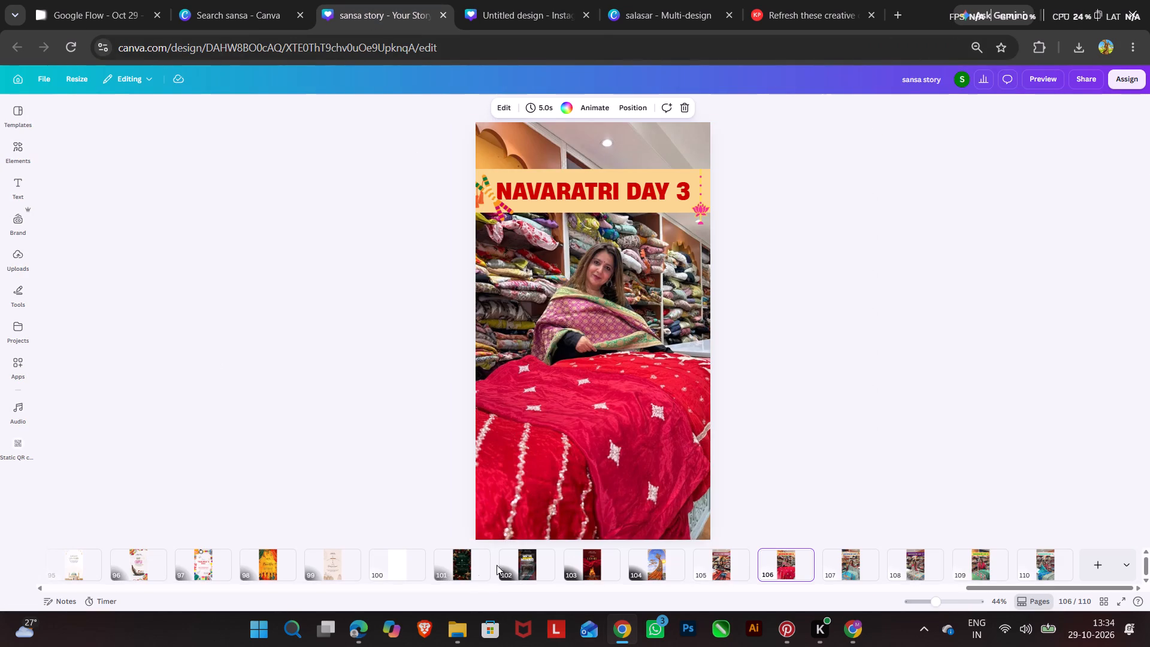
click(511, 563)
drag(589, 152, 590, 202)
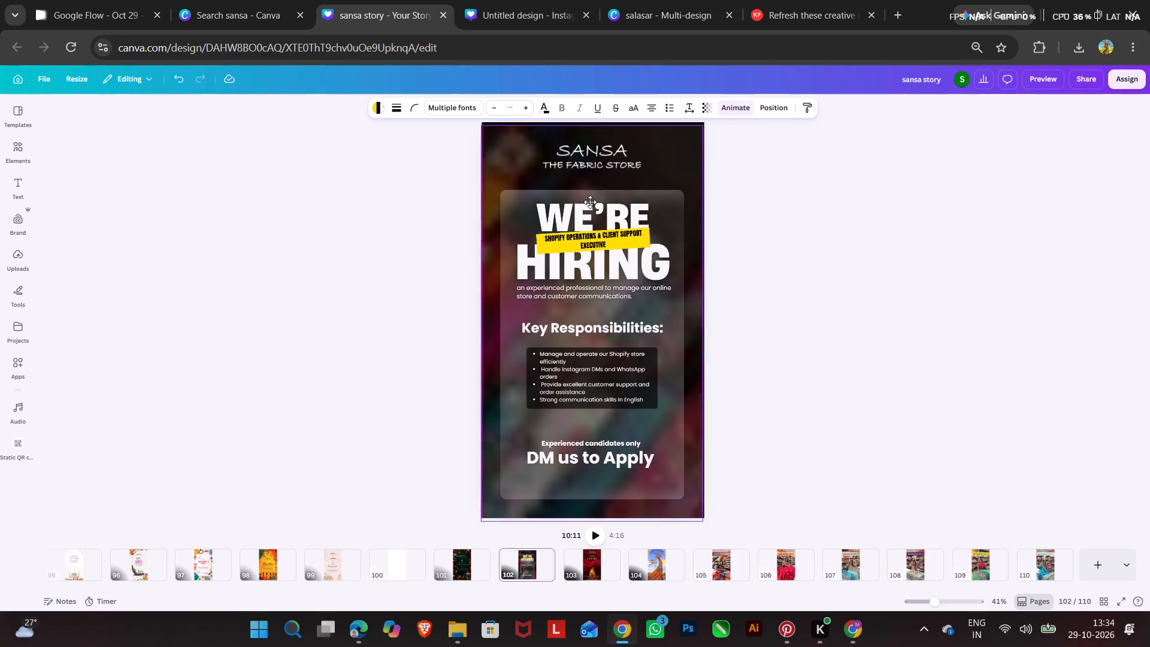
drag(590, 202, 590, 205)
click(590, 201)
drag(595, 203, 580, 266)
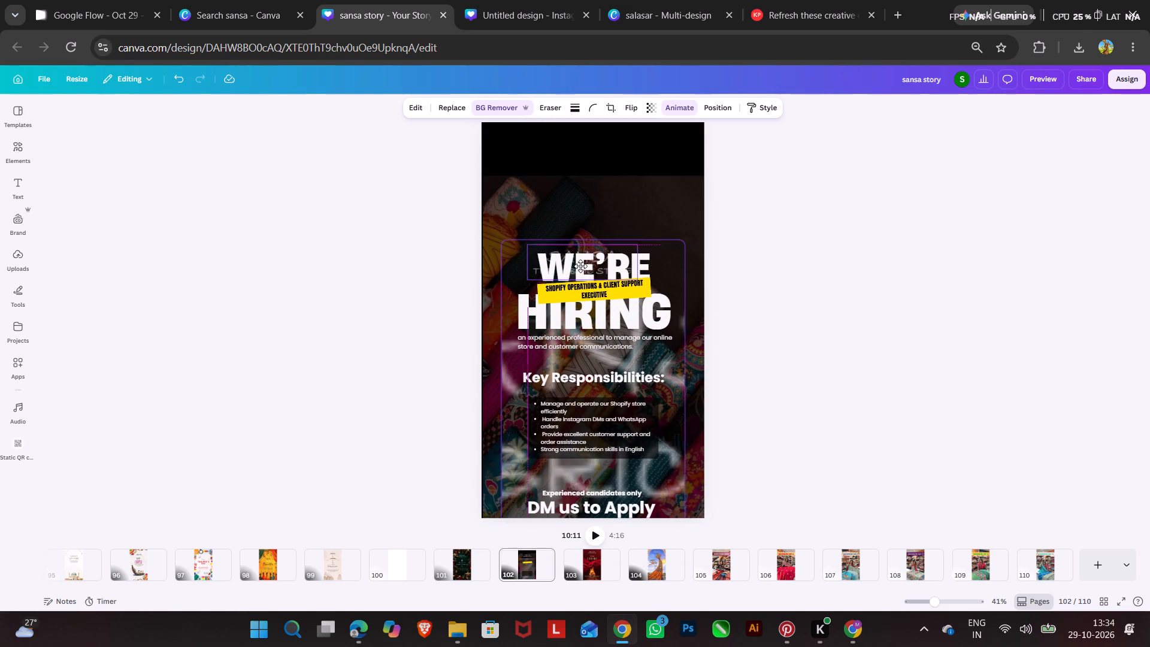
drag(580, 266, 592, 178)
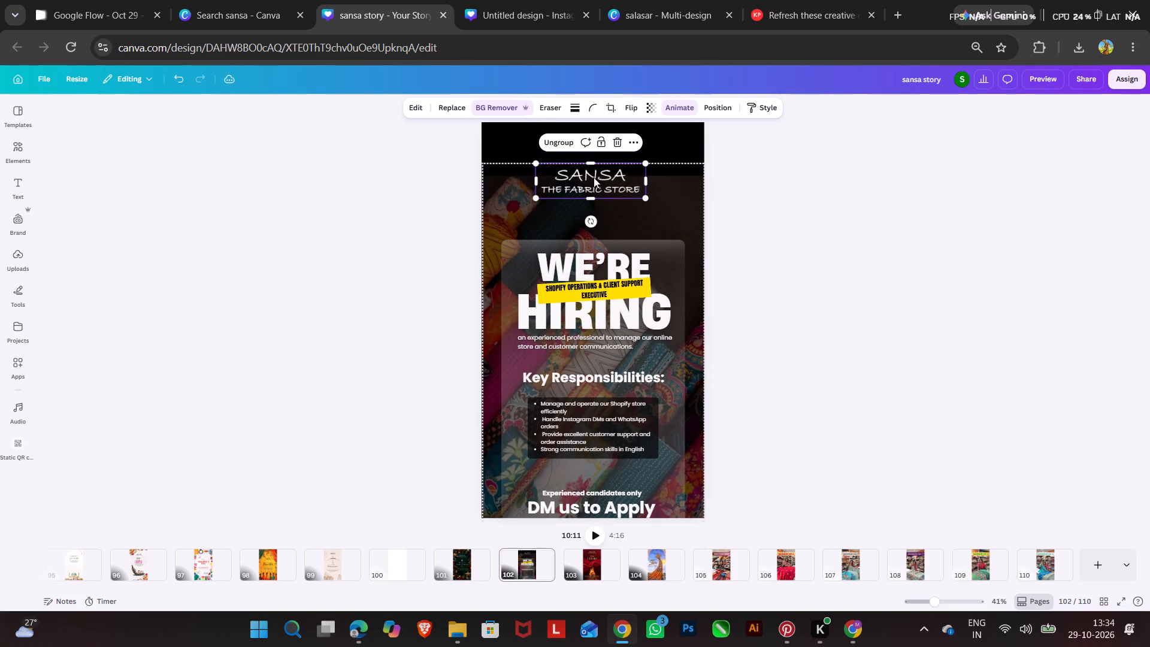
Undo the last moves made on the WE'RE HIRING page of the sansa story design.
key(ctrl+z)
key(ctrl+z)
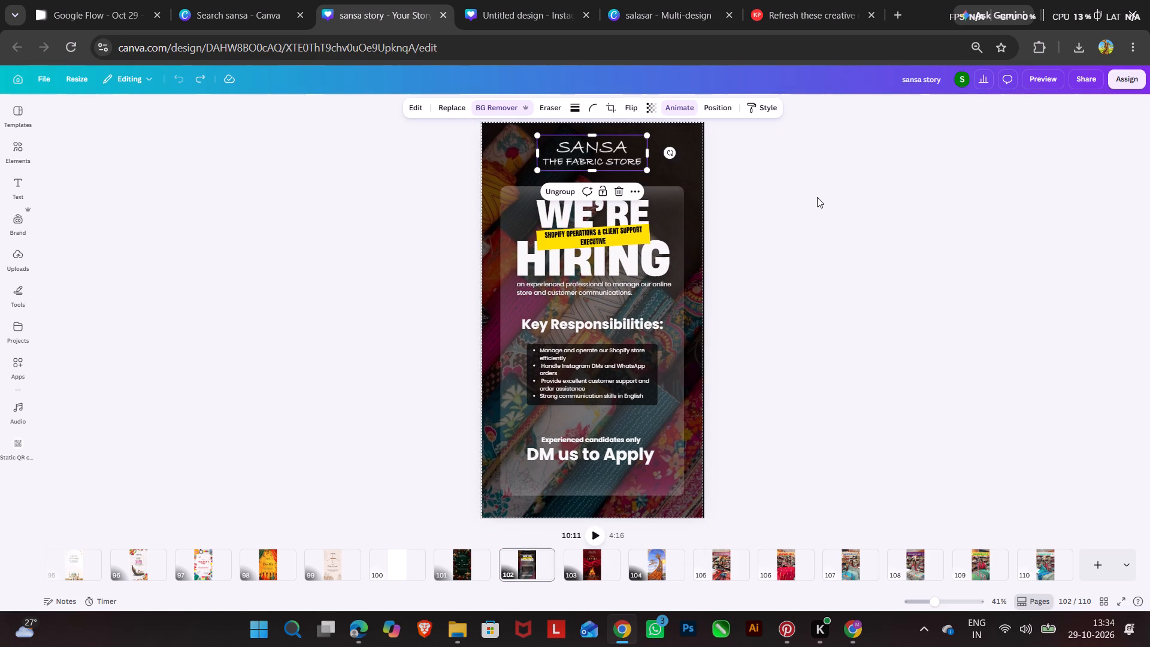
Copy the SANSA THE FABRIC STORE logo from page 102 of the sansa story design onto page 1 of the Instagram post design.
click(817, 197)
click(601, 157)
click(600, 157)
key(ctrl+c)
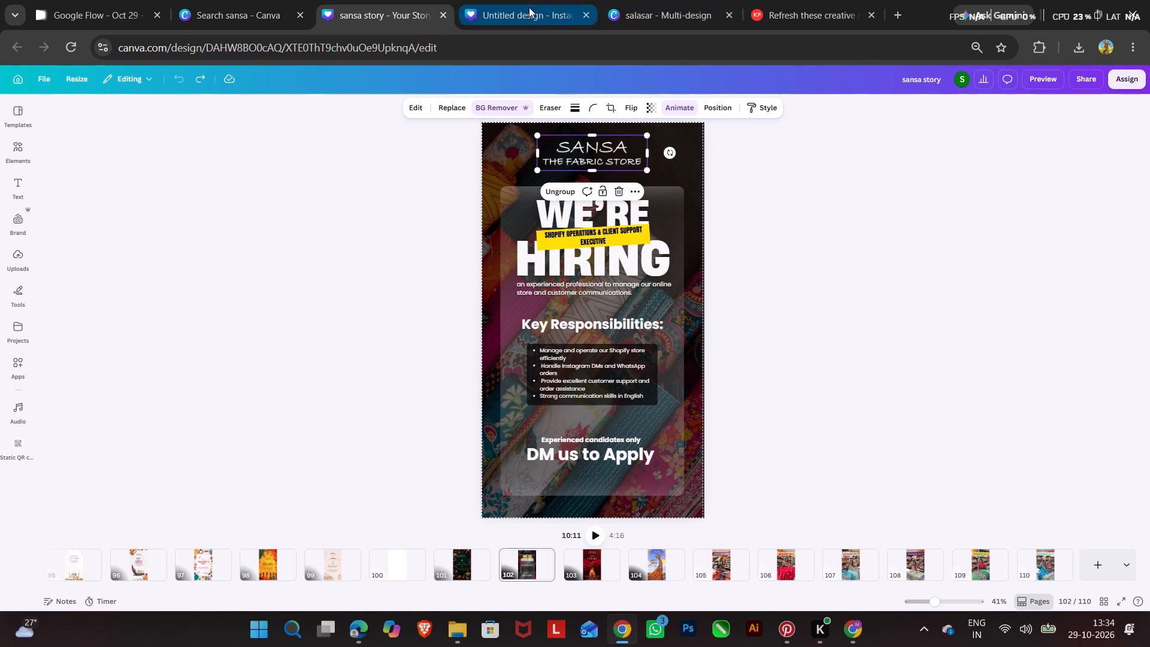
click(529, 7)
click(665, 249)
key(ctrl+v)
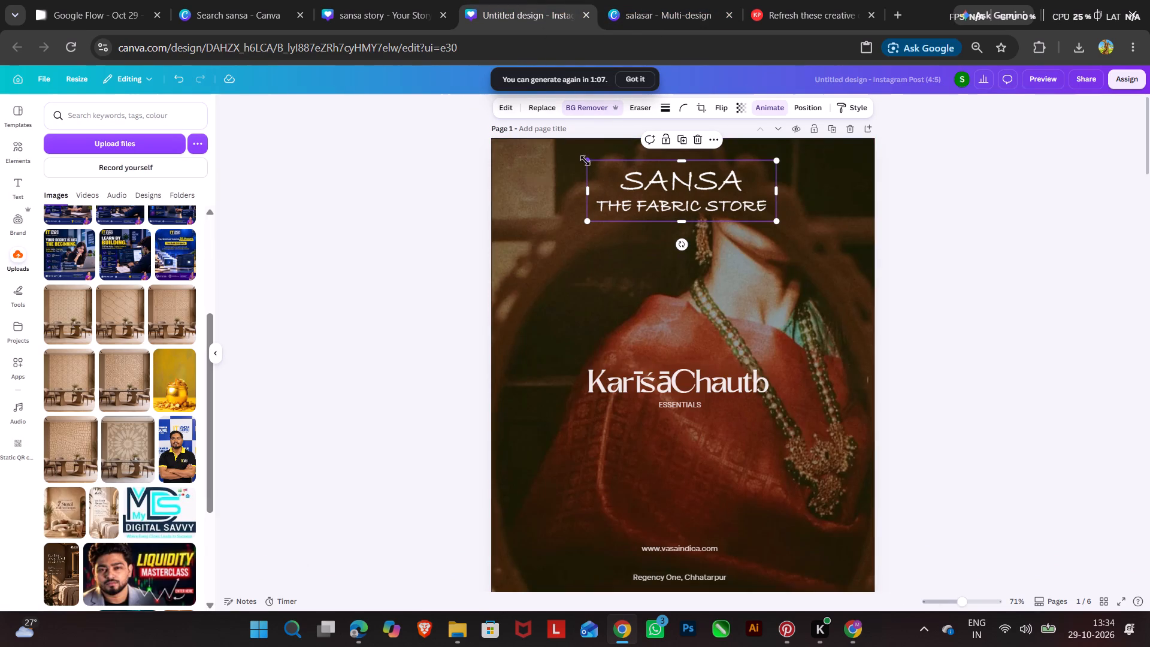
Scale the SANSA logo down to about half its size and place it in page 1's upper-left corner, undoing any stray duplicate.
drag(585, 161, 667, 205)
drag(742, 202, 722, 202)
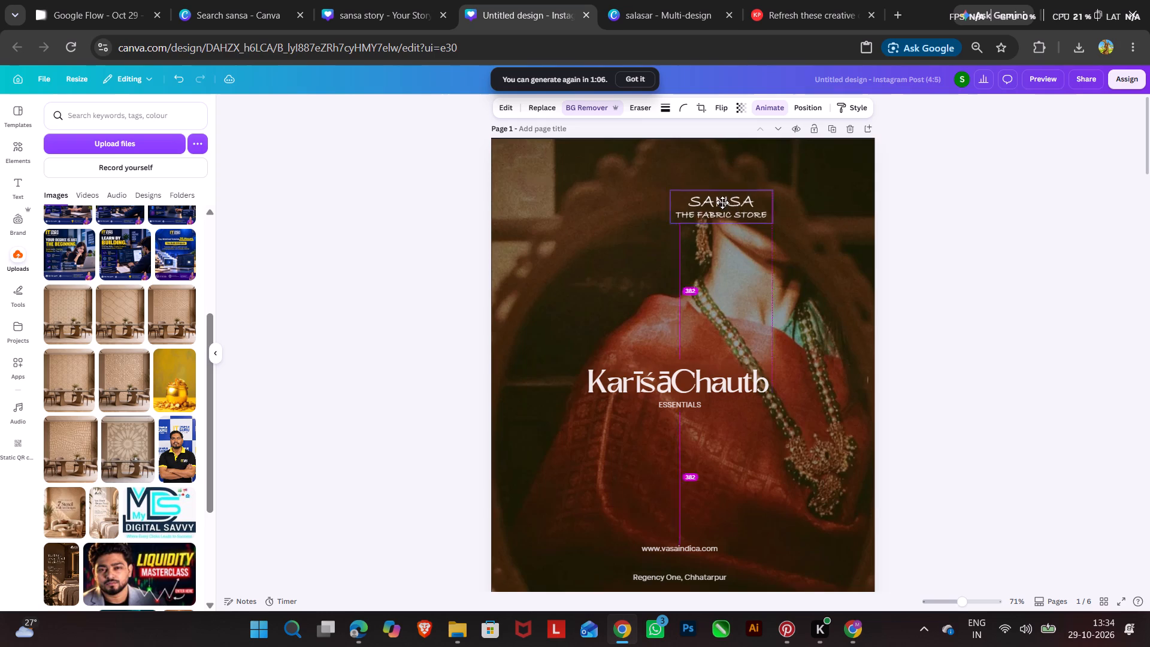
drag(722, 202, 575, 174)
click(558, 141)
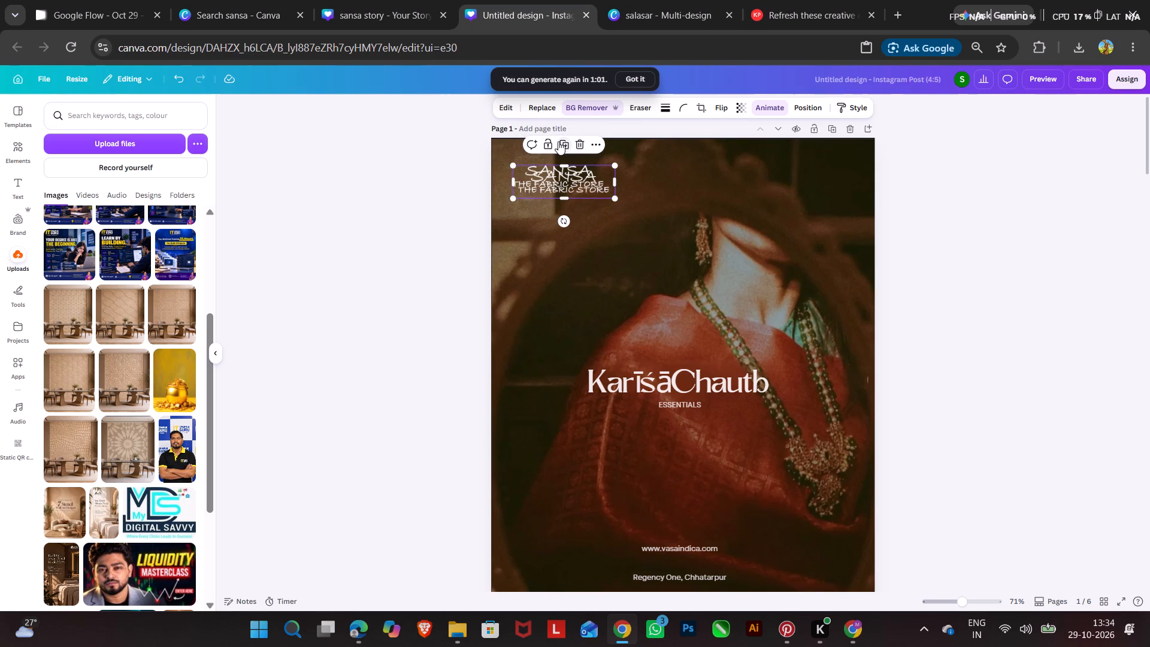
key(ctrl+z)
click(688, 173)
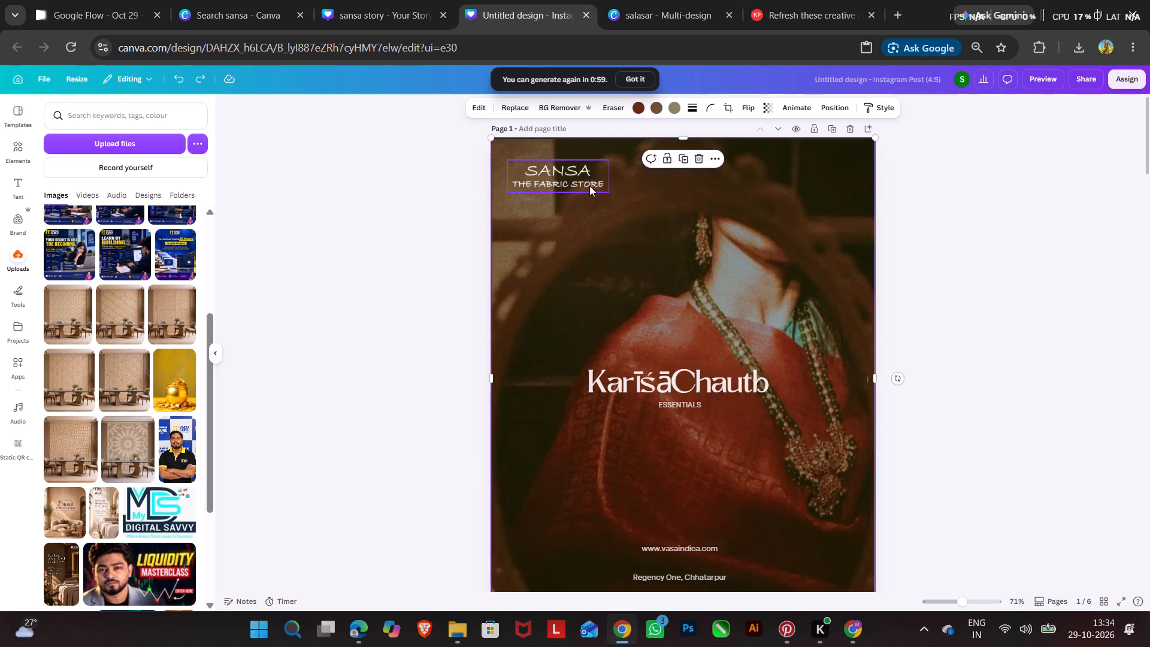
Copy the resized SANSA logo from page 1 to the same spot on page 2.
click(589, 186)
key(ctrl+c)
scroll(589, 186, down, 8)
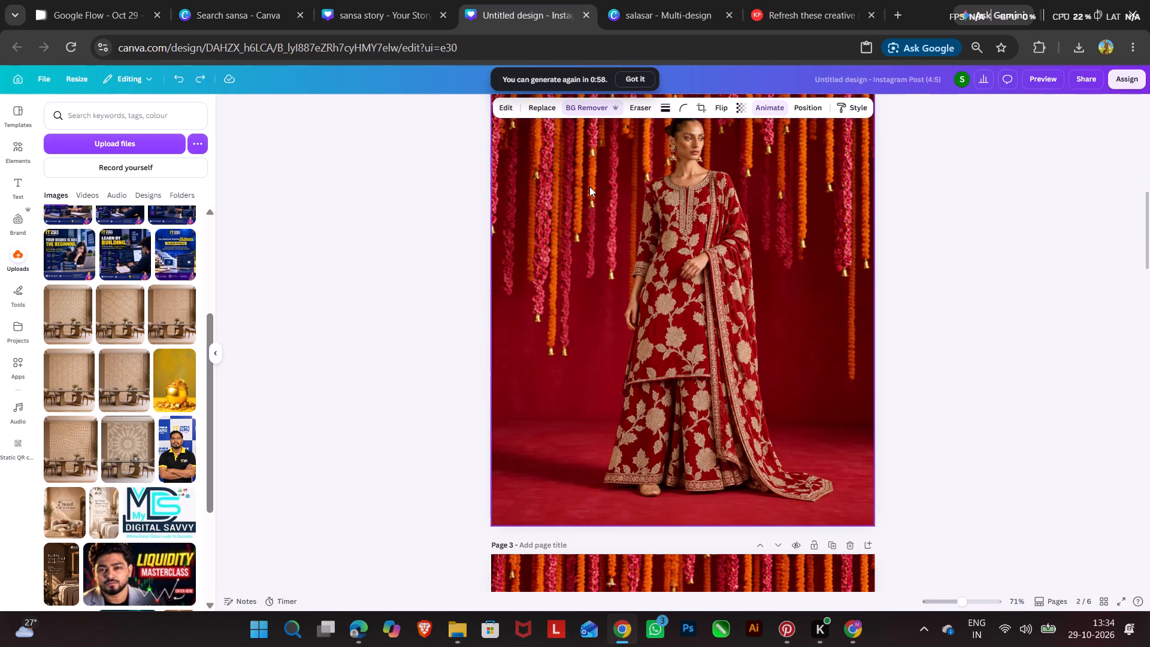
click(589, 186)
key(ctrl+v)
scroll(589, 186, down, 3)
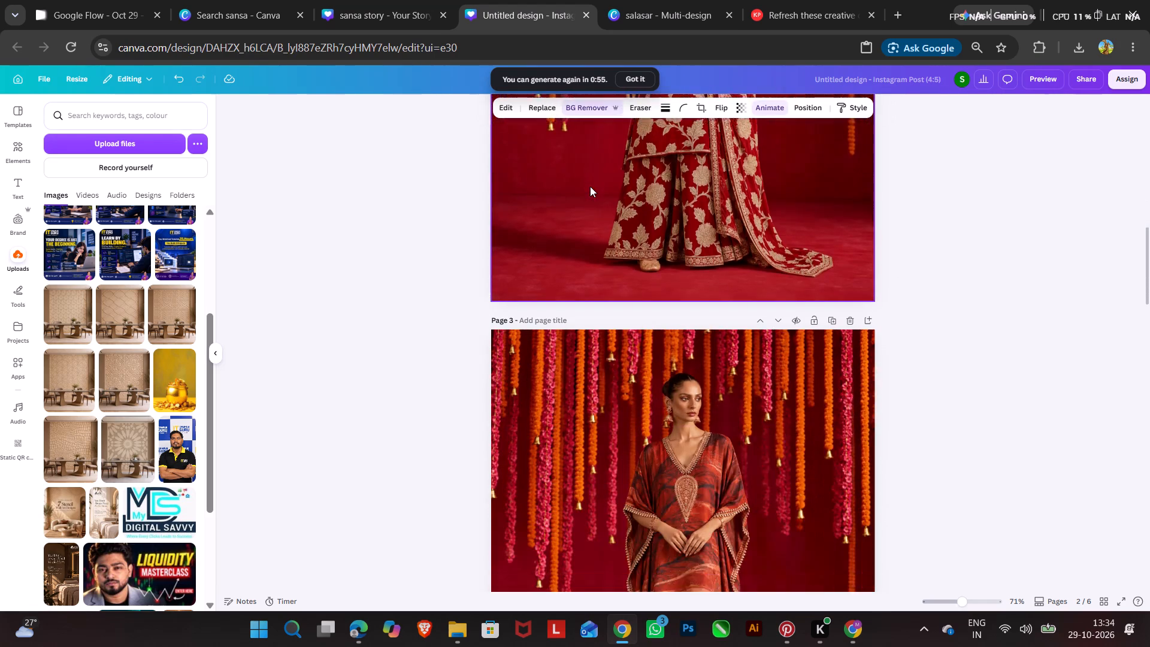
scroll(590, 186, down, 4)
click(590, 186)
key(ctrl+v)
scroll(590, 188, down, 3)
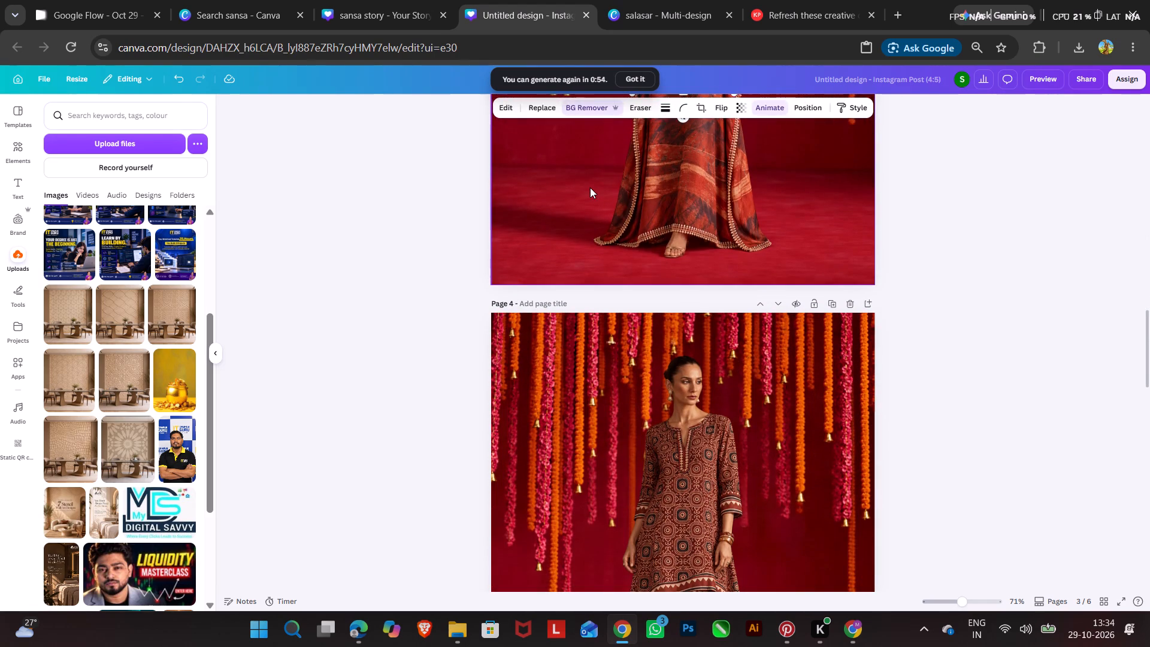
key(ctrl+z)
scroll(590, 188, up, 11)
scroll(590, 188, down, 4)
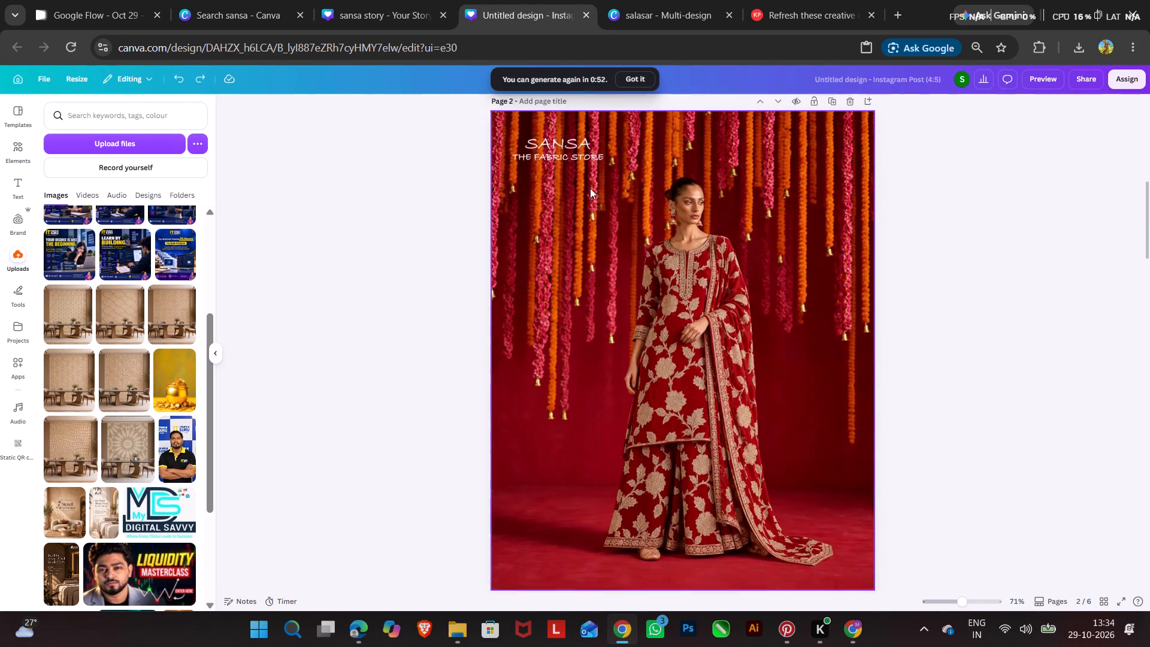
Paste the SANSA logo in the upper-left corner of pages 3 and 4.
scroll(590, 188, down, 2)
click(590, 188)
key(ctrl+v)
scroll(590, 188, down, 4)
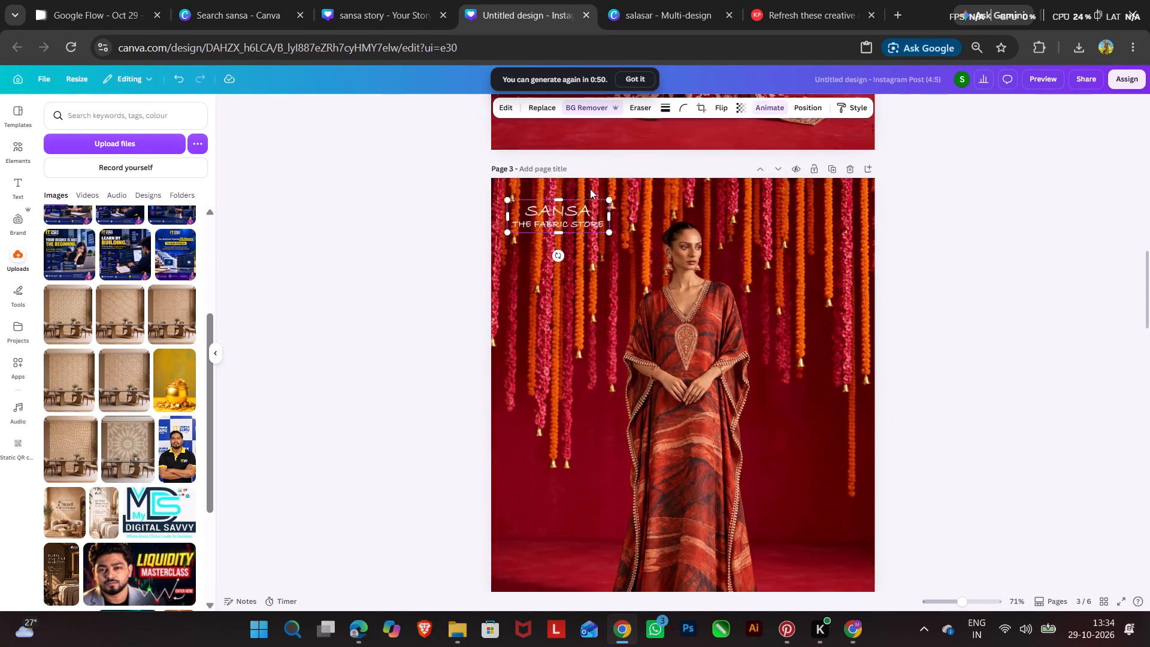
scroll(589, 199, down, 4)
click(589, 204)
scroll(589, 204, up, 1)
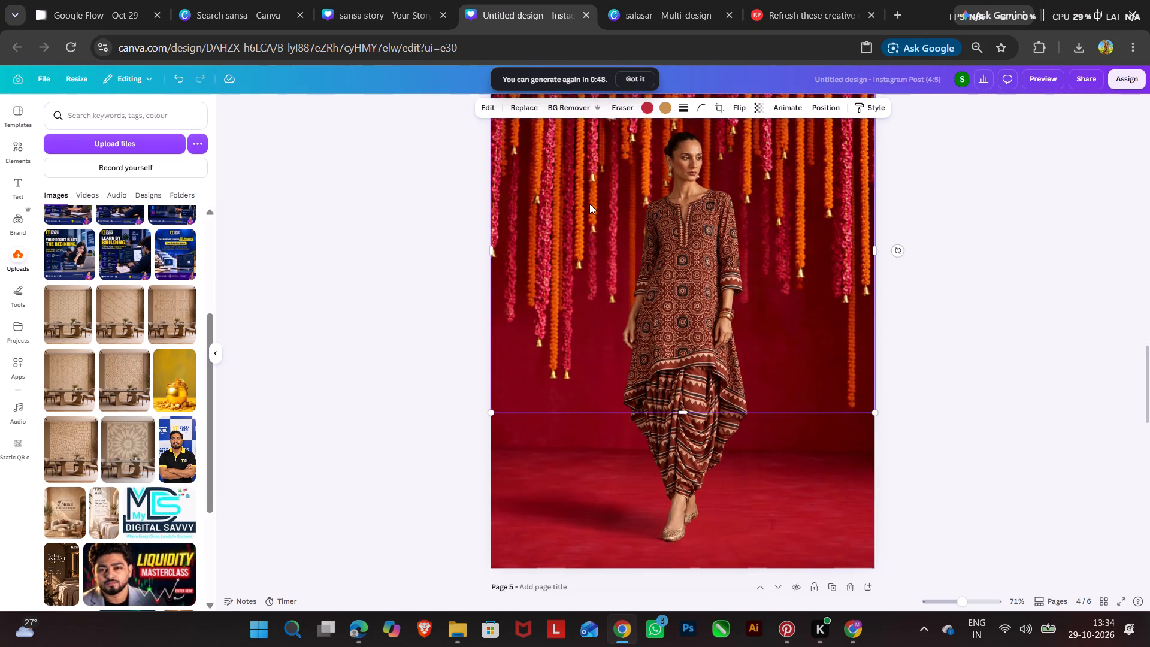
key(ctrl+v)
Paste the SANSA logo in the upper-left corner of pages 5 and 6.
scroll(589, 204, down, 7)
click(589, 204)
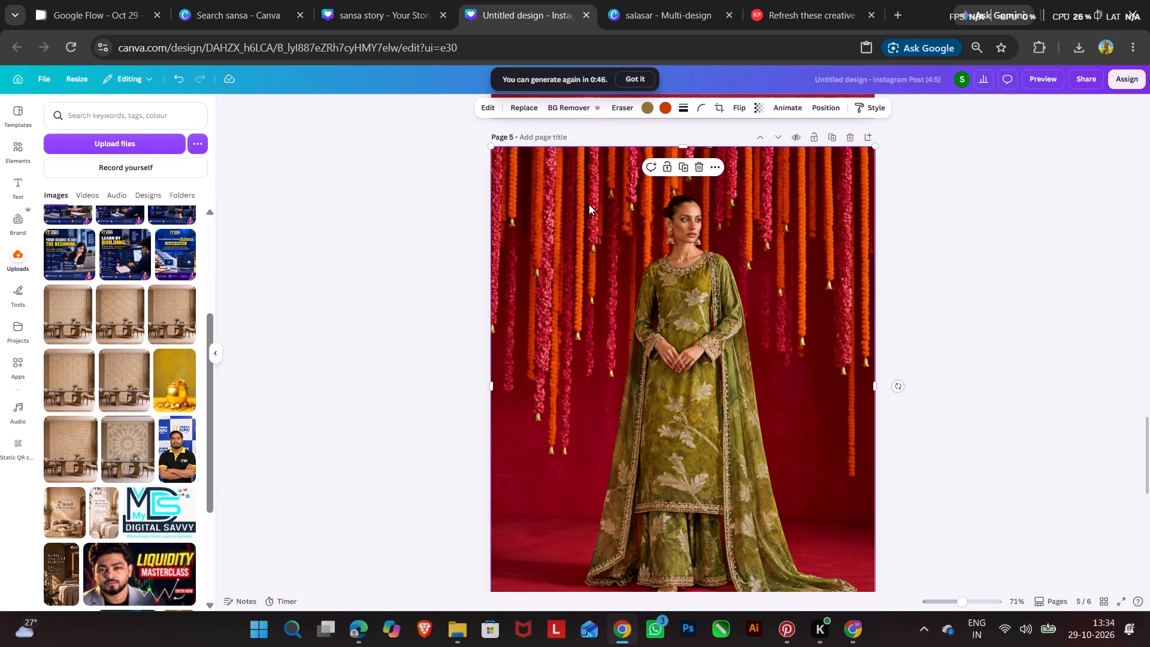
key(ctrl+v)
scroll(589, 204, down, 6)
click(588, 205)
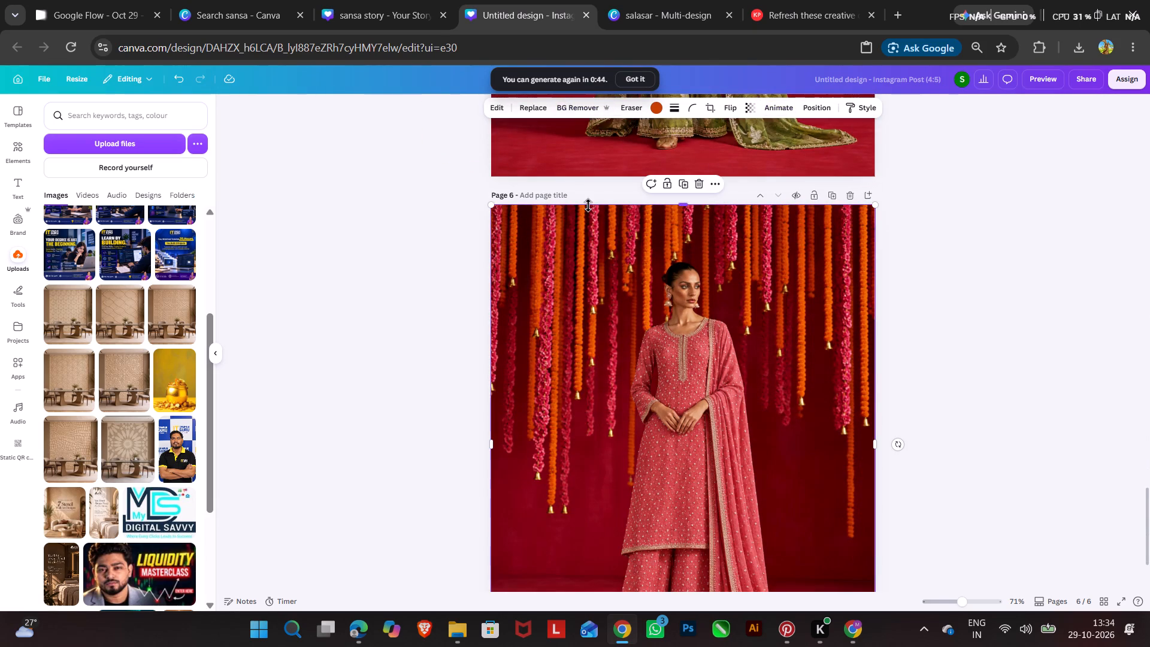
key(ctrl+v)
scroll(588, 205, down, 10)
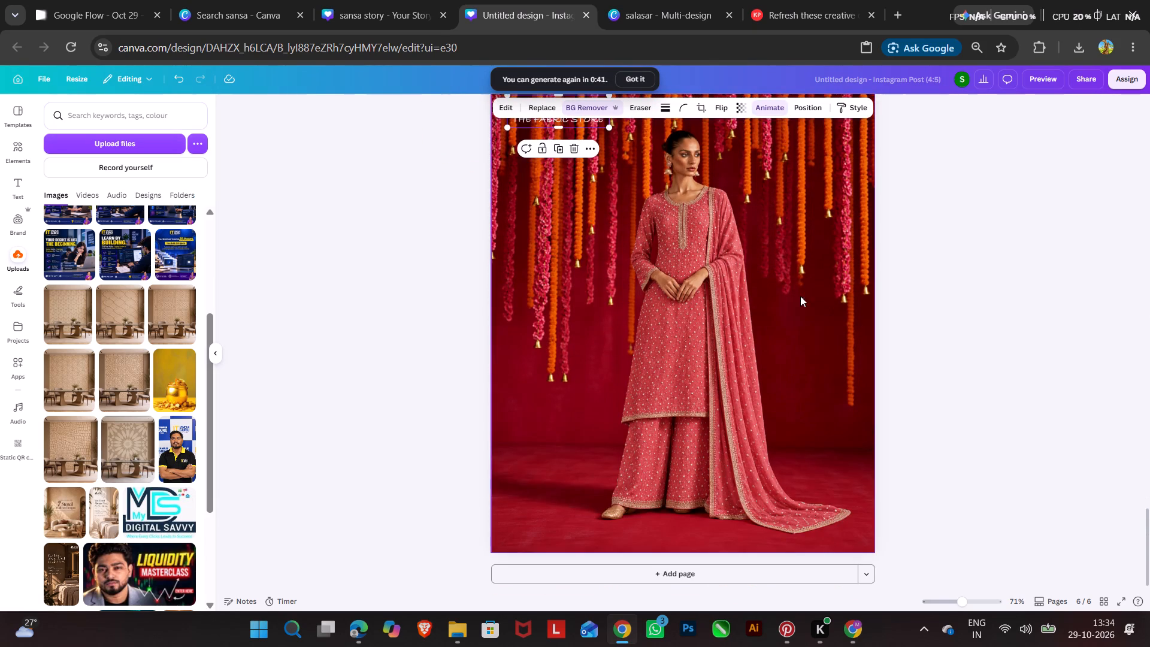
scroll(942, 255, up, 5)
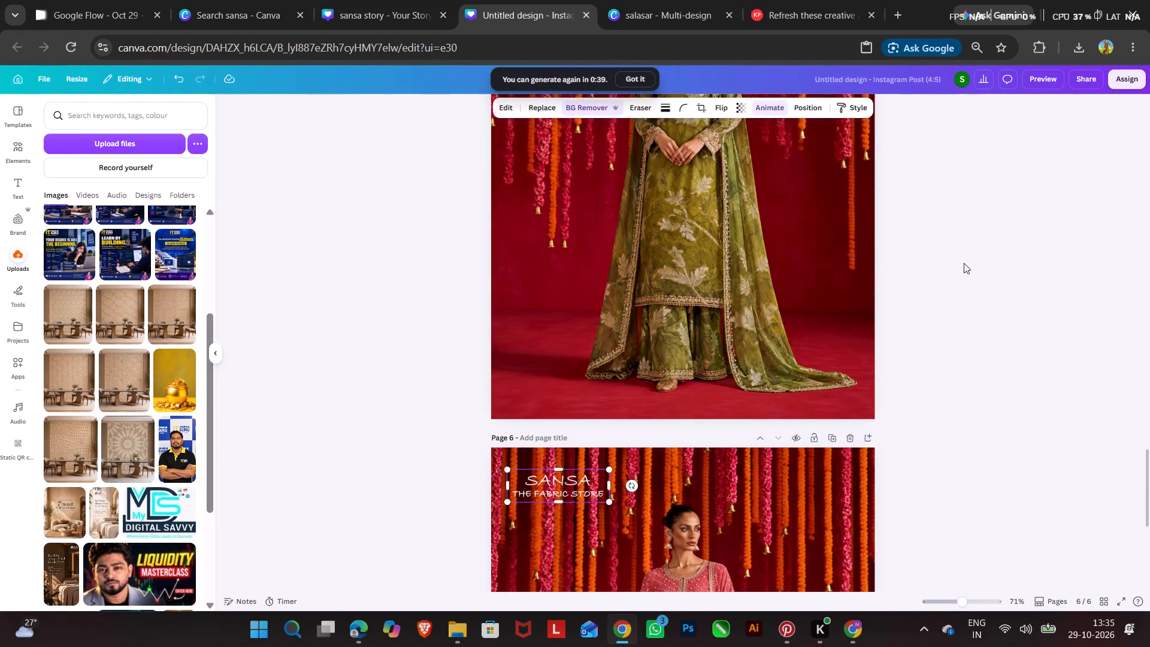
Check the SANSA The Fabric Store logo on the Instagram post's pages, going from page 6 back to the cover page.
scroll(964, 262, up, 9)
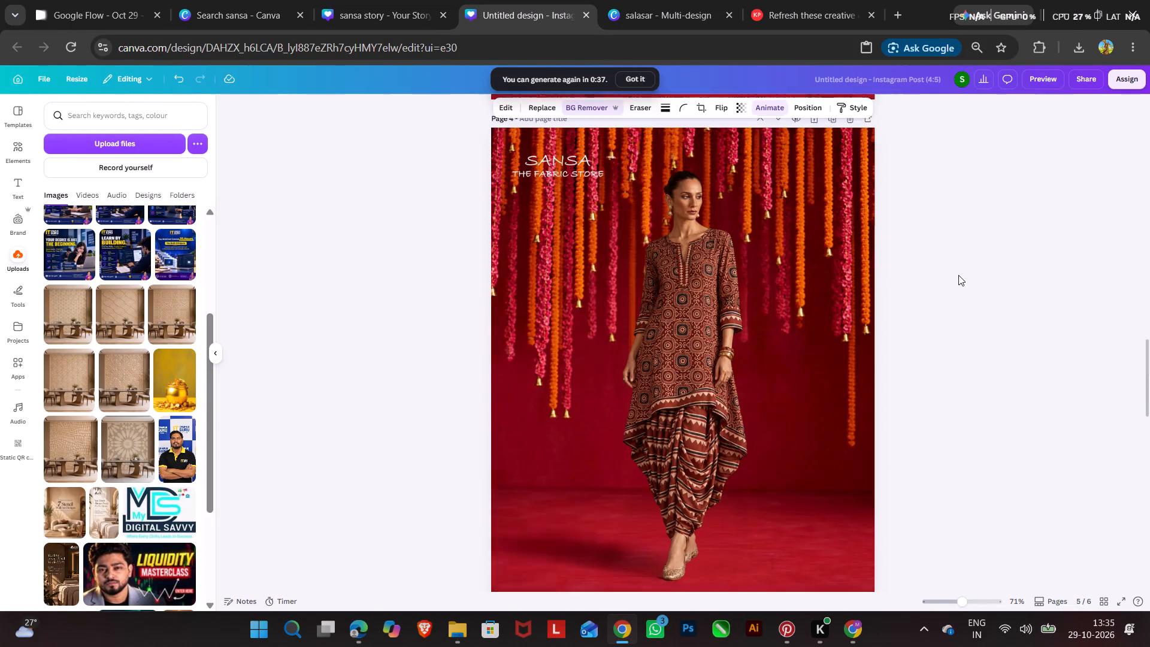
scroll(958, 275, up, 15)
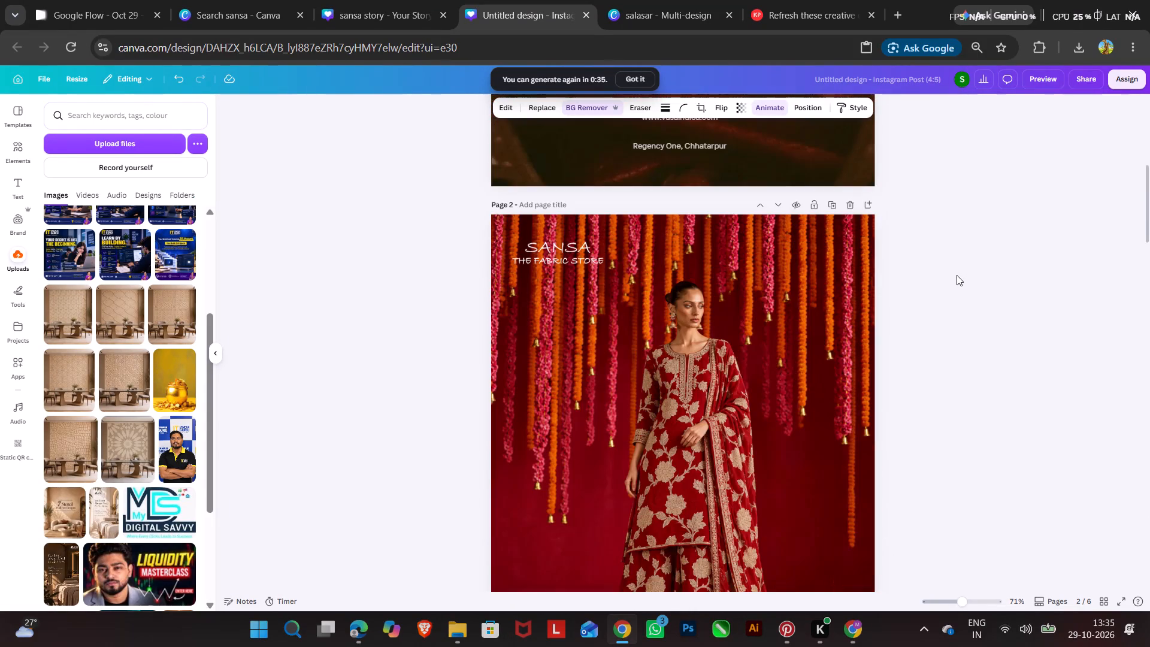
scroll(957, 275, up, 7)
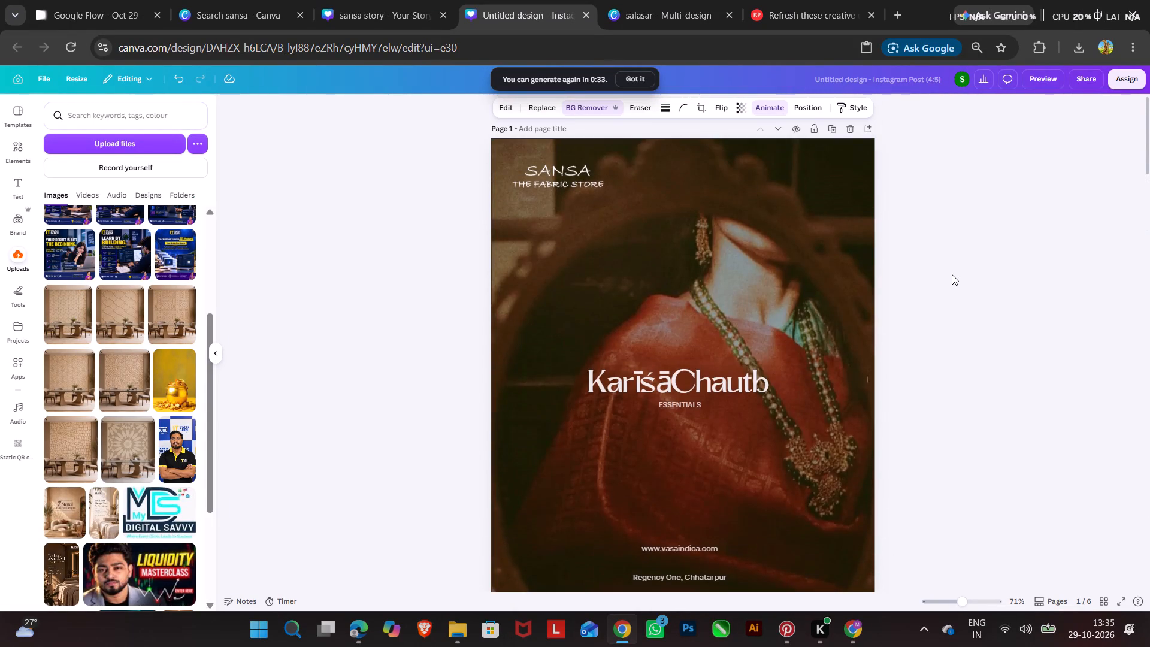
scroll(952, 274, down, 3)
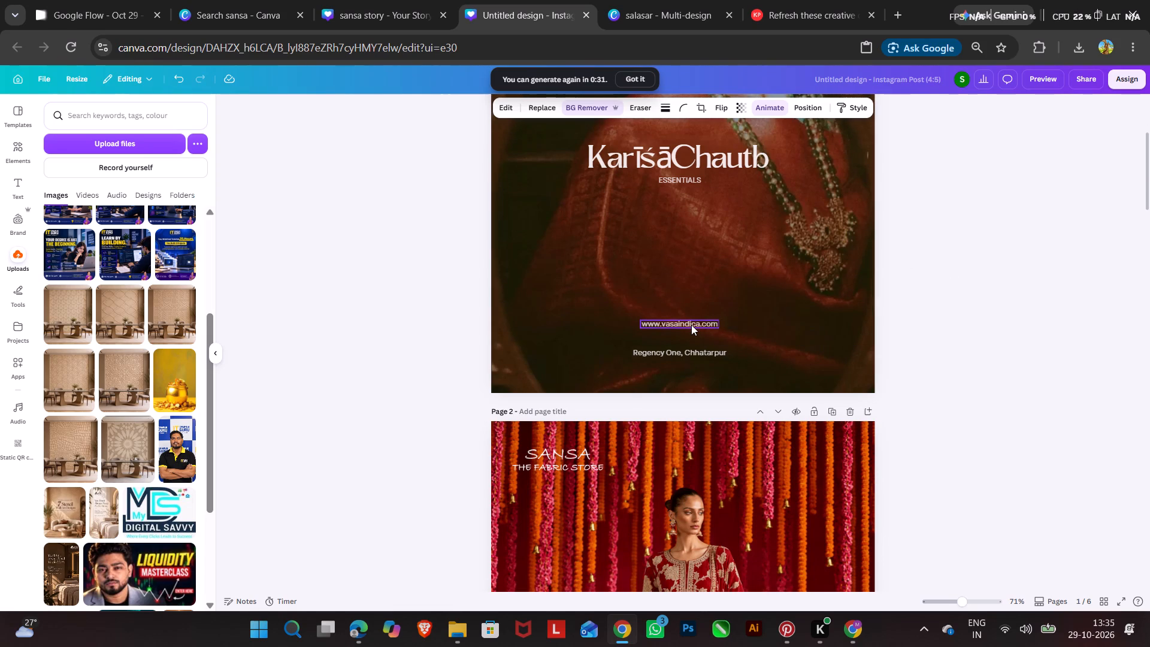
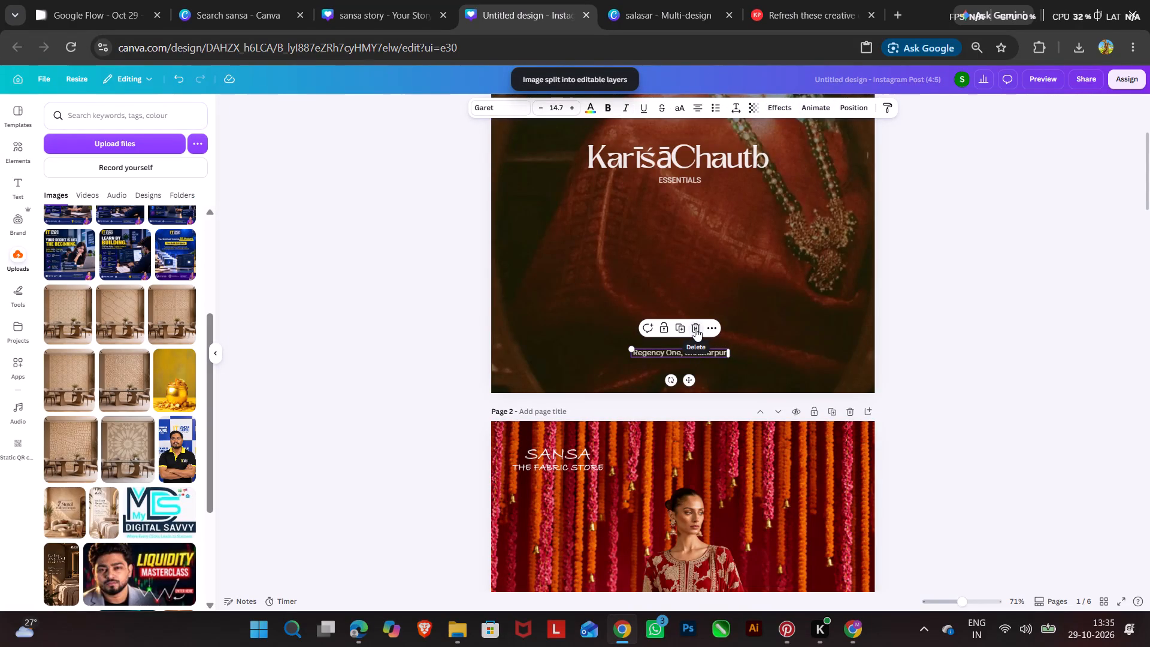
click(695, 328)
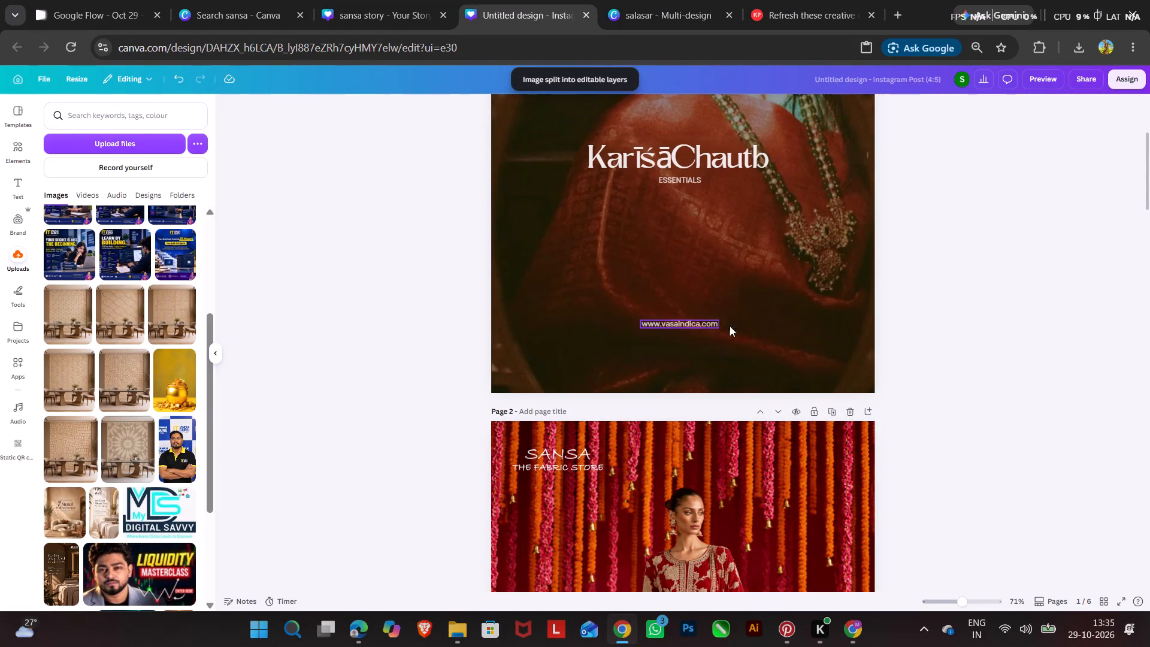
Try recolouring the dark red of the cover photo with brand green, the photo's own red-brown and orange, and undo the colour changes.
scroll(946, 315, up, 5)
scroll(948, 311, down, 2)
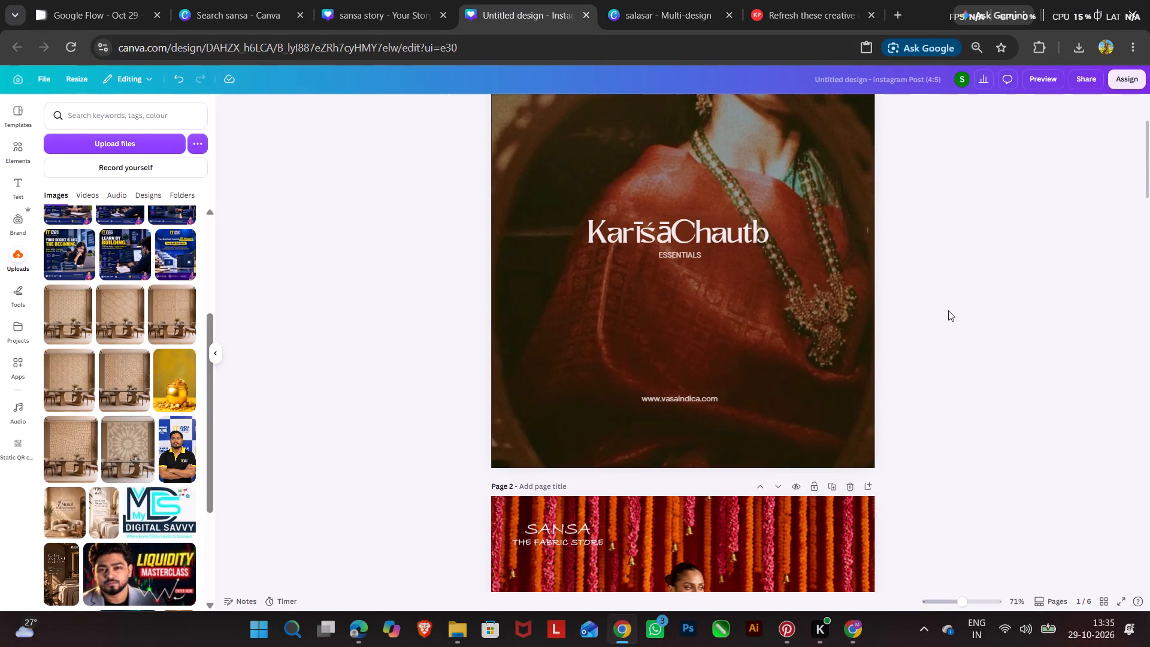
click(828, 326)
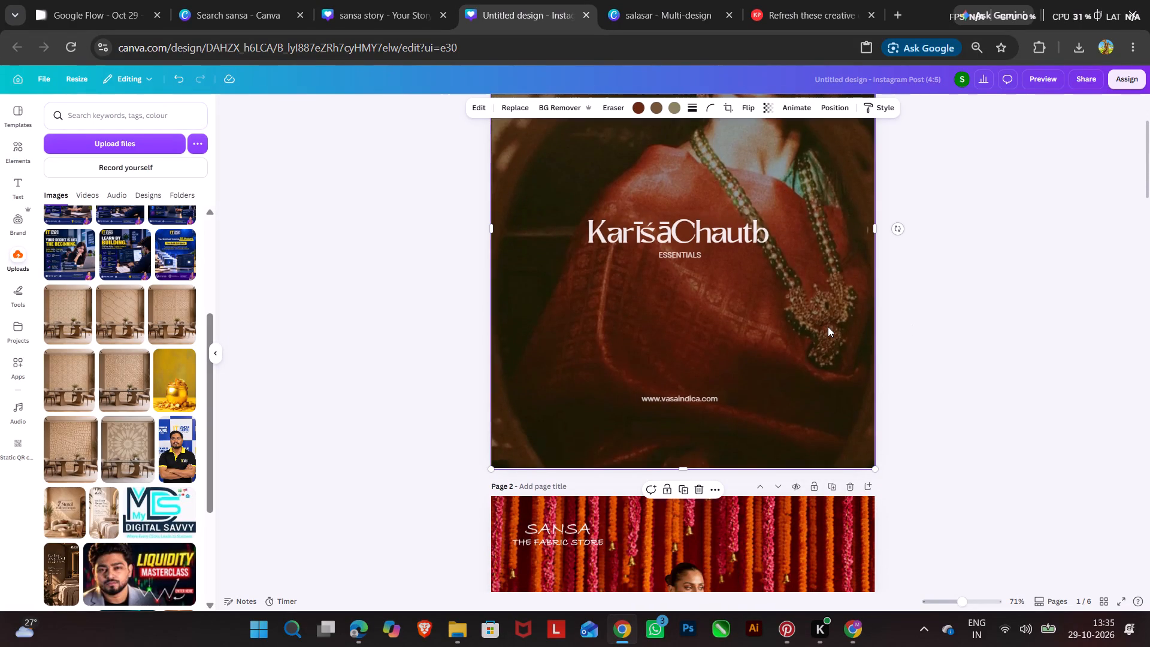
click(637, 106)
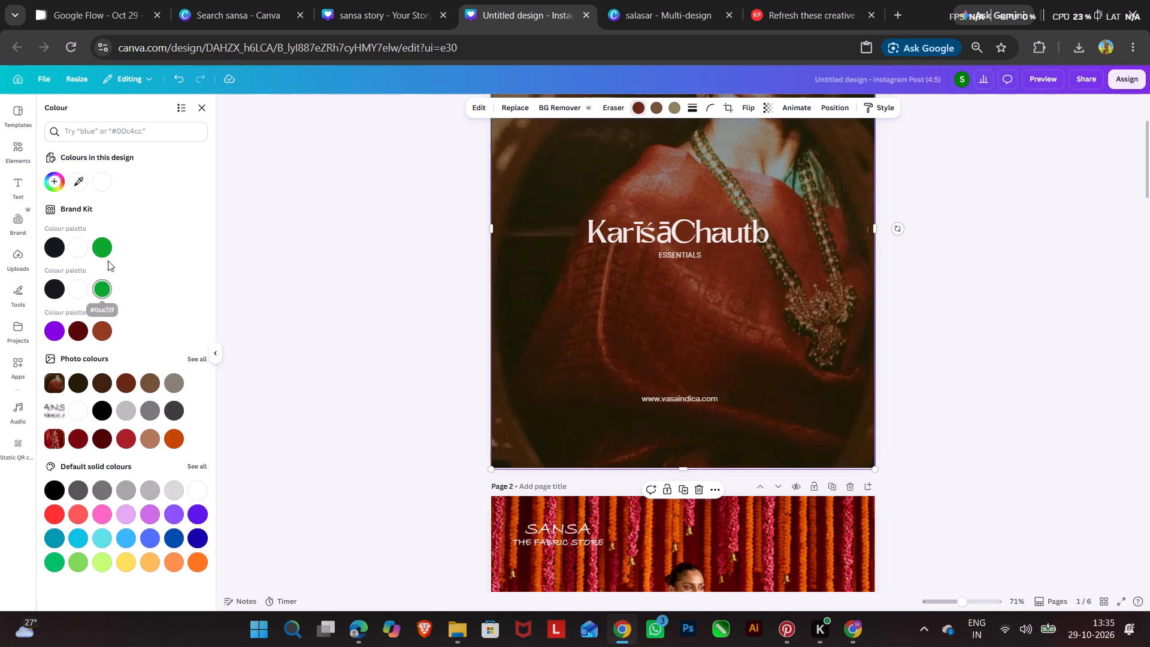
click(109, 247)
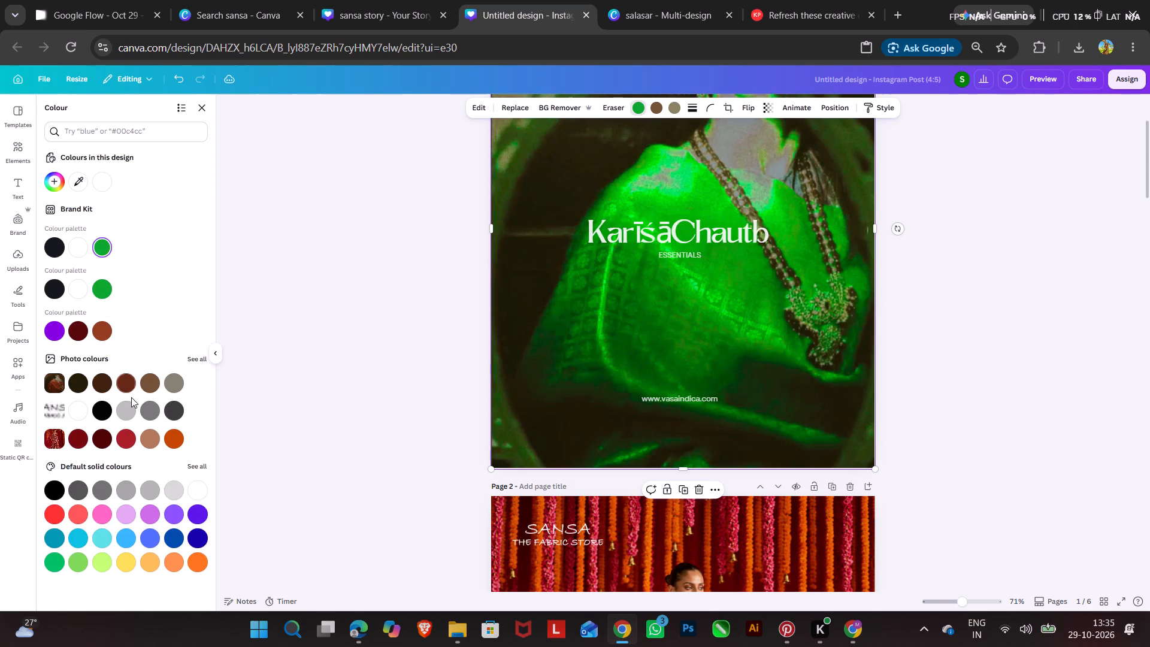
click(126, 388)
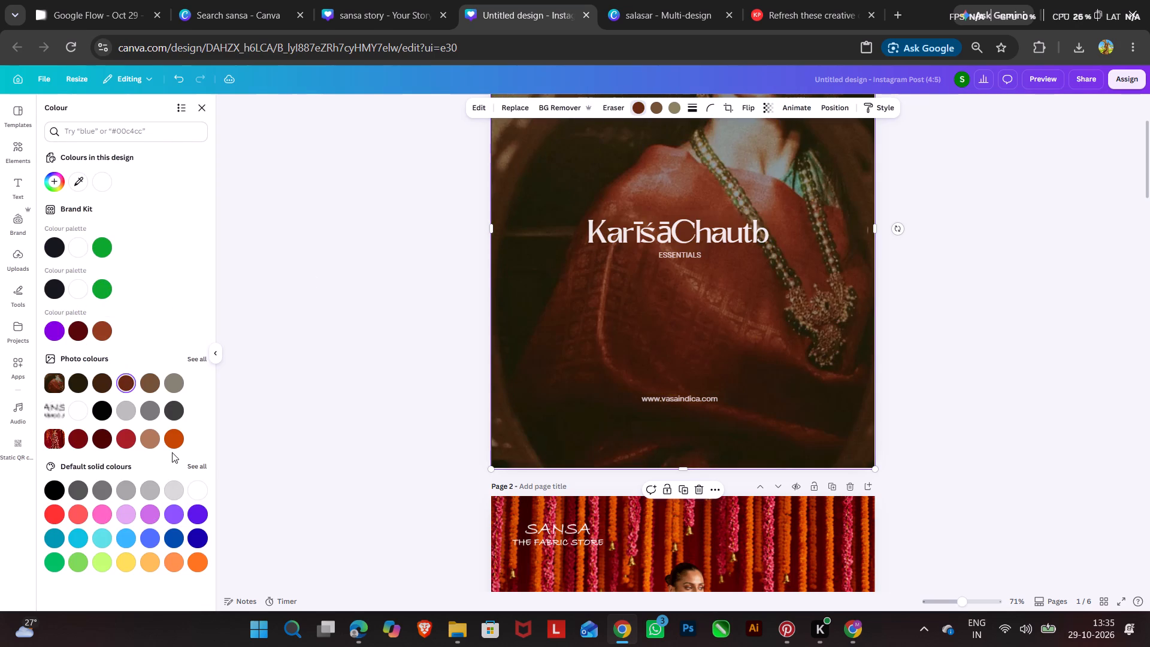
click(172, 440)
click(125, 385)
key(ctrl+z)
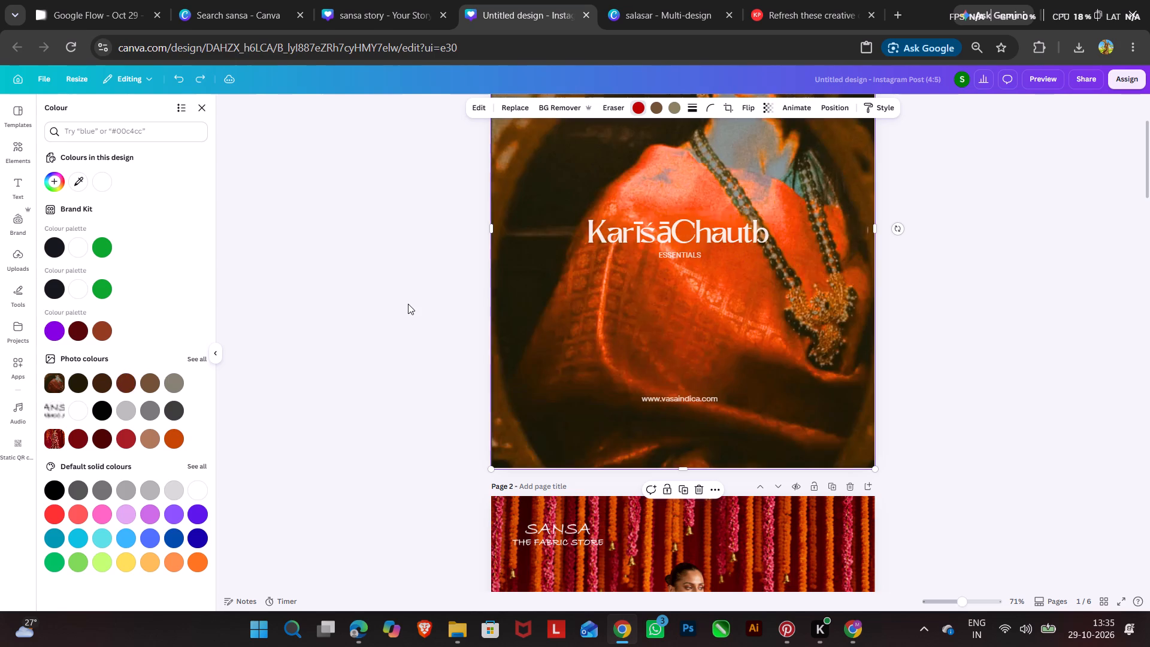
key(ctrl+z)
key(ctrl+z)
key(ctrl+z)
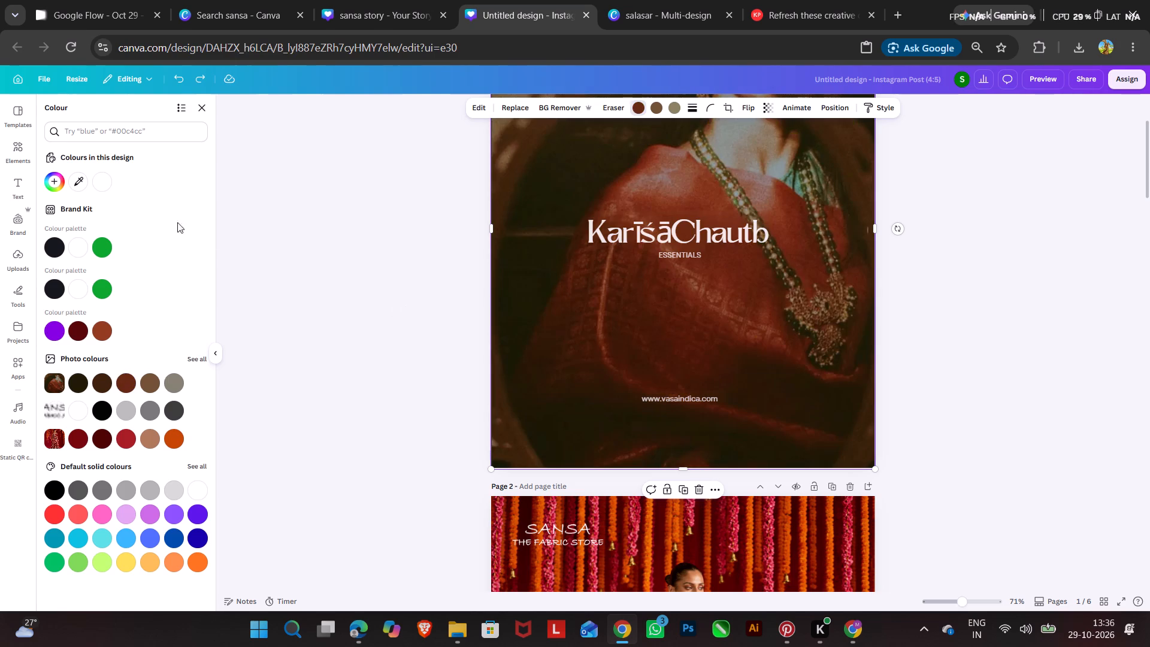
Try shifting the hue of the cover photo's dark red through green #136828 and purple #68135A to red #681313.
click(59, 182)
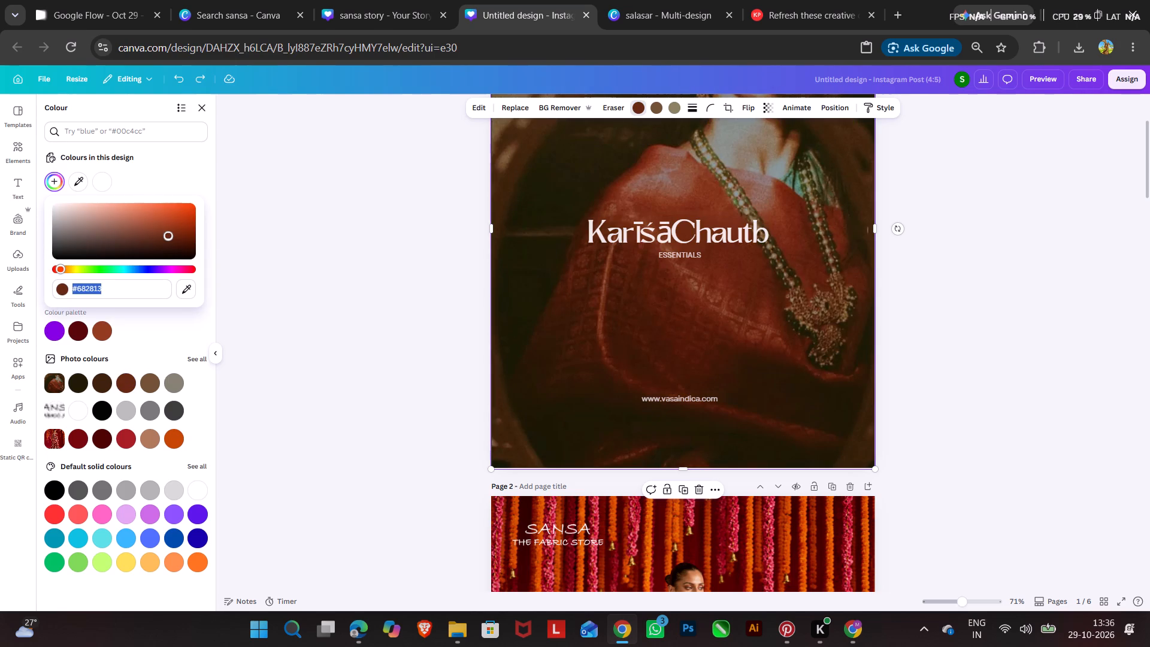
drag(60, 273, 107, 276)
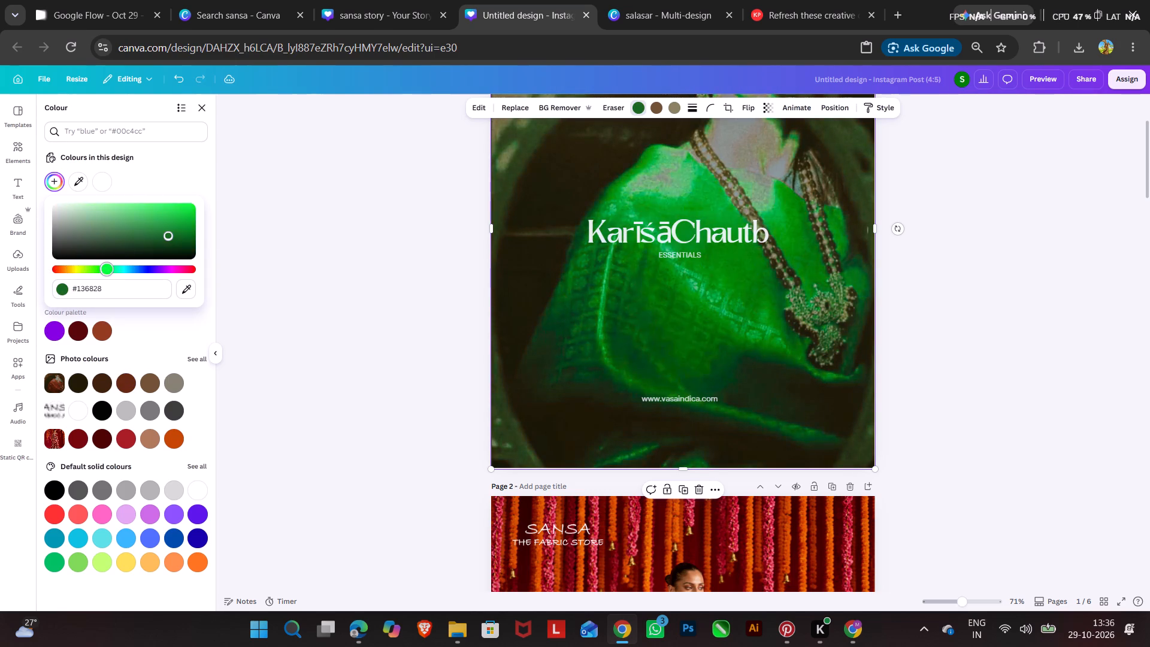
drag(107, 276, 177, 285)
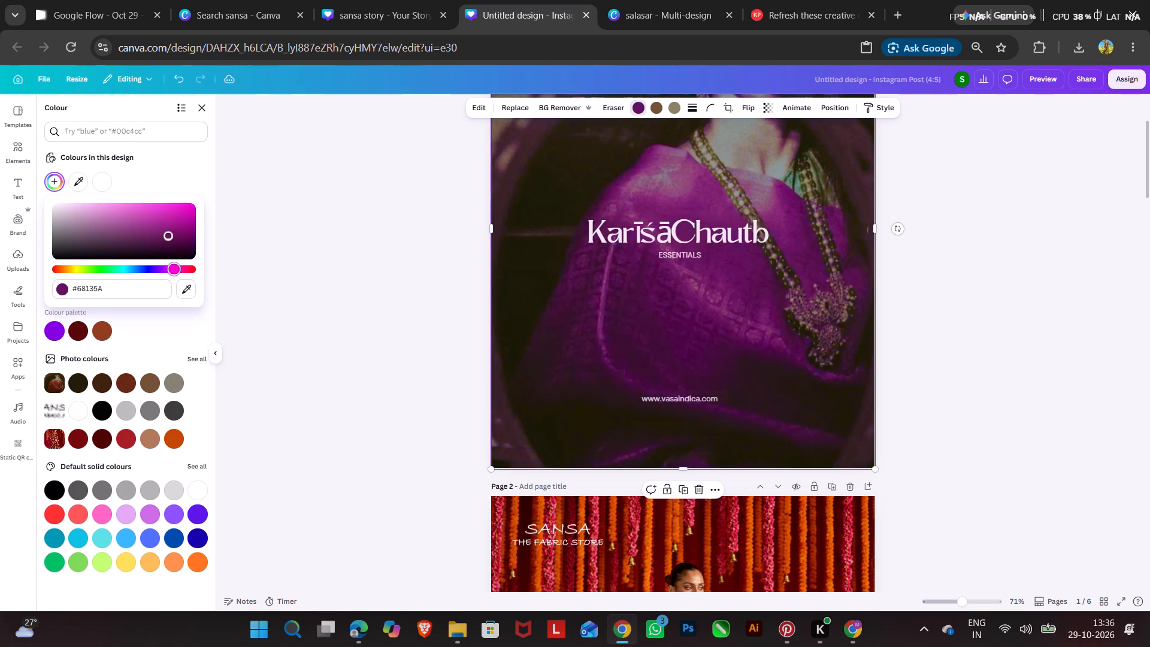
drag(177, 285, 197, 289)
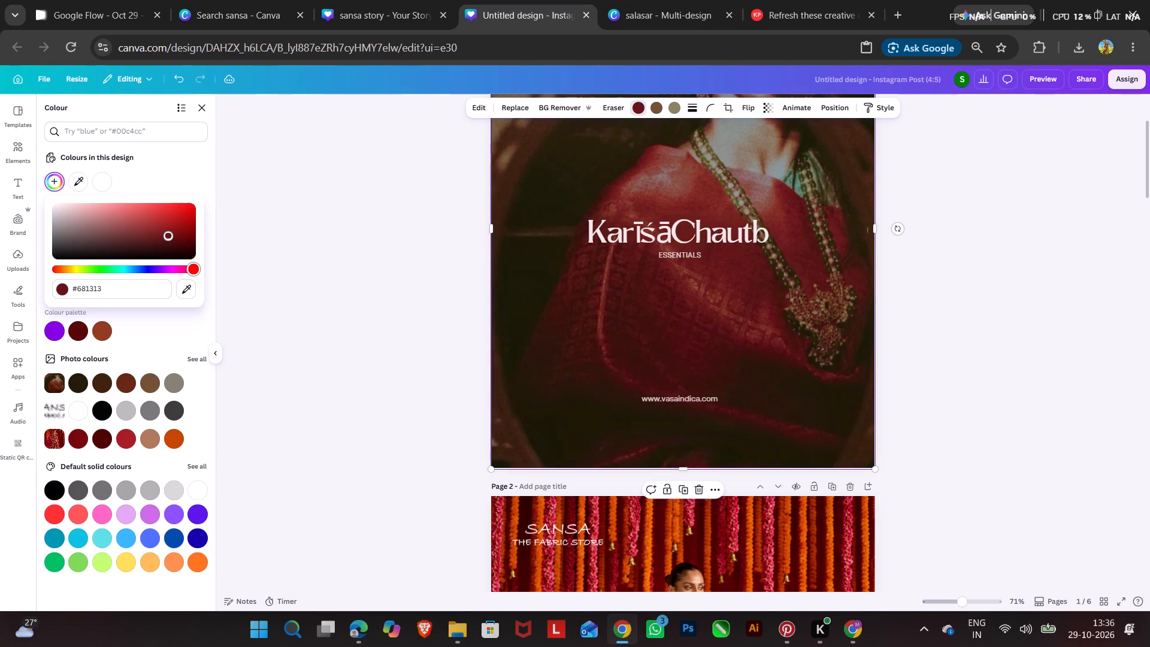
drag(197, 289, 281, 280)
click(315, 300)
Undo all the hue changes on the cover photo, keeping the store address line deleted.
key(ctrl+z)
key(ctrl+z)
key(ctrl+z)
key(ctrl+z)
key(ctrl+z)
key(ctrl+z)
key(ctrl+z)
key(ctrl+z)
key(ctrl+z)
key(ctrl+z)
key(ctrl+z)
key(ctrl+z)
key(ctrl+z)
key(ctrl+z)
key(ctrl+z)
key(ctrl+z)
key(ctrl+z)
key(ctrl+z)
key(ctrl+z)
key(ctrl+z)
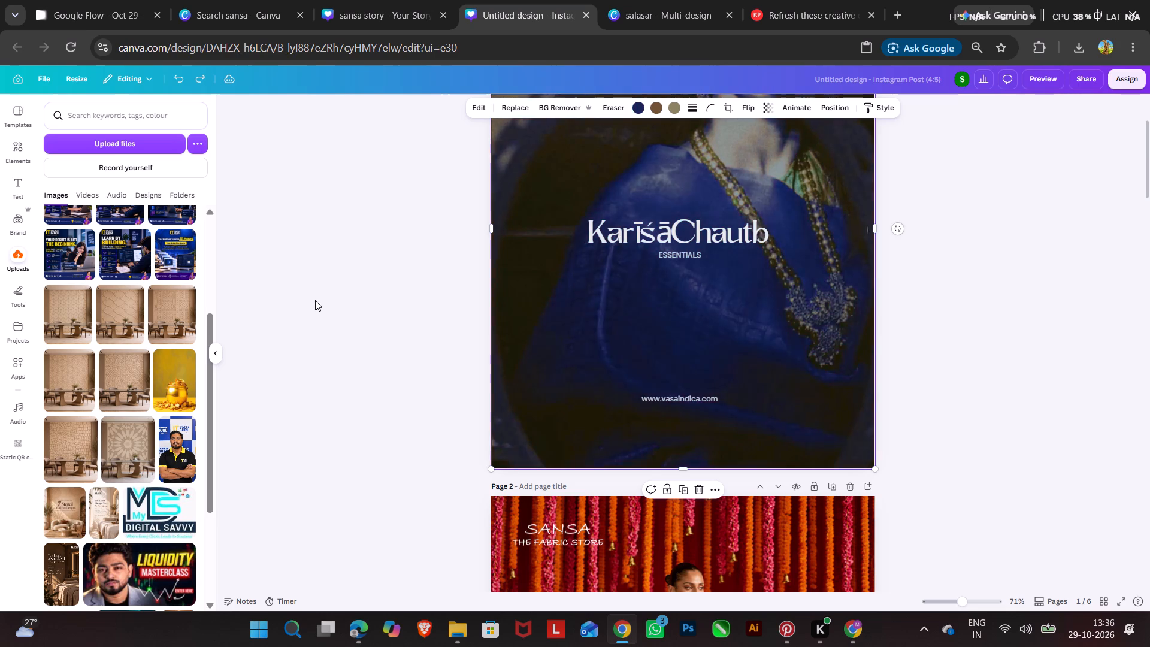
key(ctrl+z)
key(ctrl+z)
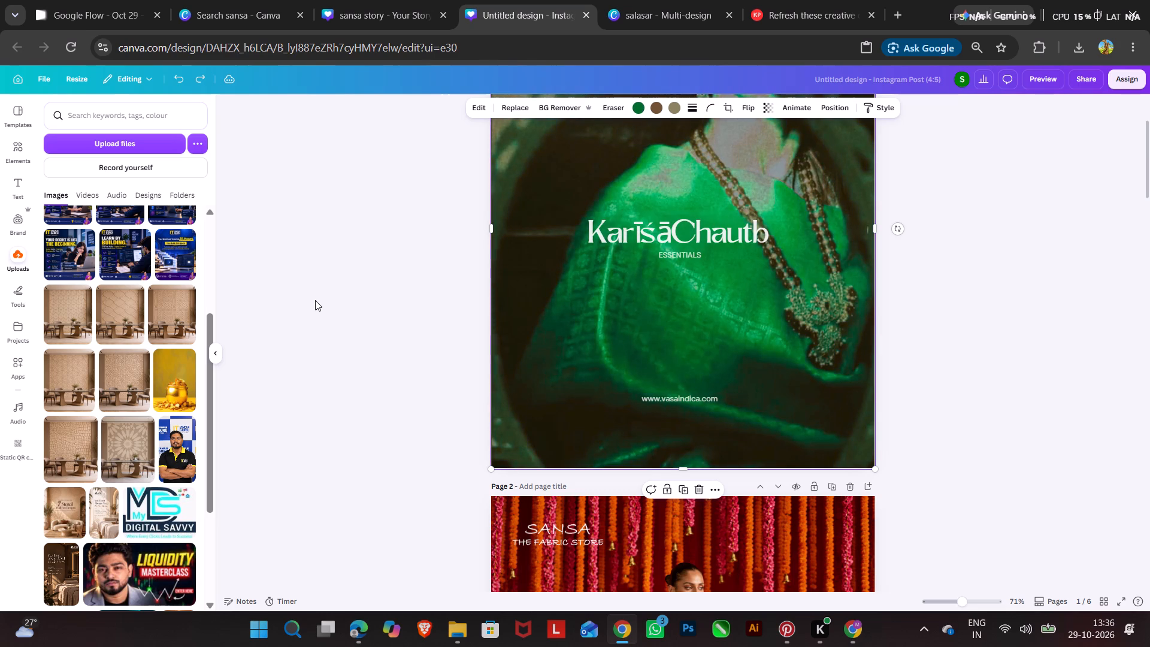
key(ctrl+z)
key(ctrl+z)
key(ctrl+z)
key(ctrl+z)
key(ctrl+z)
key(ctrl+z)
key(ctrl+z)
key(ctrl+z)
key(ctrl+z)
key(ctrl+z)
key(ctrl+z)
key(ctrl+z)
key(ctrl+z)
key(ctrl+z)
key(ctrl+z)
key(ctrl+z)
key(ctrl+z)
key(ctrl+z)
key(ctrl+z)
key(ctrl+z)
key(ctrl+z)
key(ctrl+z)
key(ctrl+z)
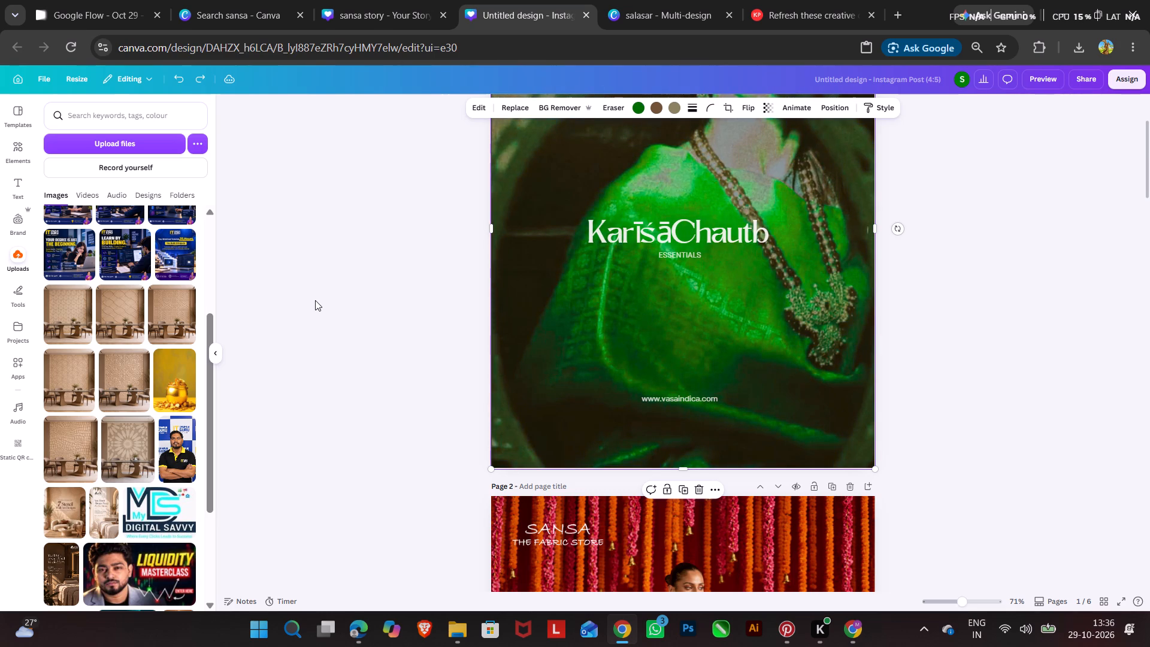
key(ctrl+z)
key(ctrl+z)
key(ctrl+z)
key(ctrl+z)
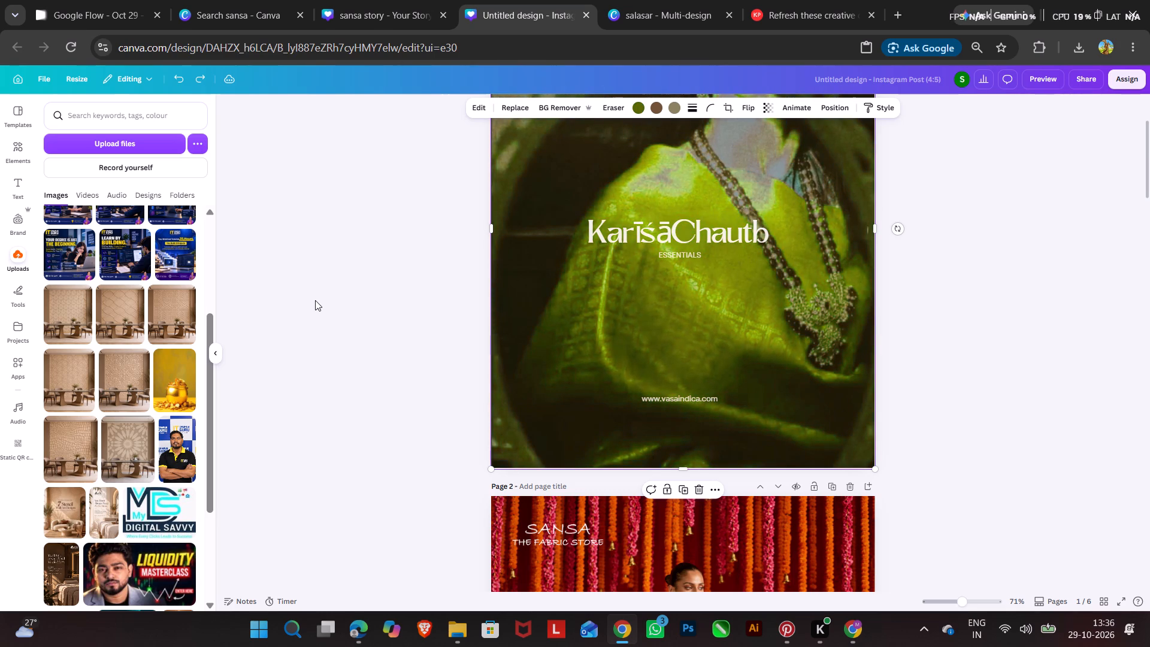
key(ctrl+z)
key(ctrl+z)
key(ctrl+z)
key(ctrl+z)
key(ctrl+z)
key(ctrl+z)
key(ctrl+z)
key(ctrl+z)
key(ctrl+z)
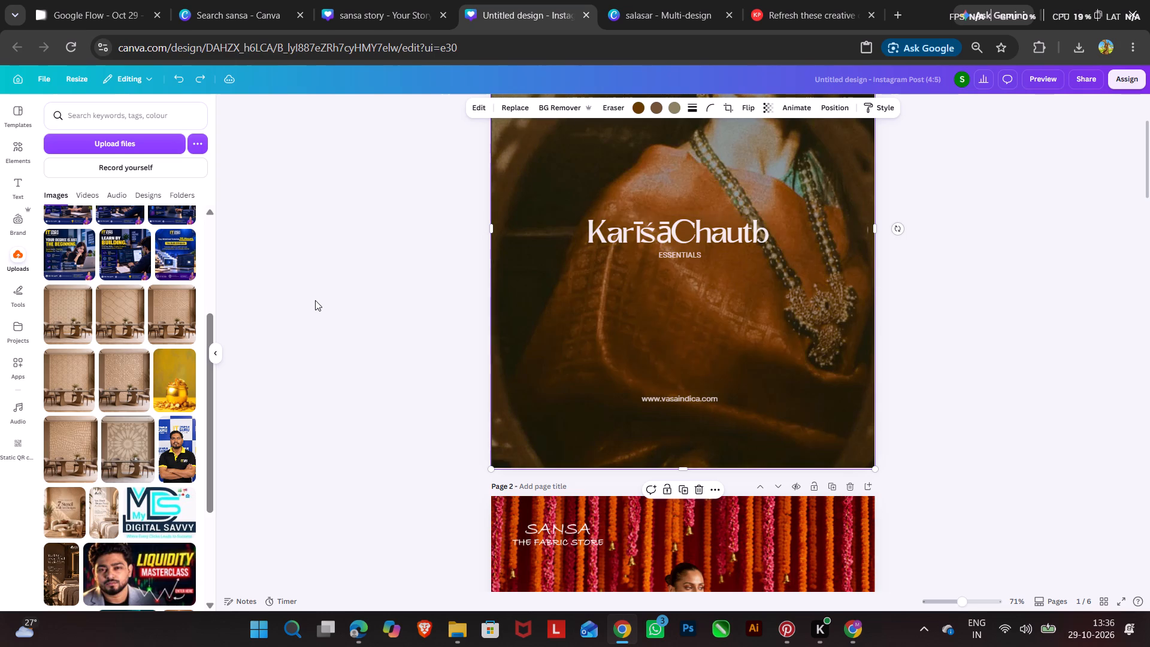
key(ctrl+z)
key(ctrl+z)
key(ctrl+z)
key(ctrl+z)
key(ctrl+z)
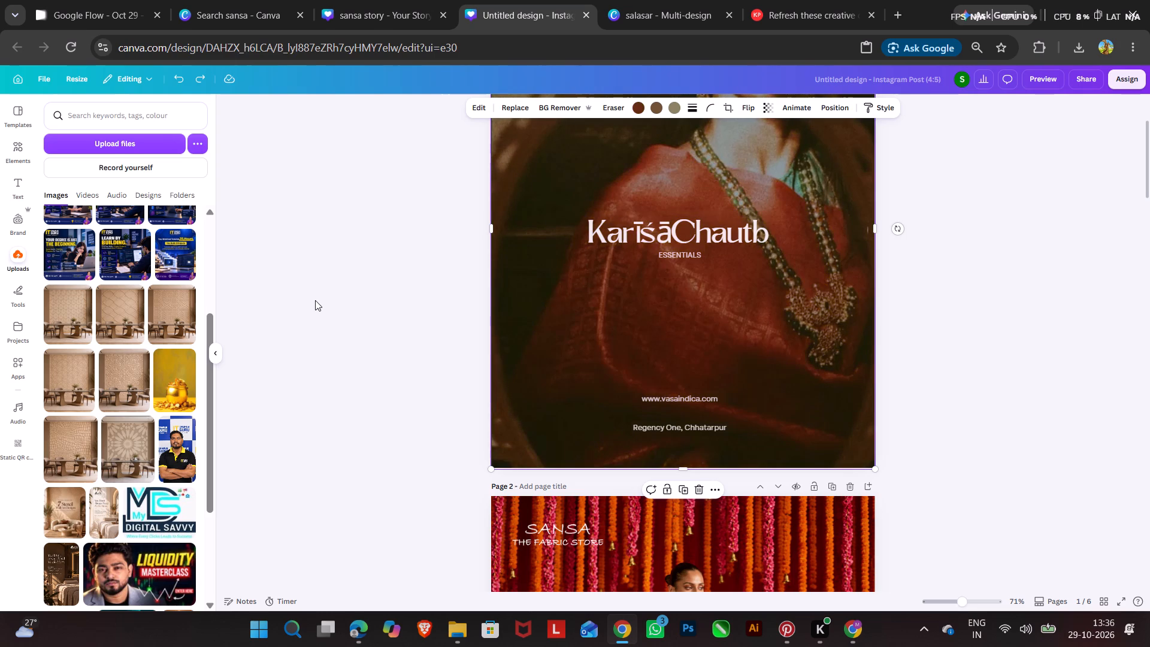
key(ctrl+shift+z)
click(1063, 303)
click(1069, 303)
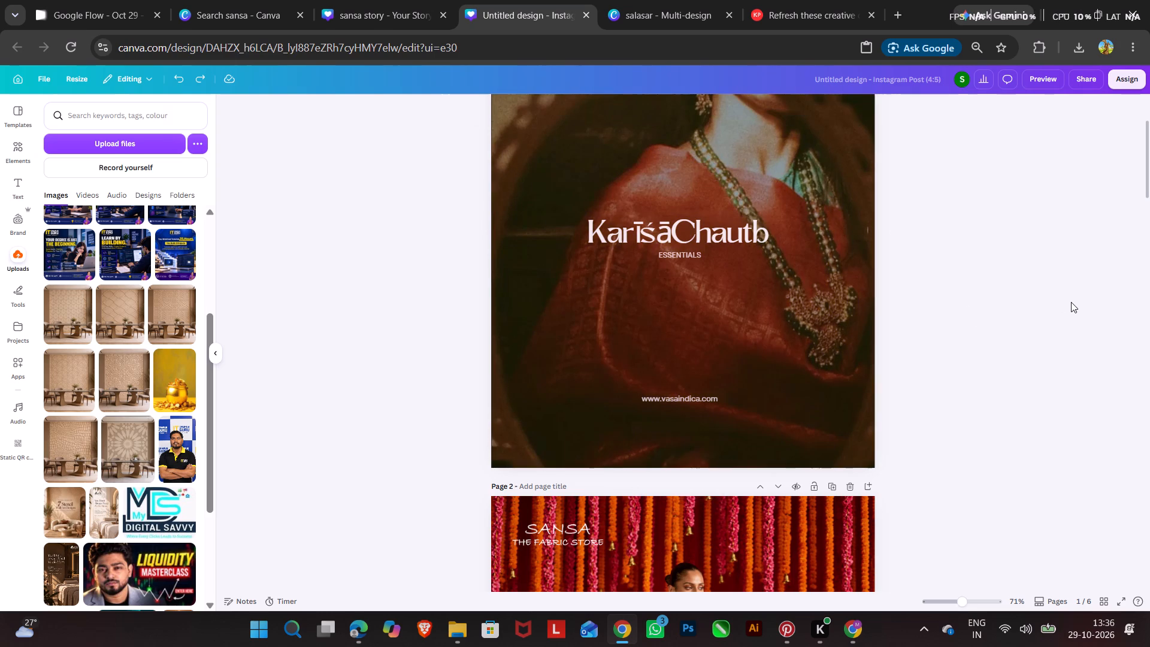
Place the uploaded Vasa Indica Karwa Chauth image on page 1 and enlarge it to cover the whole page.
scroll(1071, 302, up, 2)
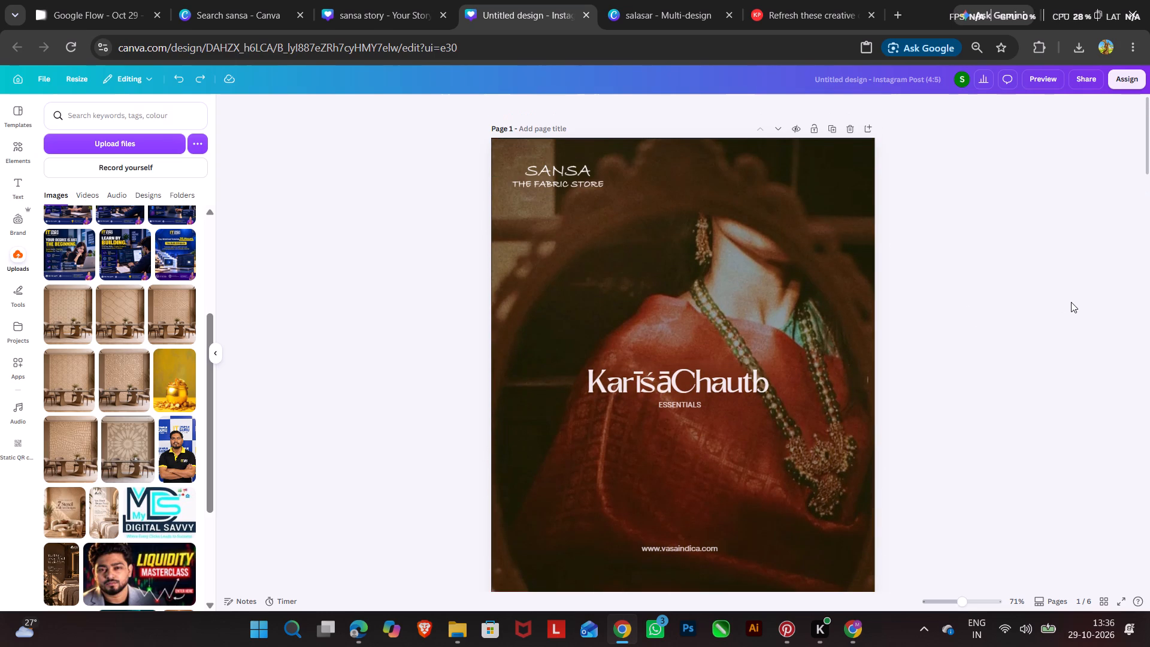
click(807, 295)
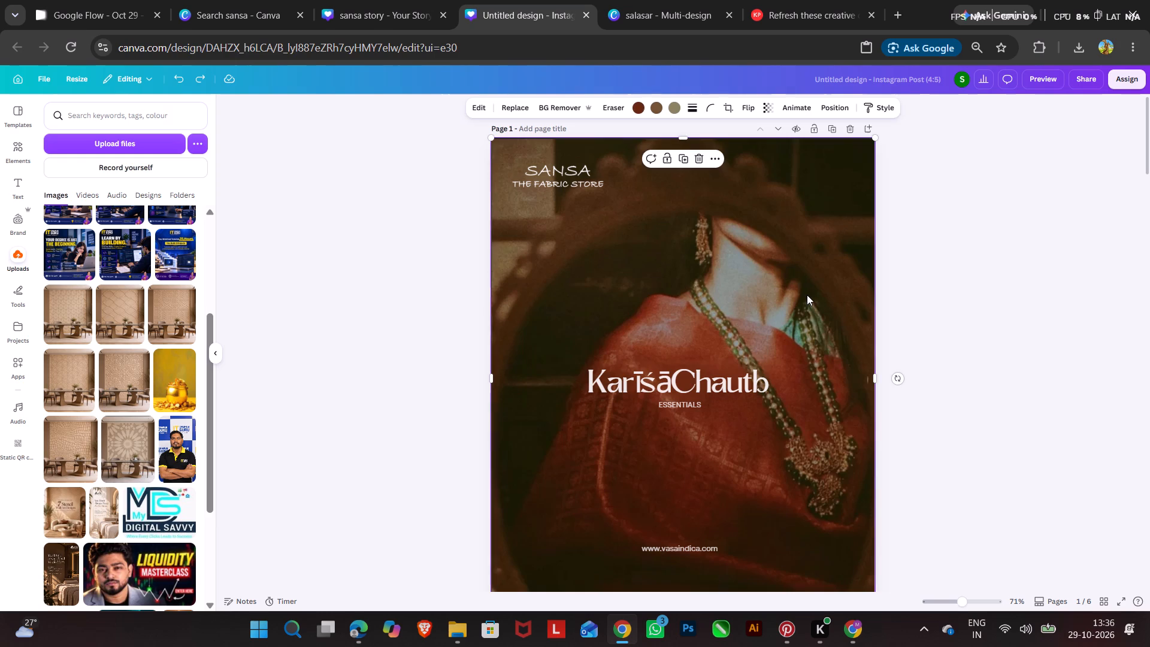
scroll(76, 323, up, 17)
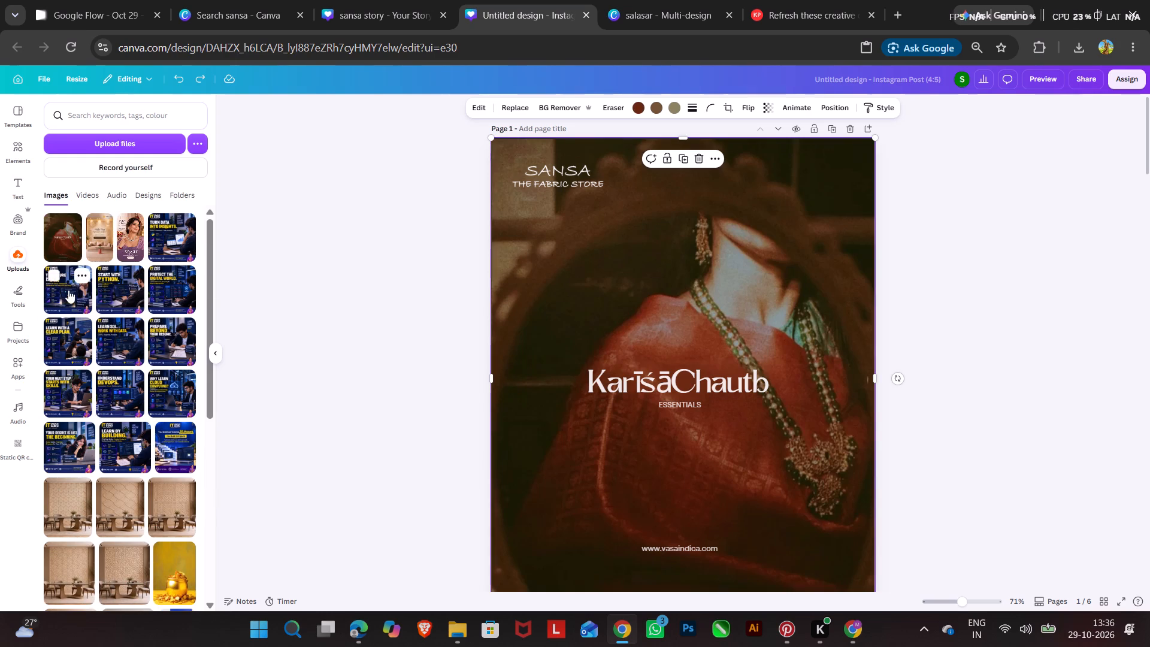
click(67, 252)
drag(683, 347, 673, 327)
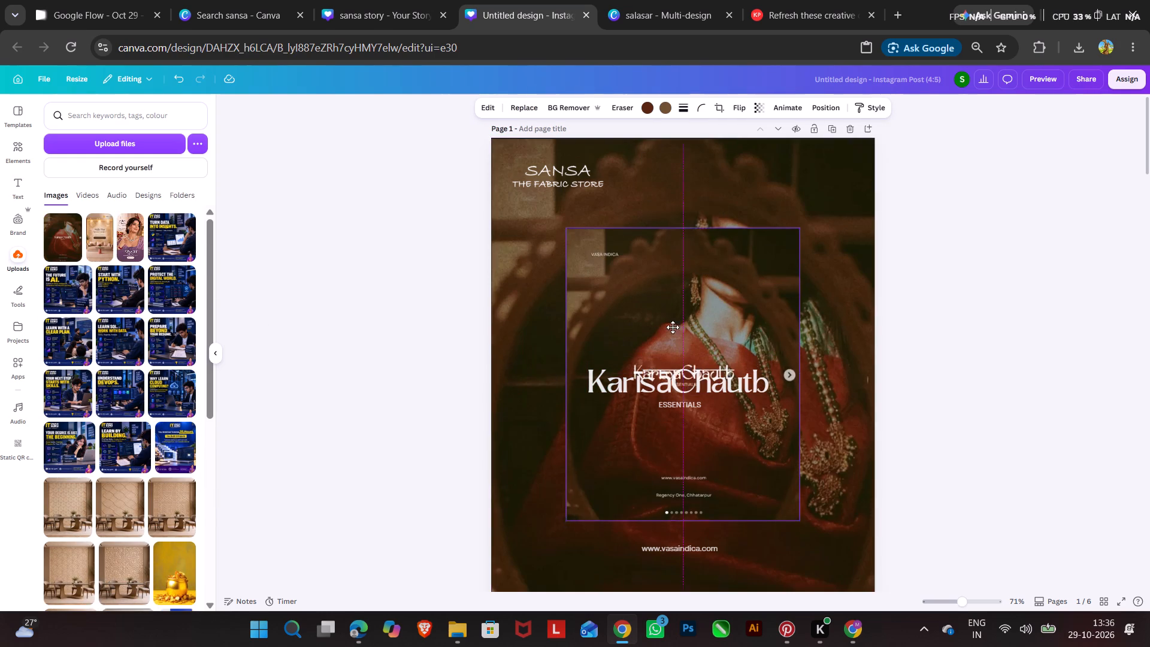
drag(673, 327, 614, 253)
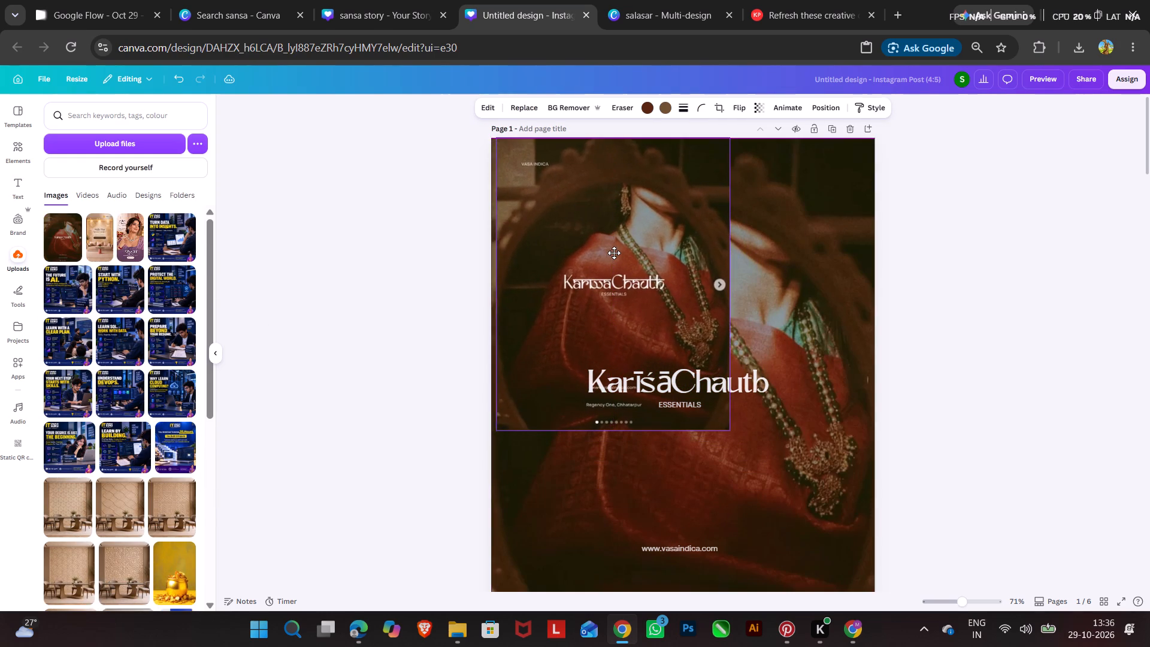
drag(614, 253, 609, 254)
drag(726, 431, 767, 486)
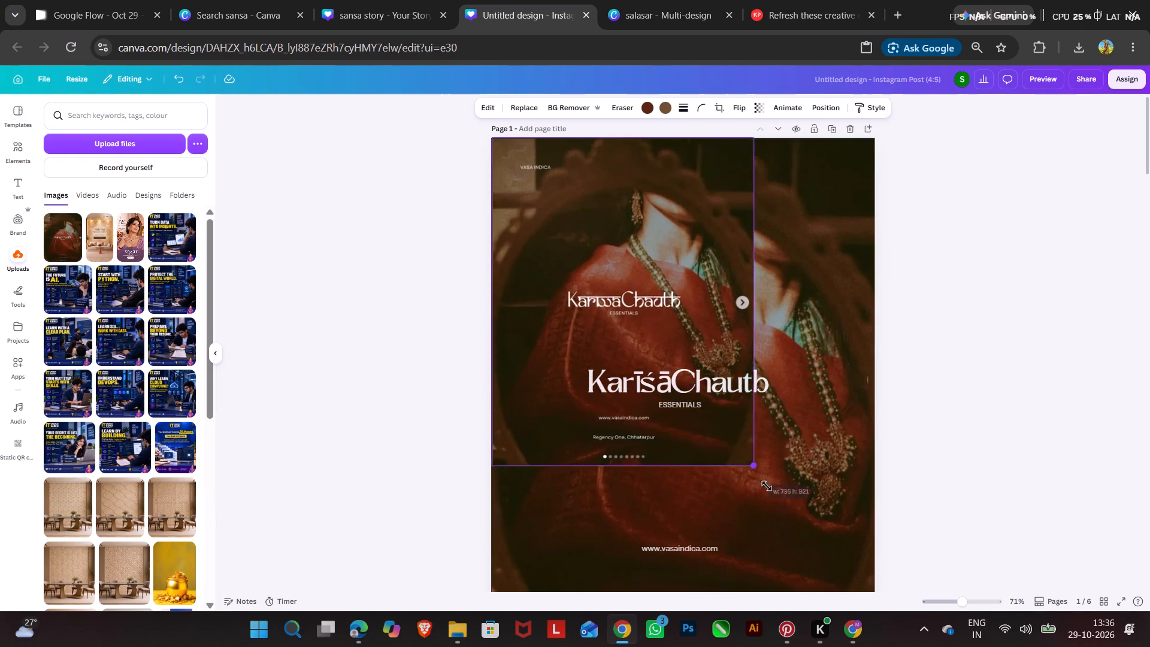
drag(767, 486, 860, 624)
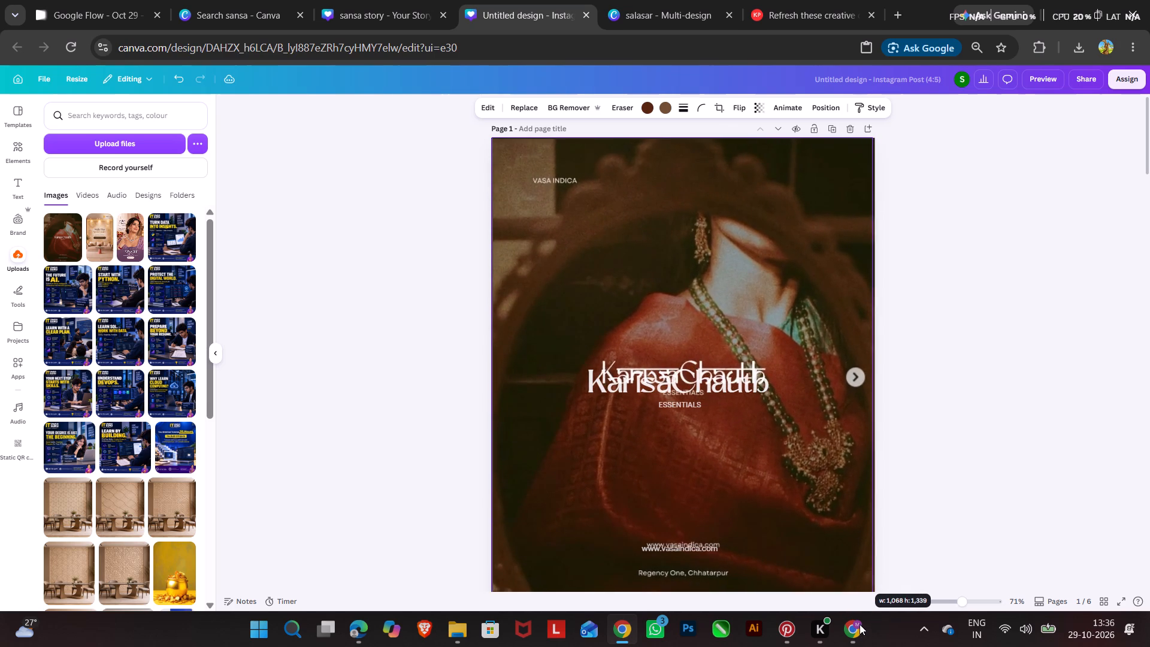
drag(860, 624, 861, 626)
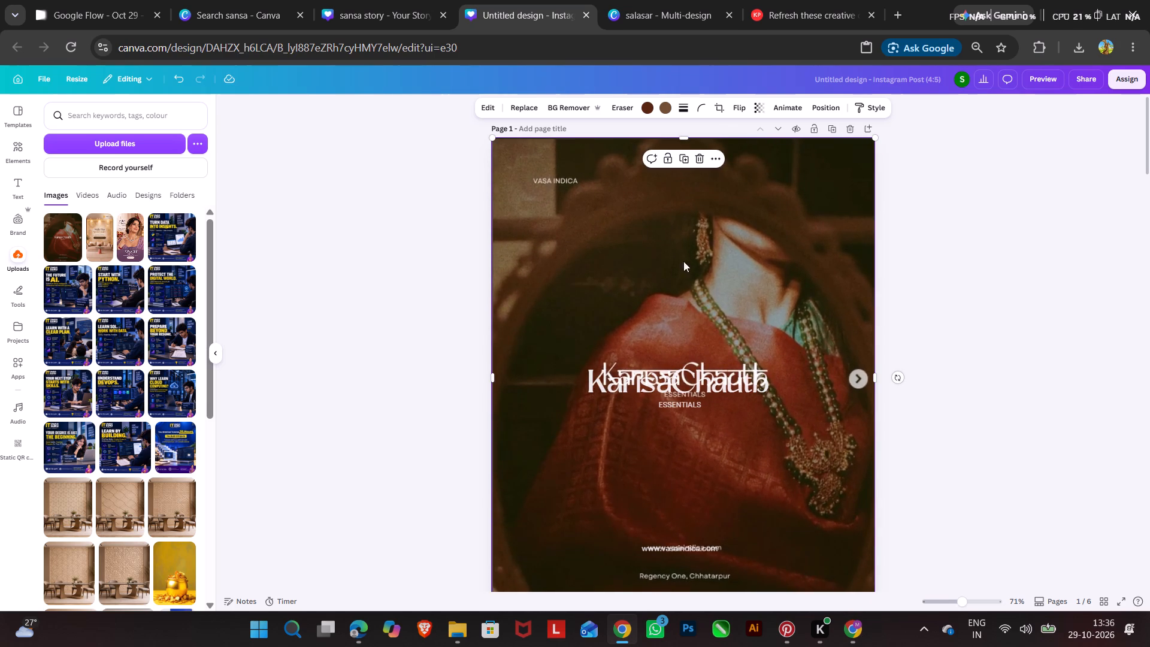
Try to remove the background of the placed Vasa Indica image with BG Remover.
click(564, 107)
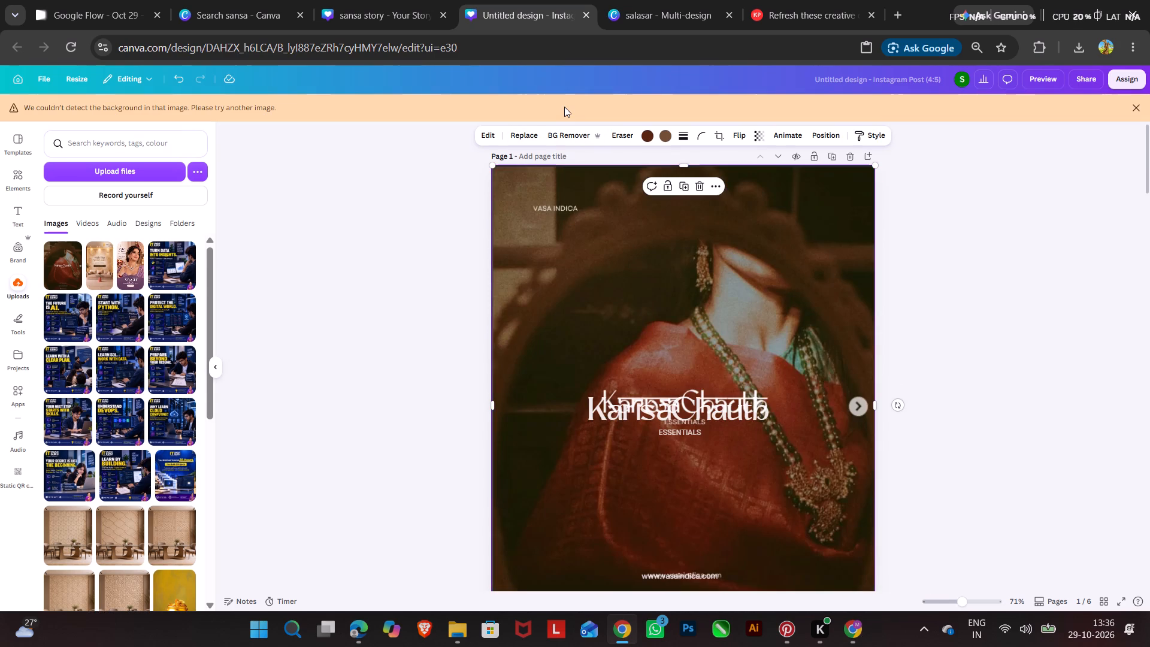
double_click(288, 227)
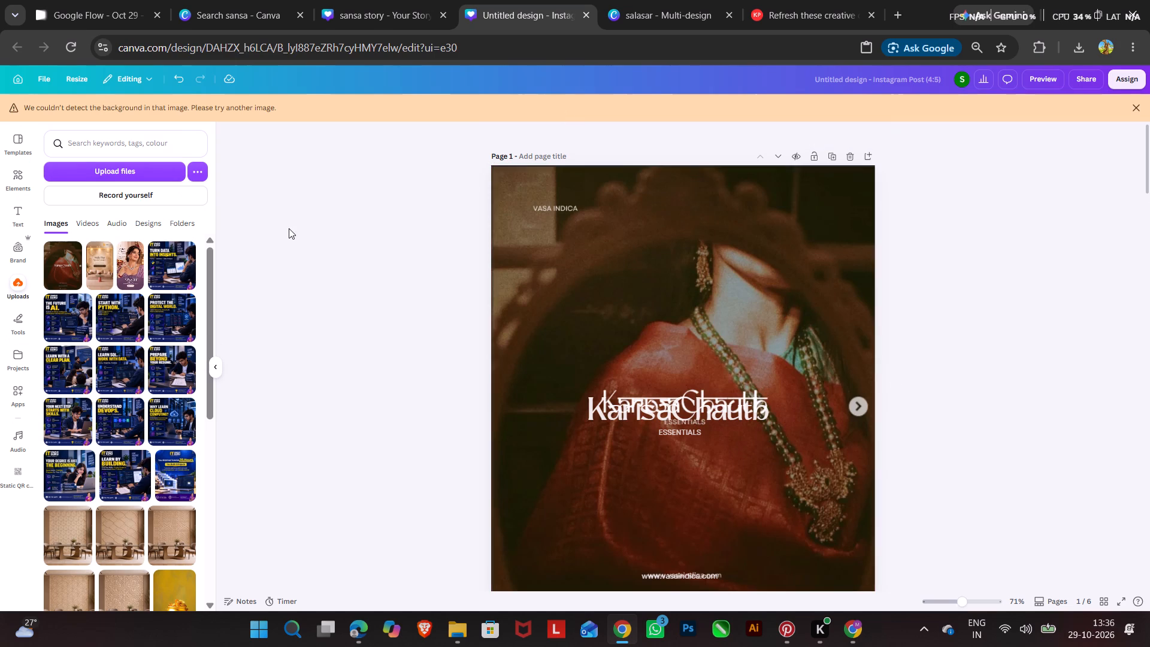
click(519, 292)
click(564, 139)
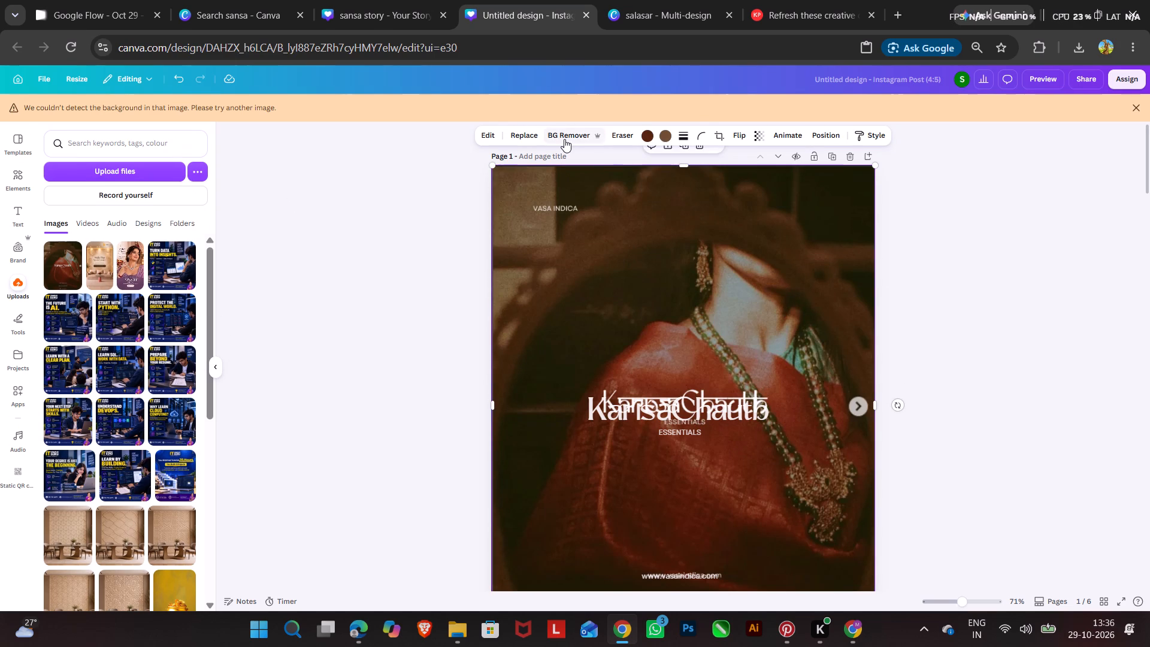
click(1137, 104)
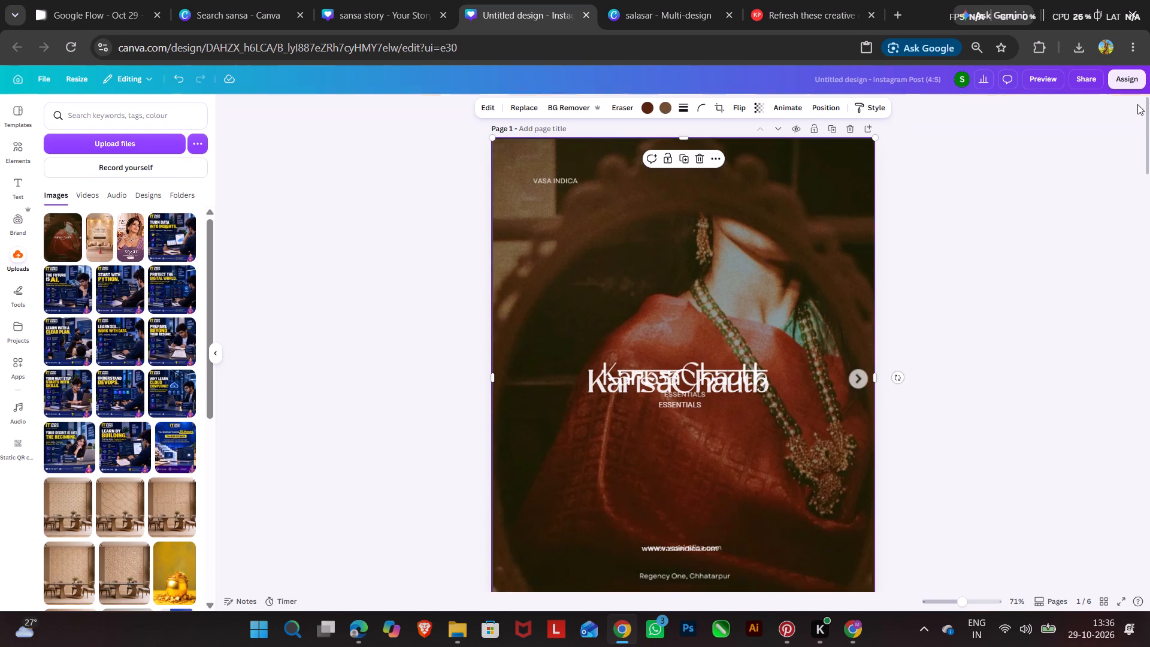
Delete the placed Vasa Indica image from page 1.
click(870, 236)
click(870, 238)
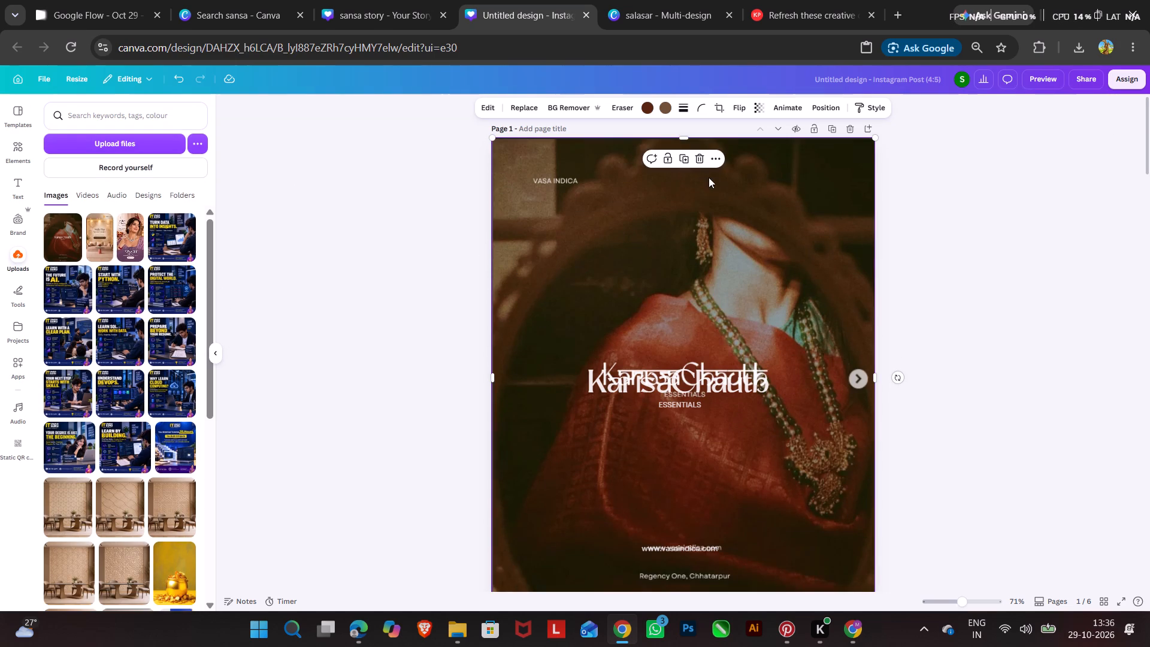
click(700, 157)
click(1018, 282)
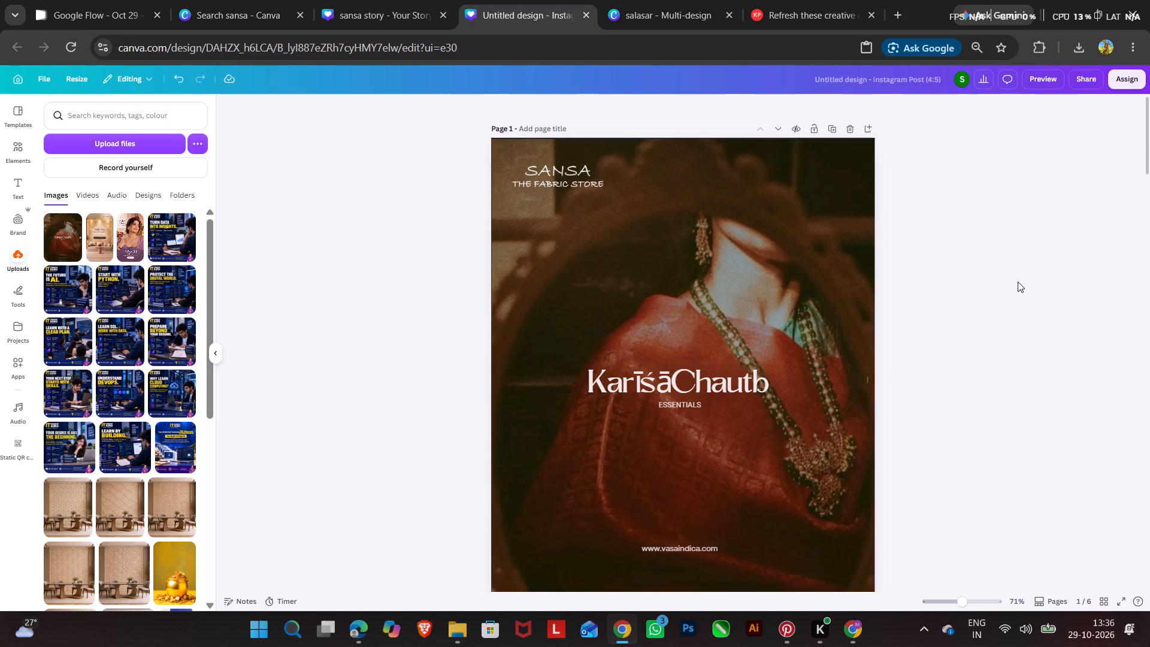
Undo the deletion of the Vasa Indica image on page 1.
click(803, 283)
click(803, 283)
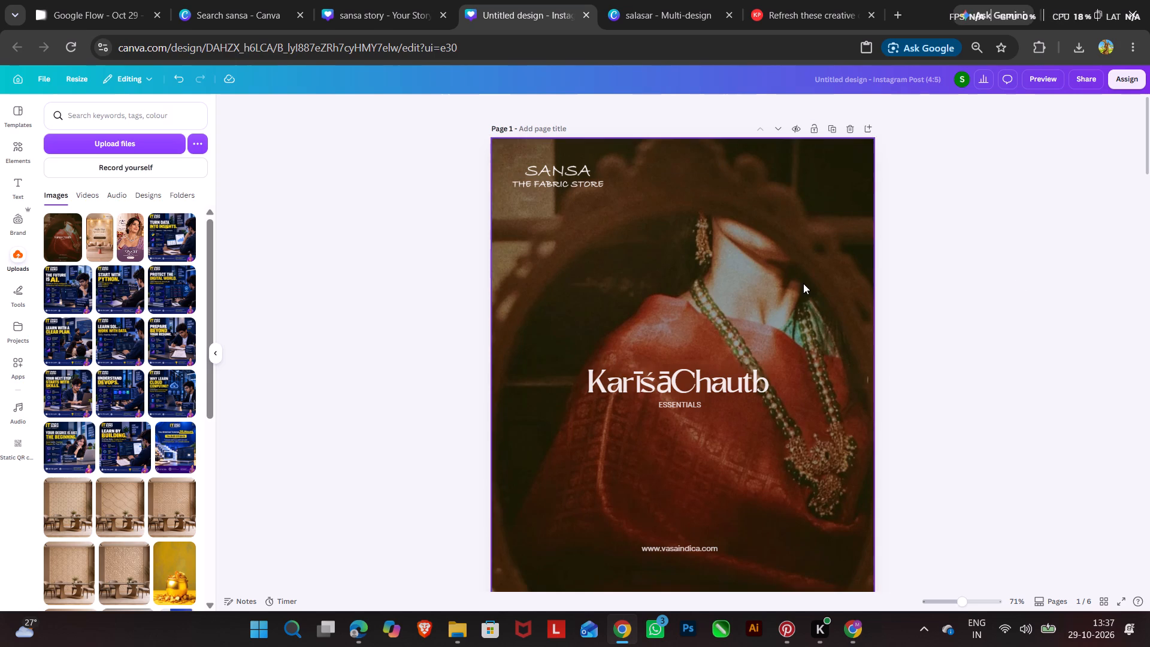
key(ctrl+z)
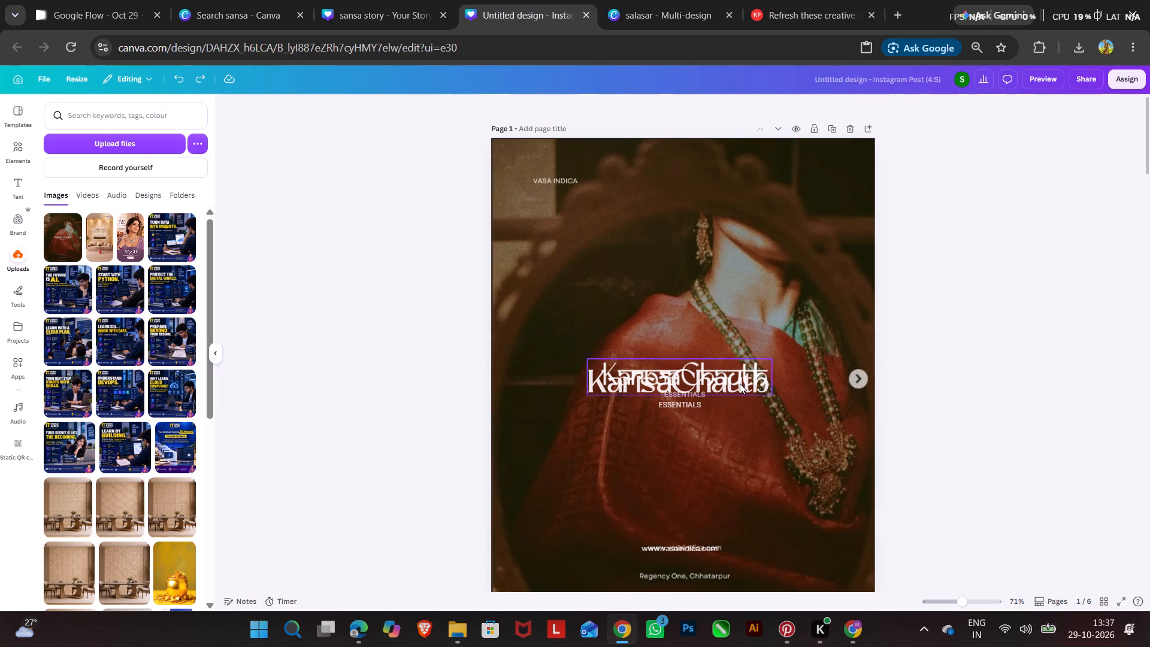
Delete the garbled editable Karwa Chauth title and the separate ESSENTIALS text overlapping the Vasa Indica image on page 1.
click(740, 383)
click(694, 337)
click(694, 400)
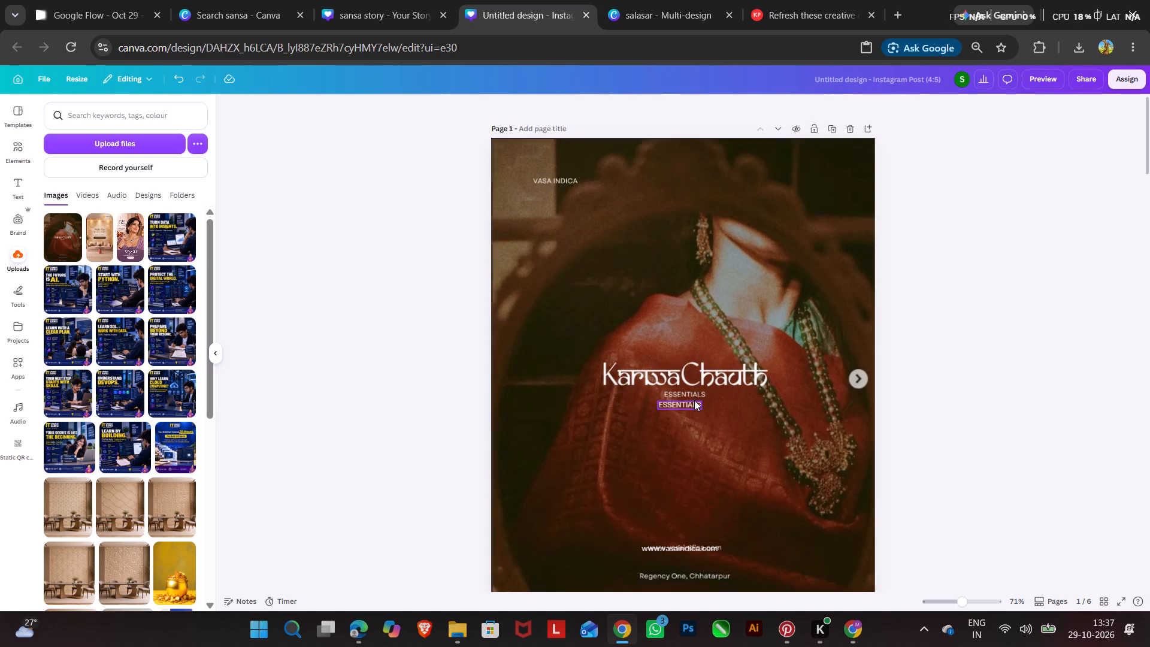
Crop the Vasa Indica image on all sides to just its Karwa Chauth ESSENTIALS lettering, about 491 px wide.
click(691, 380)
click(816, 370)
drag(871, 377, 488, 405)
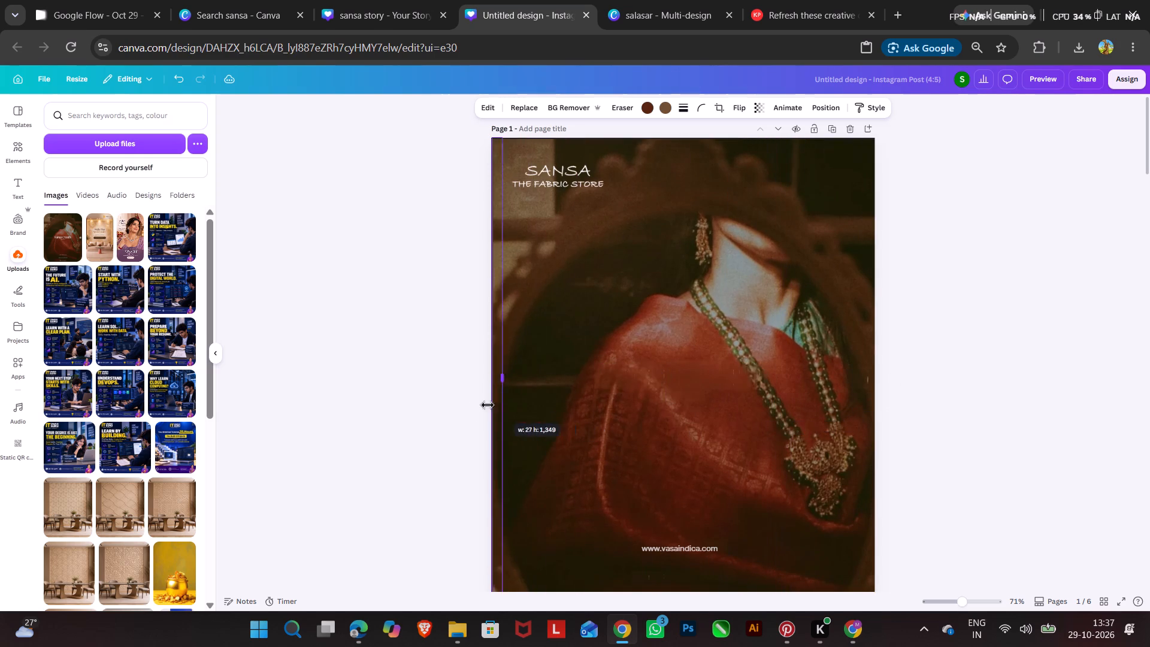
drag(488, 405, 768, 405)
drag(488, 379, 436, 379)
click(497, 383)
drag(492, 383, 604, 398)
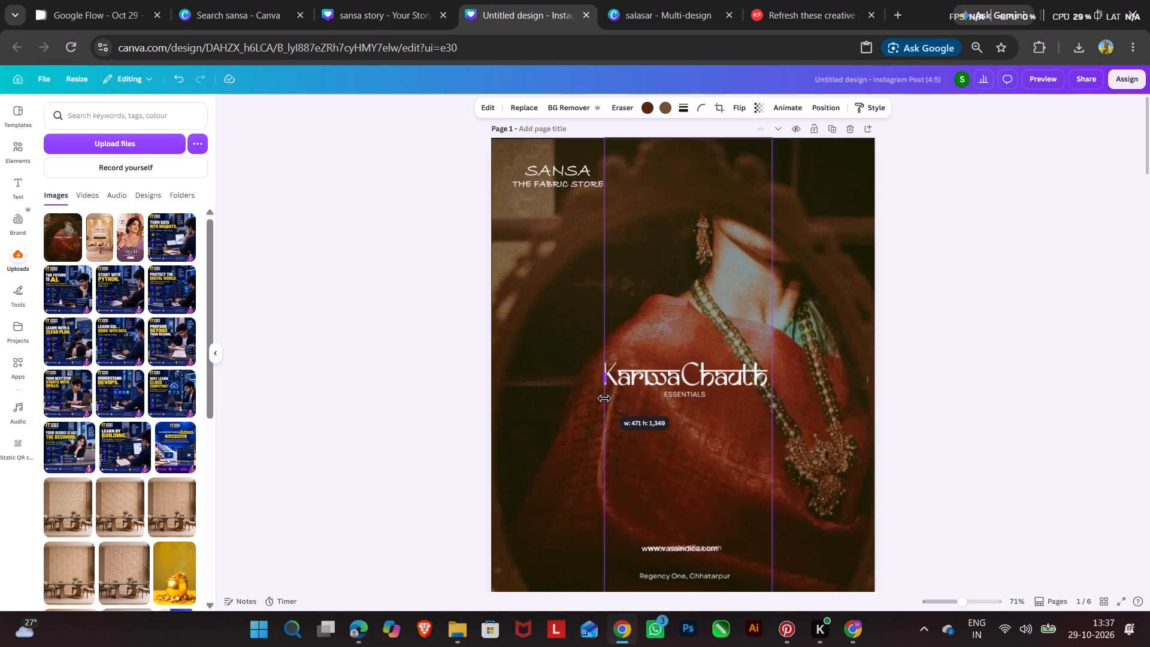
drag(604, 398, 597, 401)
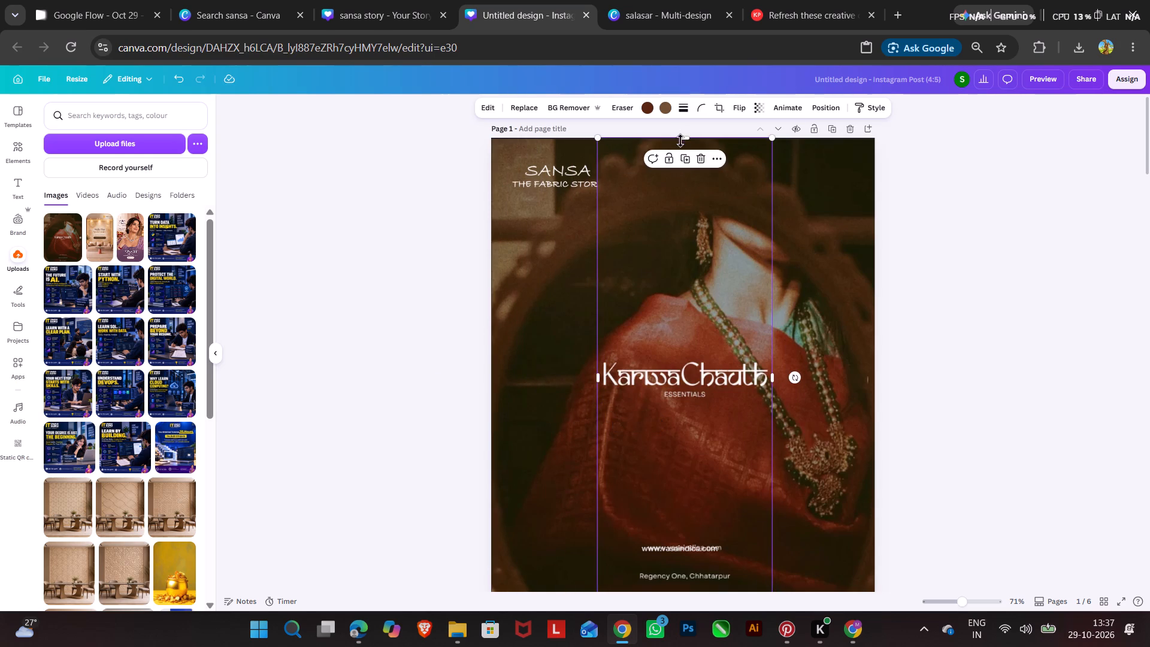
drag(685, 137, 689, 355)
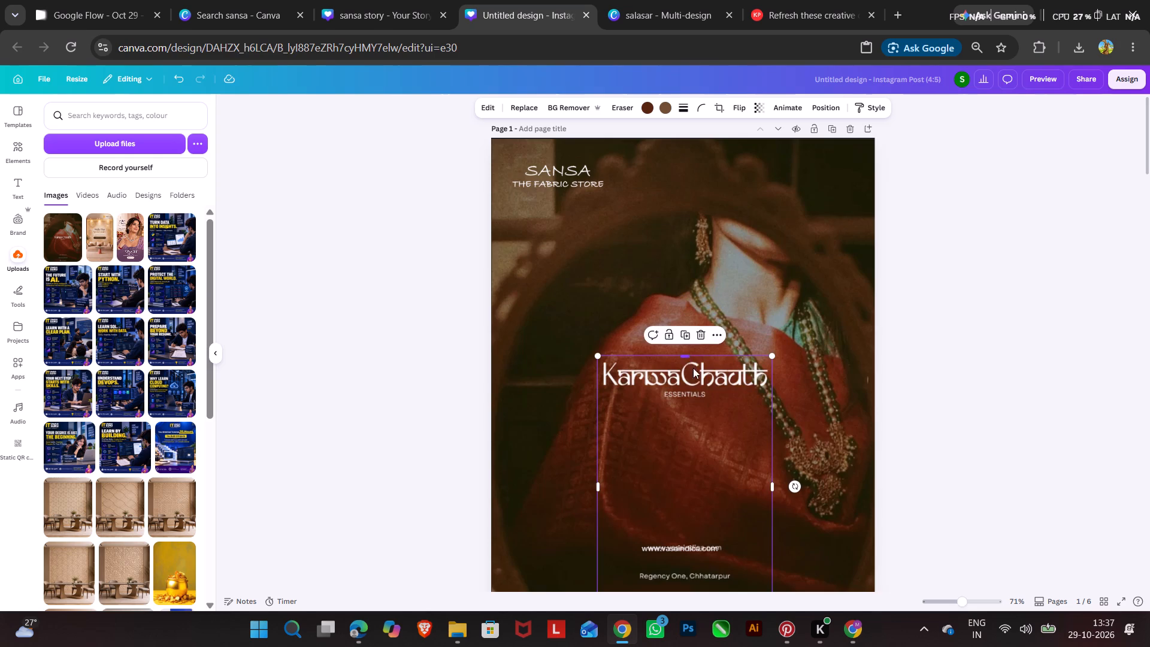
scroll(710, 428, down, 2)
drag(683, 469, 697, 256)
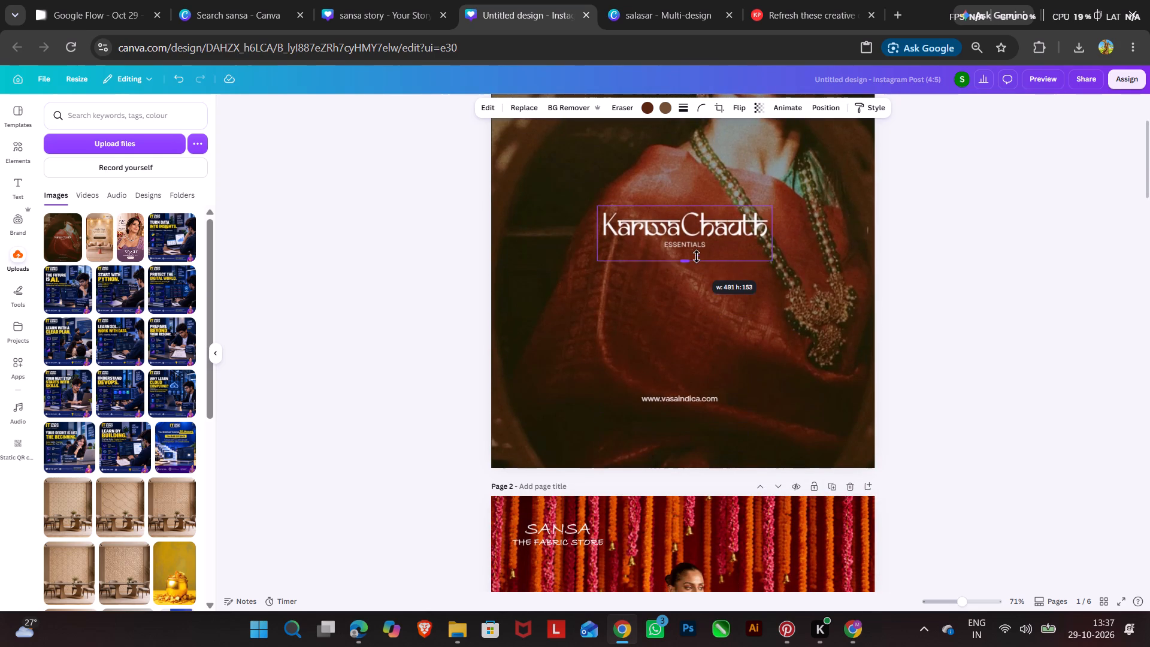
drag(697, 256, 697, 253)
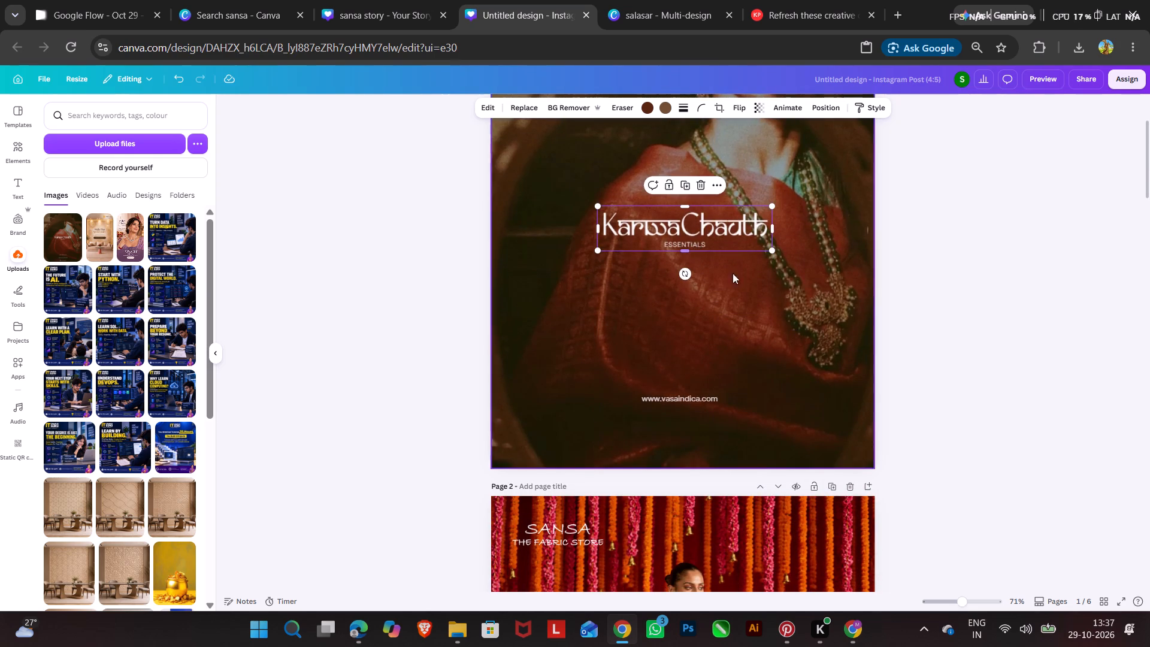
double_click(1104, 277)
scroll(1044, 359, up, 3)
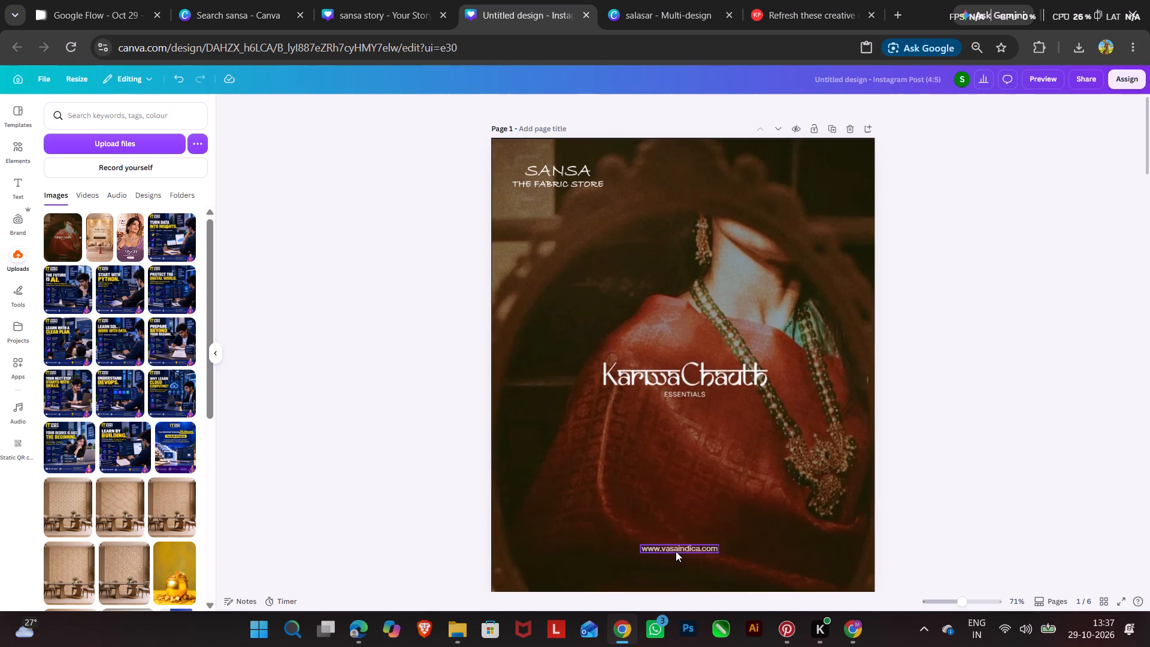
click(676, 551)
scroll(725, 542, down, 3)
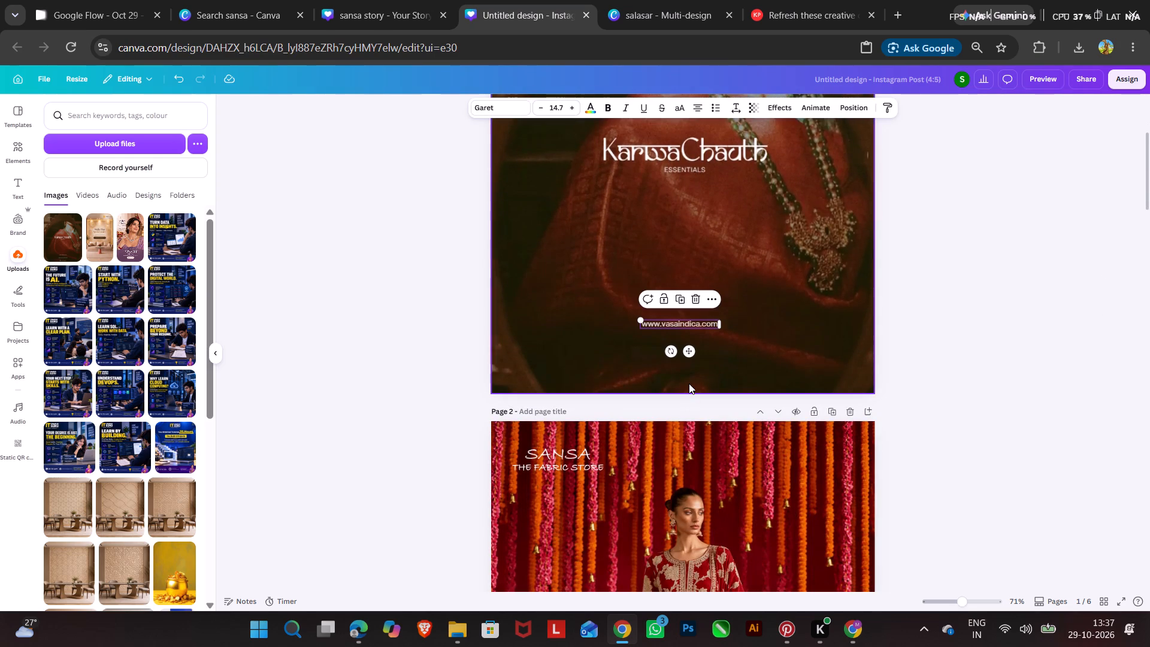
key(Down)
key(Down)
key(Down)
key(Down)
key(Down)
key(Down)
key(Down)
key(Down)
key(Down)
key(Down)
key(Down)
key(Down)
key(Down)
key(Down)
key(Down)
key(Down)
key(Down)
key(Down)
key(Down)
key(Down)
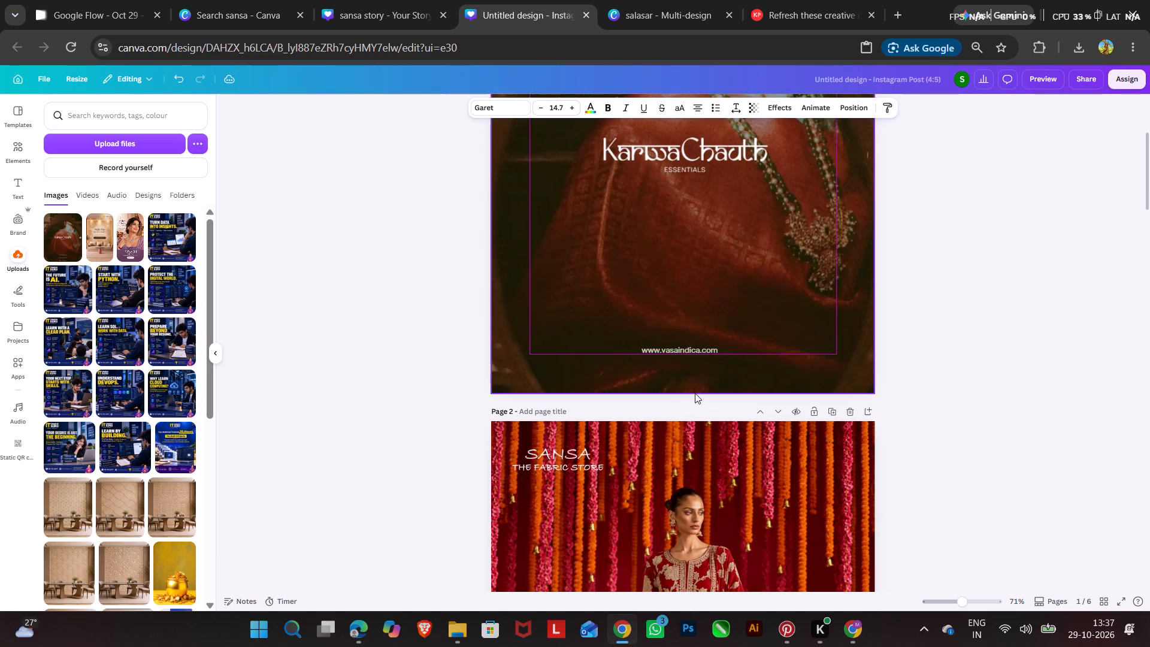
click(930, 337)
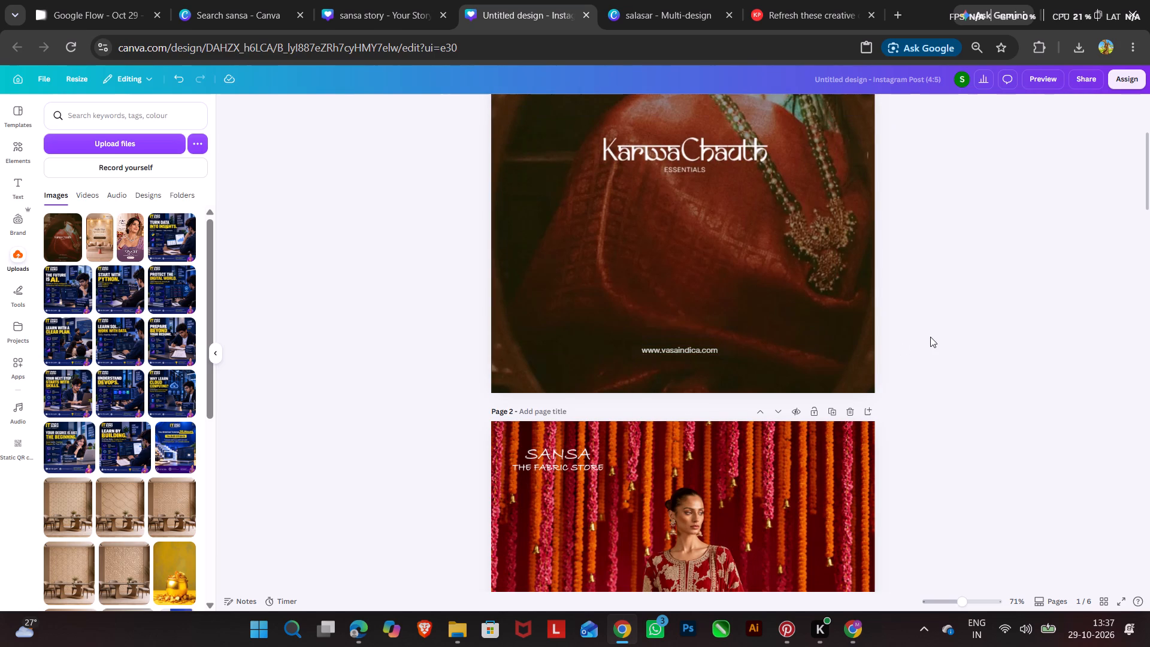
Download only page 1 of the carousel as a PNG.
scroll(941, 334, down, 5)
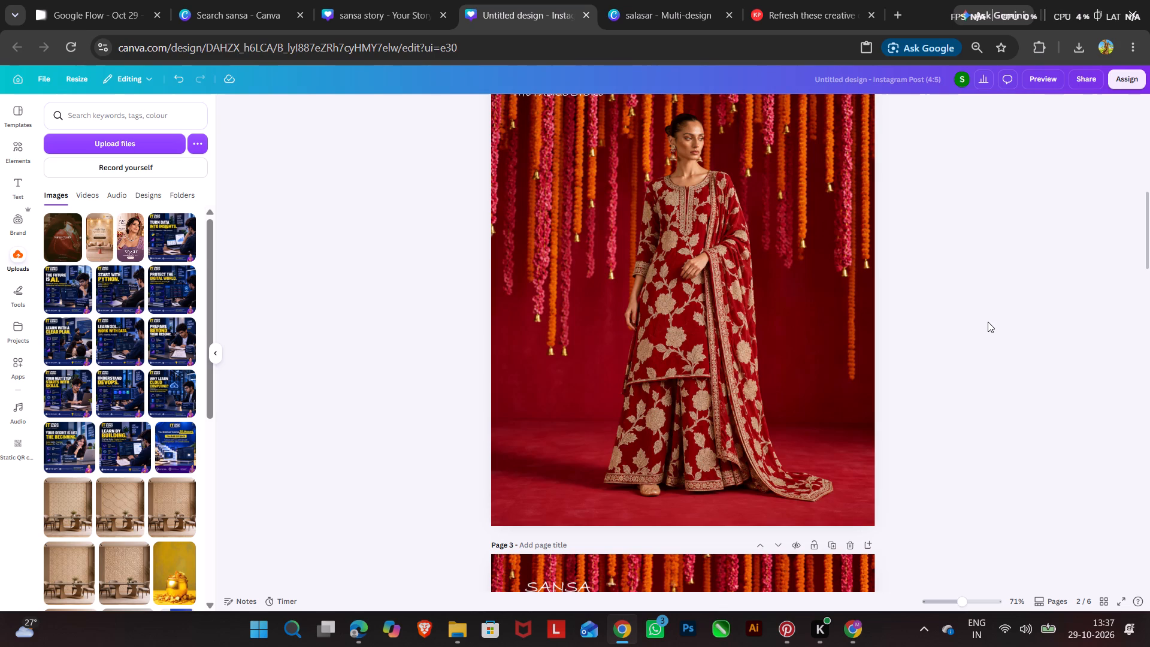
scroll(989, 321, up, 9)
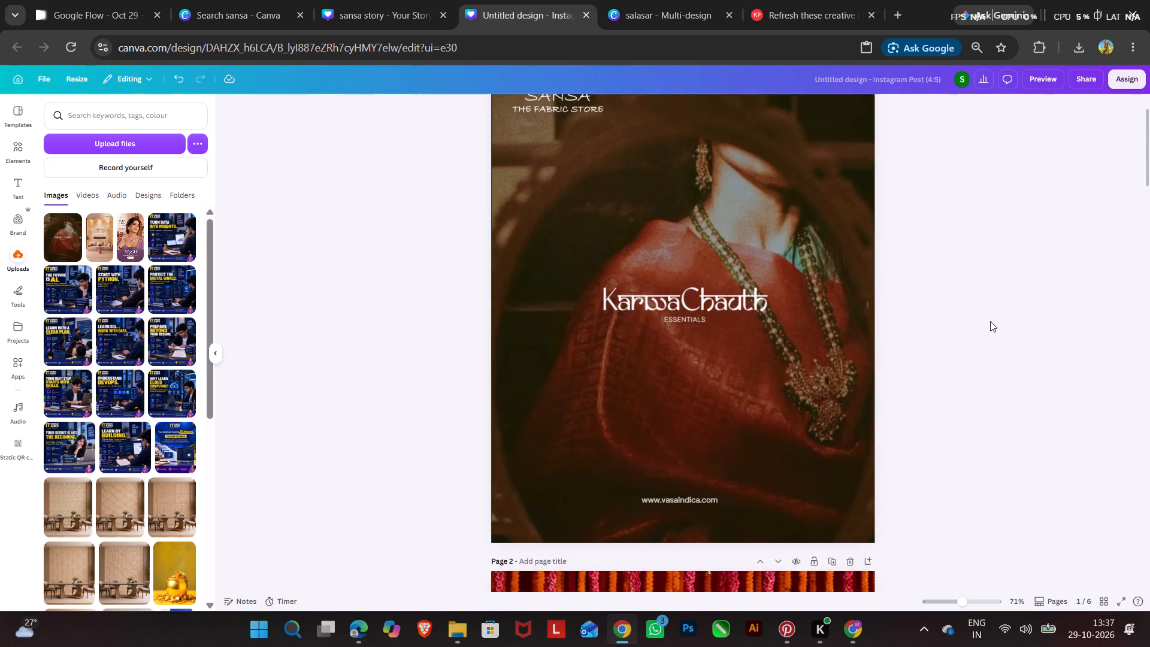
scroll(990, 321, up, 2)
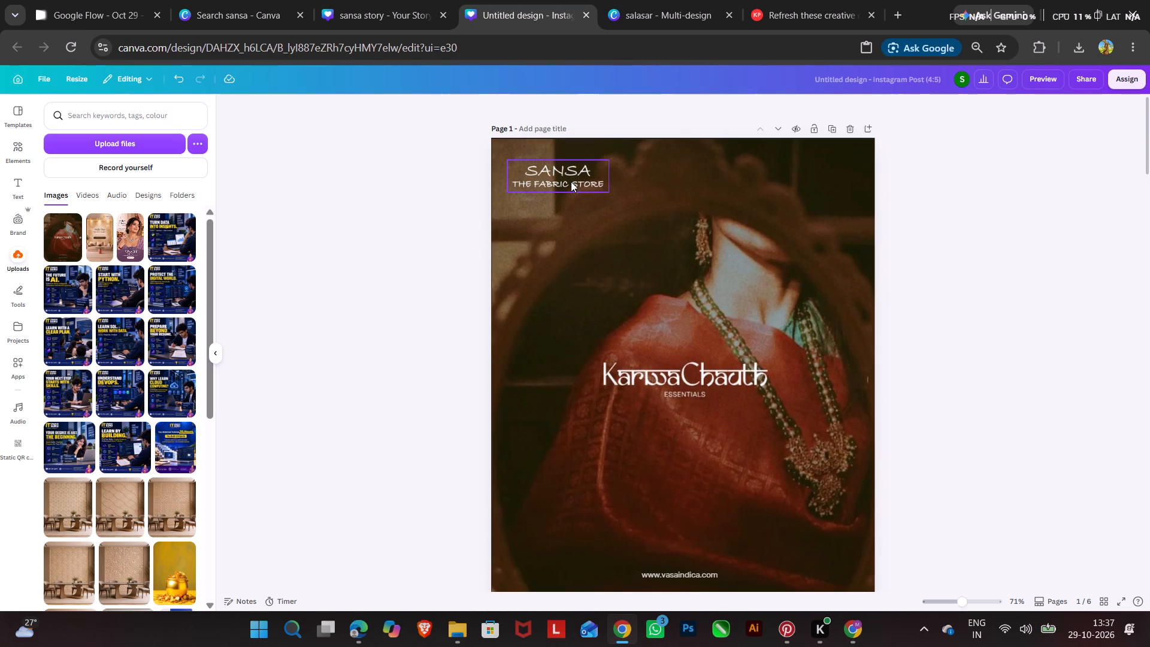
click(1083, 82)
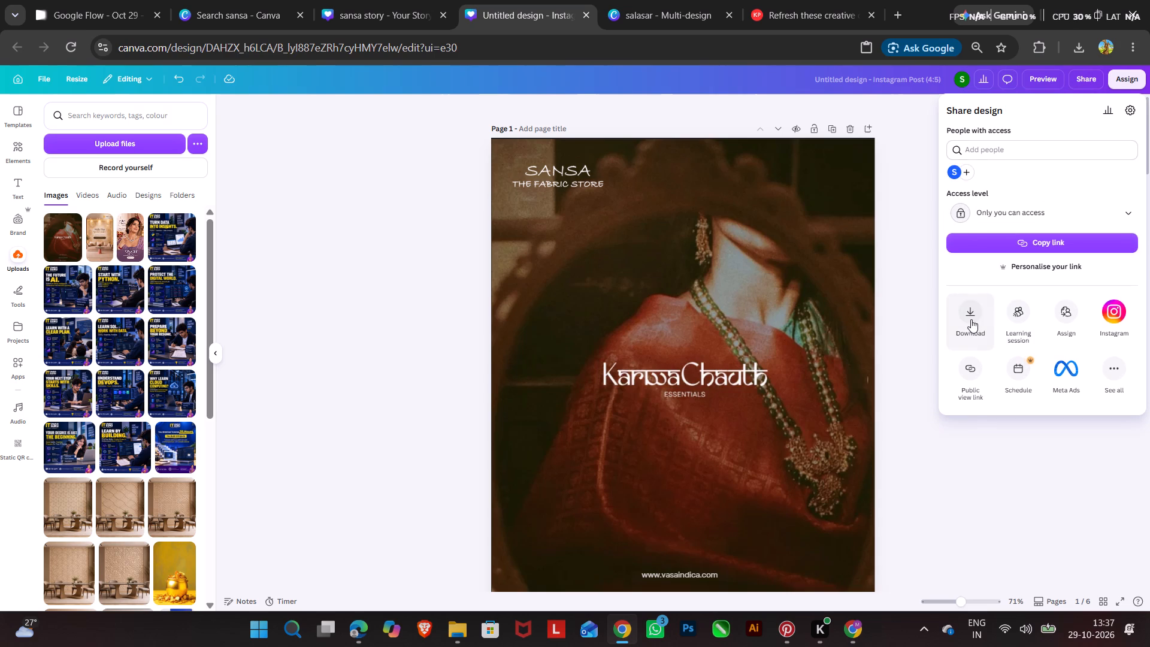
click(971, 319)
click(1084, 158)
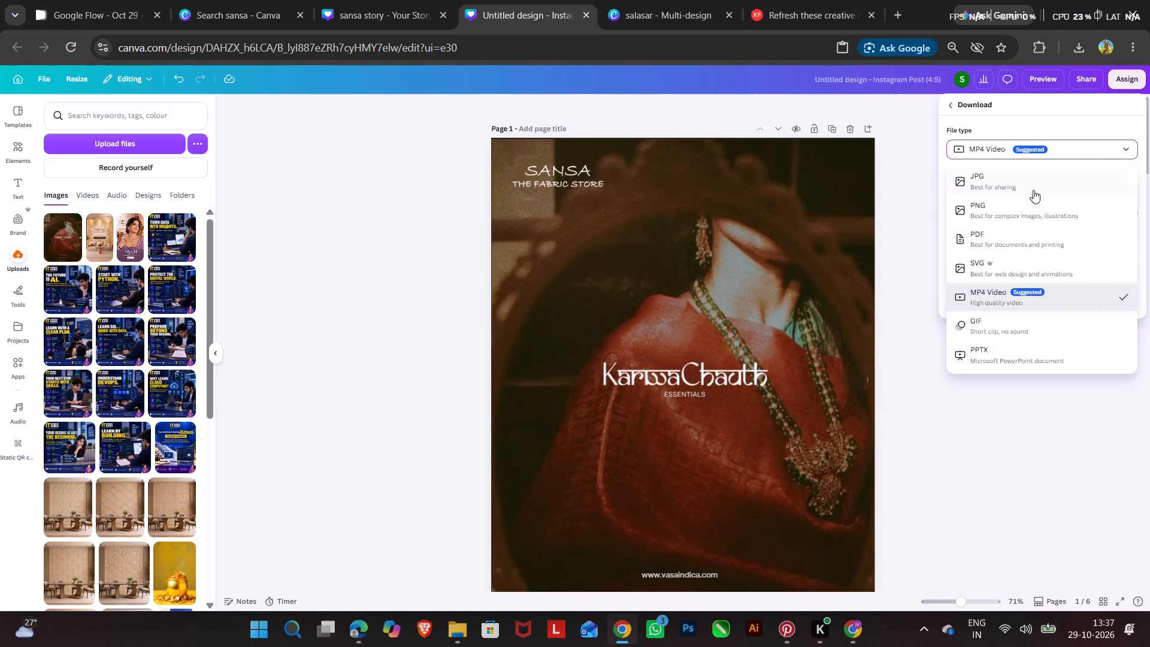
click(1009, 213)
click(1049, 313)
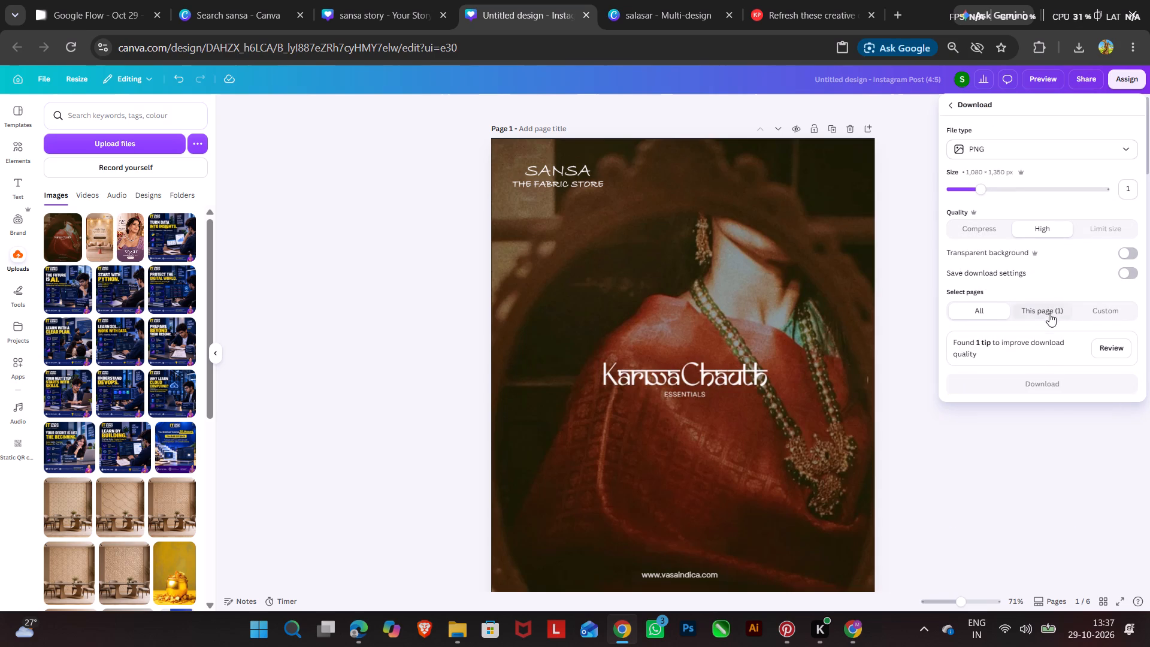
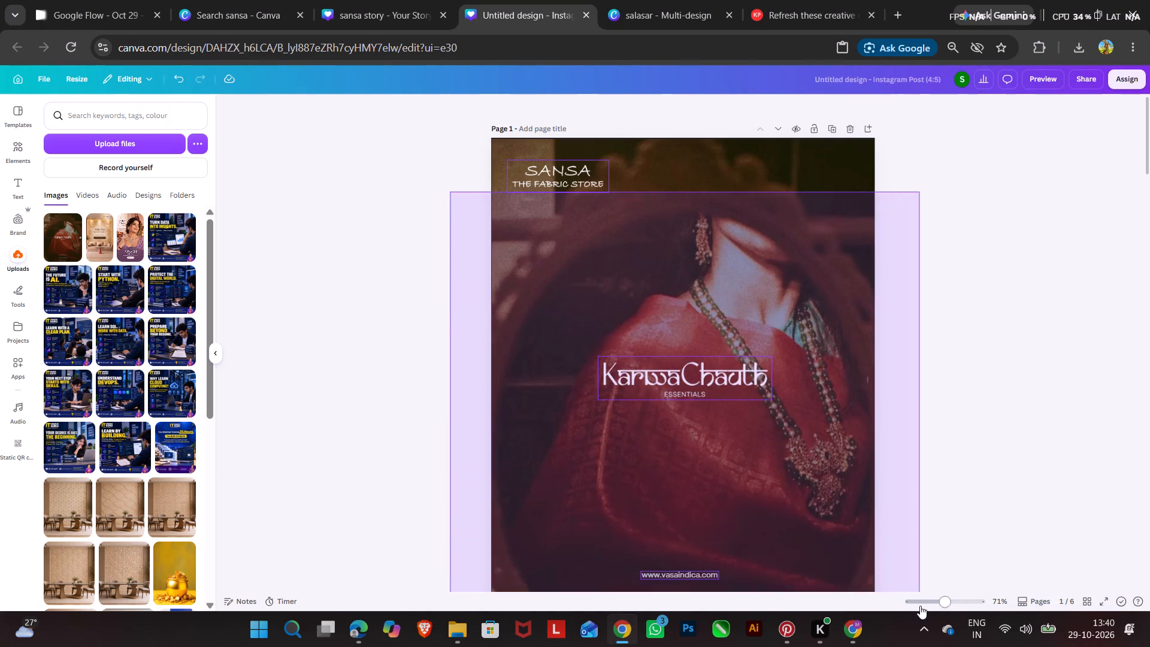
Delete the existing Karwa Chauth cover elements and the dark background photo from page 1.
drag(920, 606, 920, 601)
click(659, 140)
click(676, 209)
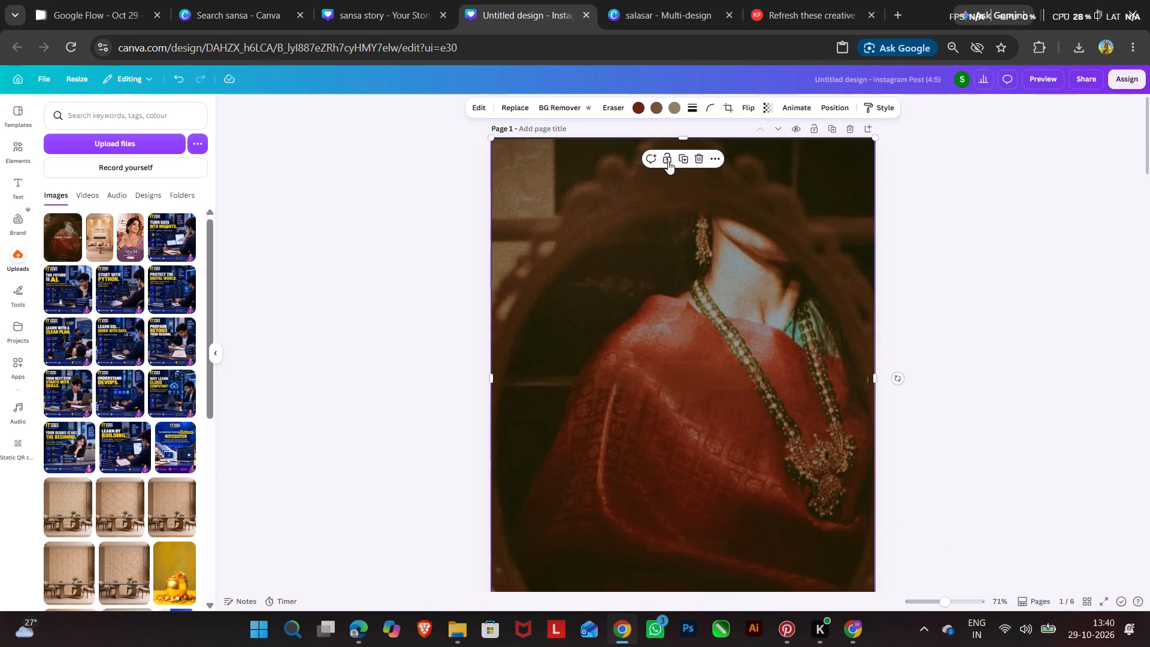
click(698, 158)
Paste the enhanced Karwa Chauth cover image onto blank page 1 and enlarge it to fill the page at 1,080 × 1,350.
click(699, 240)
key(ctrl+v)
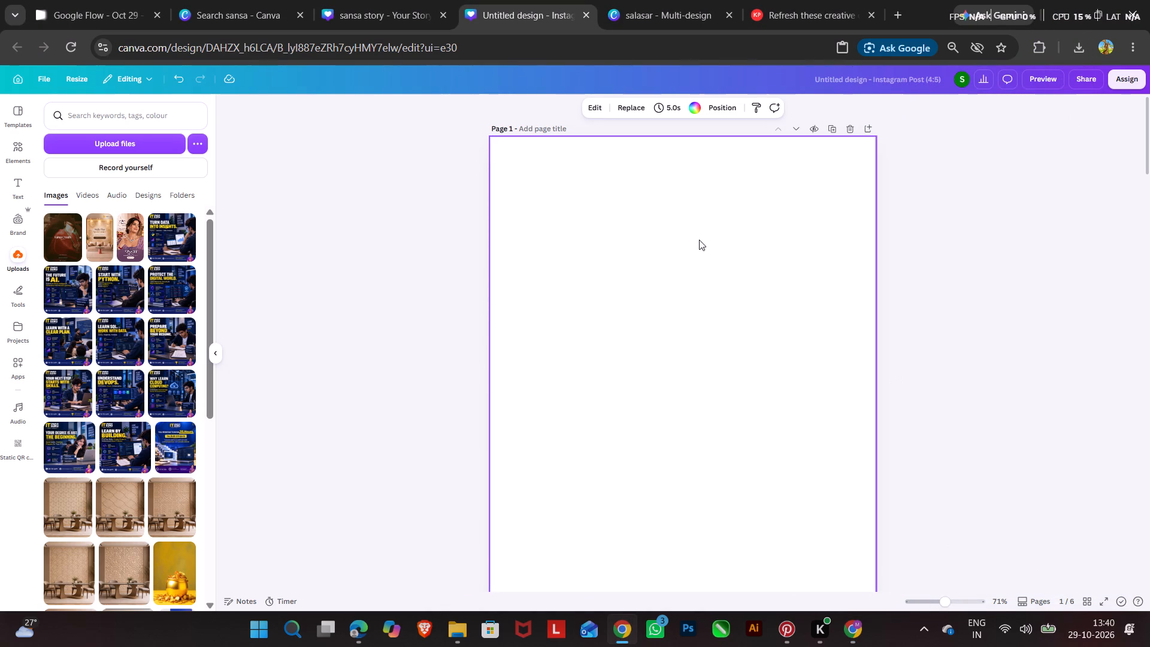
drag(692, 327, 627, 249)
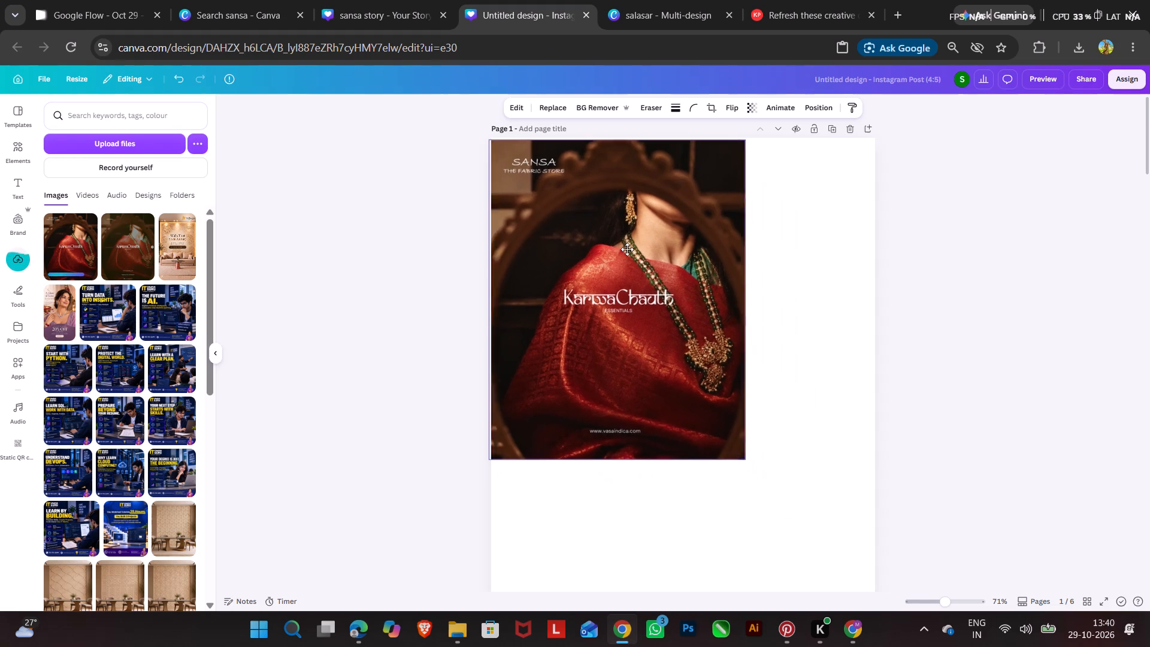
drag(627, 249, 630, 247)
drag(744, 457, 802, 531)
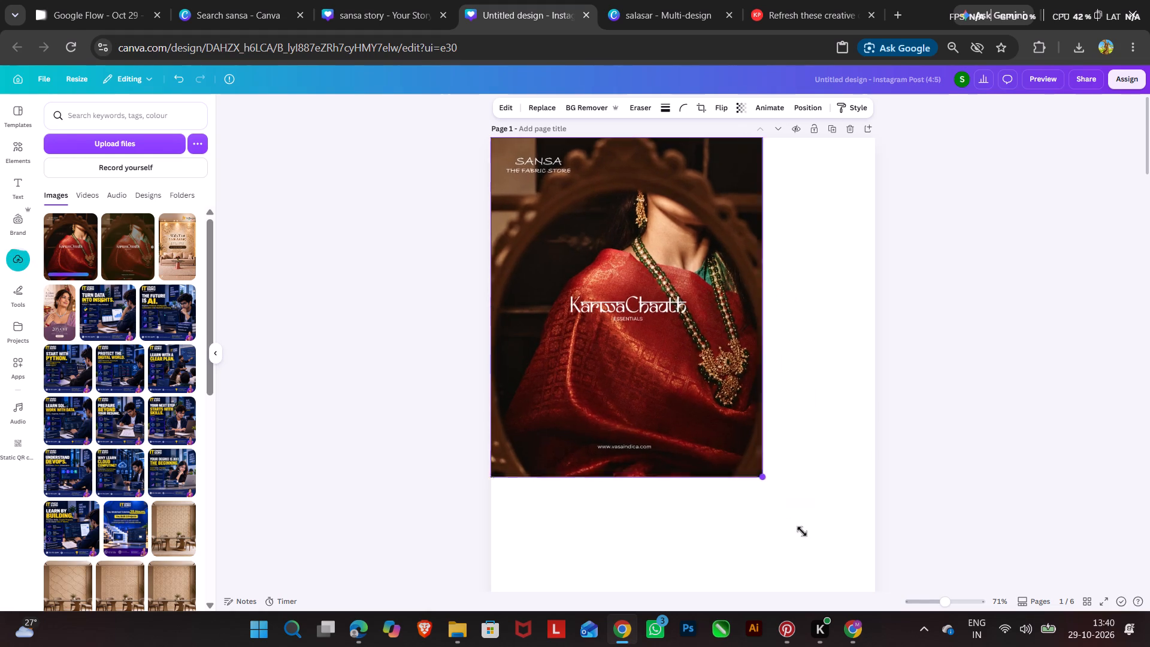
drag(802, 531, 867, 624)
scroll(967, 443, down, 4)
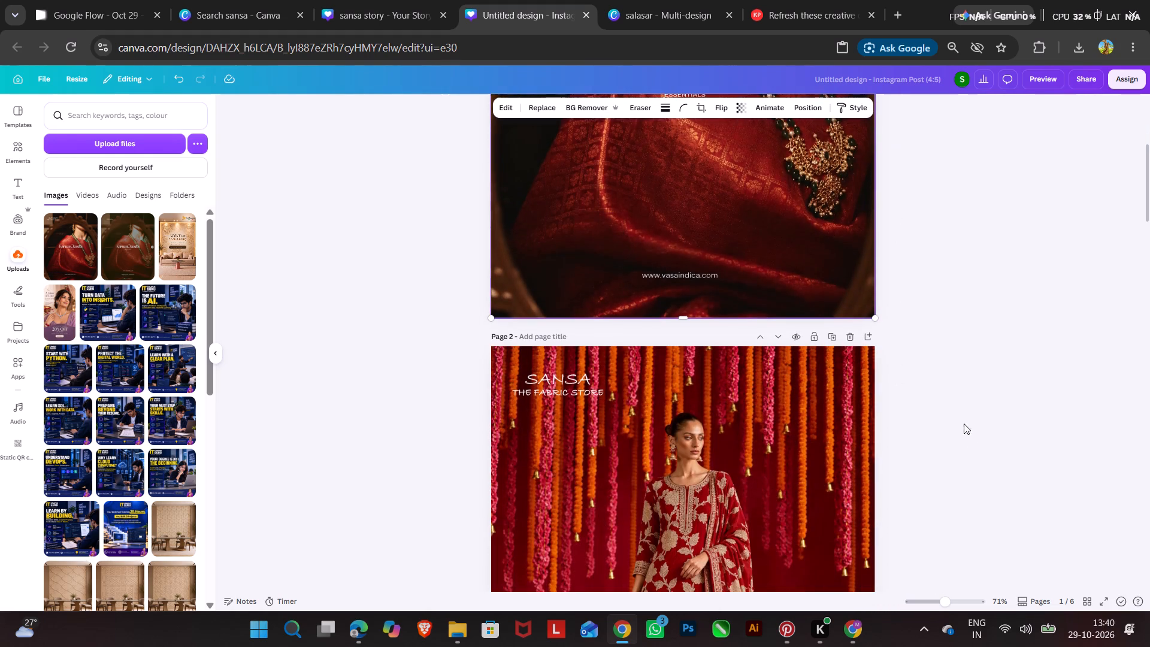
click(871, 317)
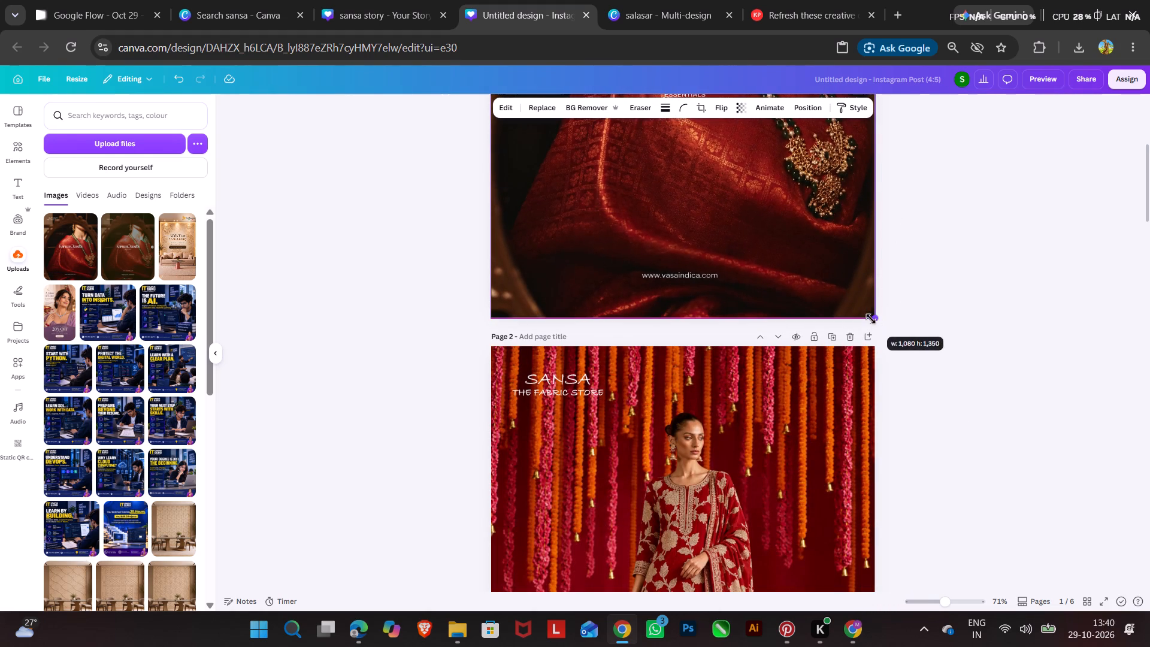
click(940, 312)
Run Grab Text on the new page 1 cover image to detect its text elements.
click(725, 274)
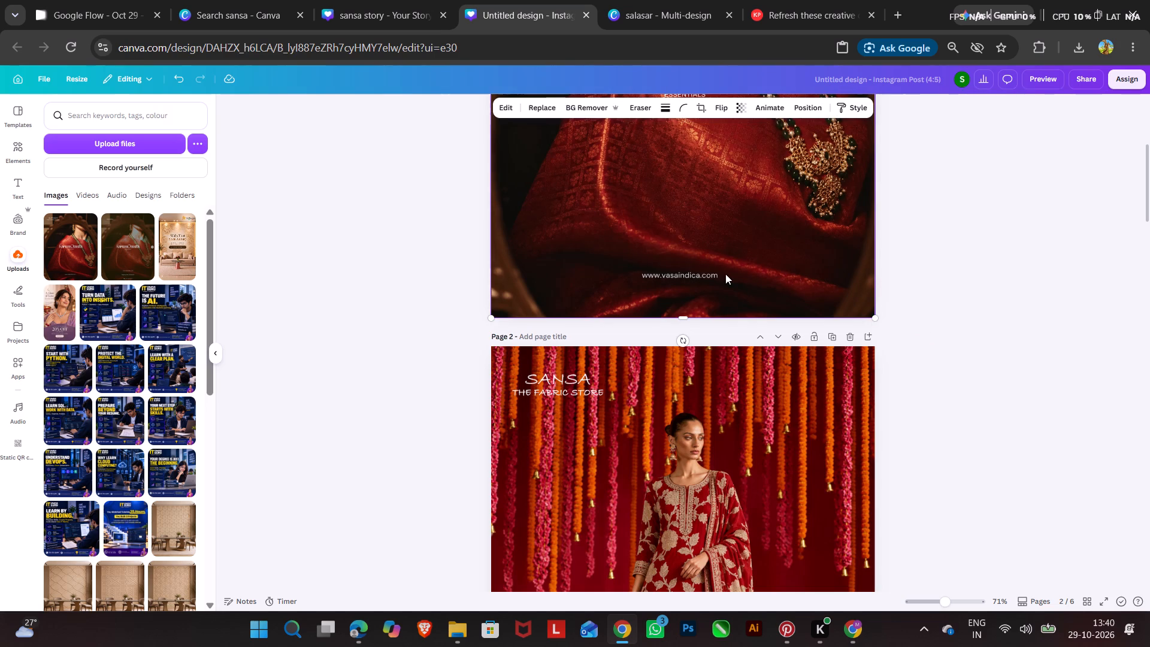
click(500, 107)
click(183, 183)
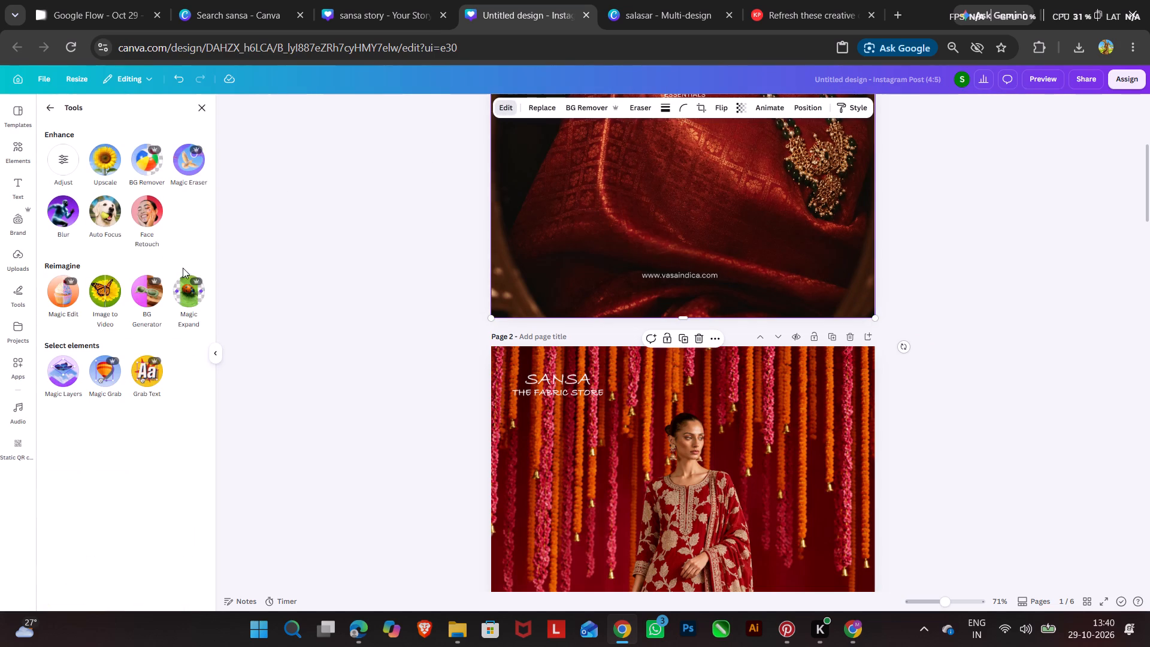
click(151, 370)
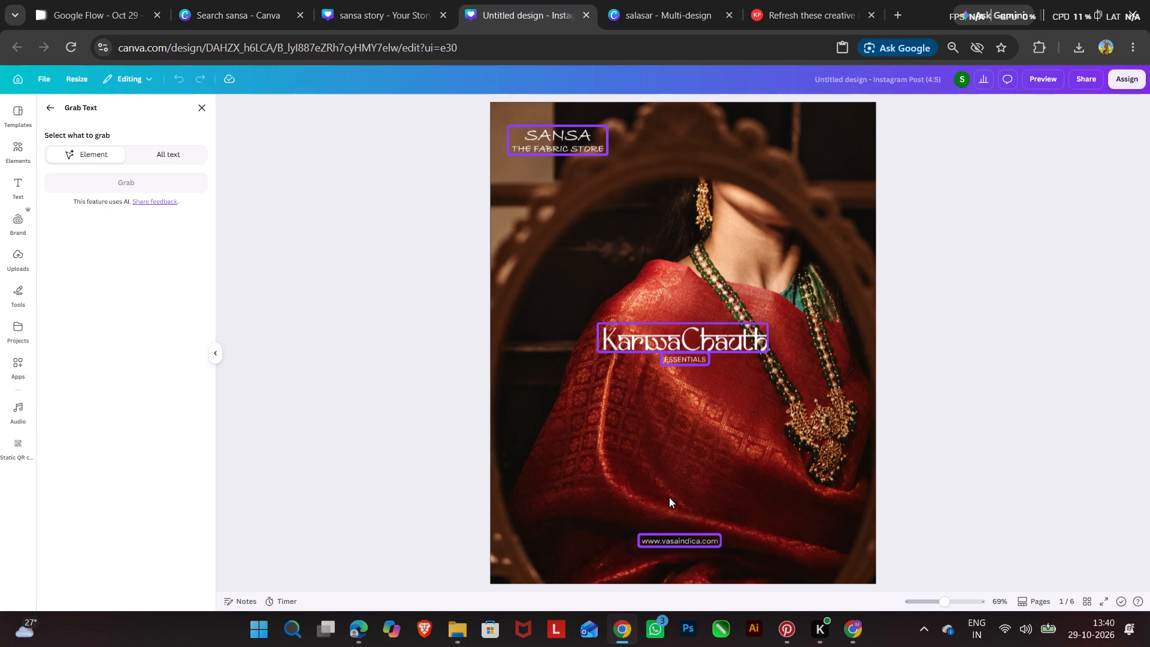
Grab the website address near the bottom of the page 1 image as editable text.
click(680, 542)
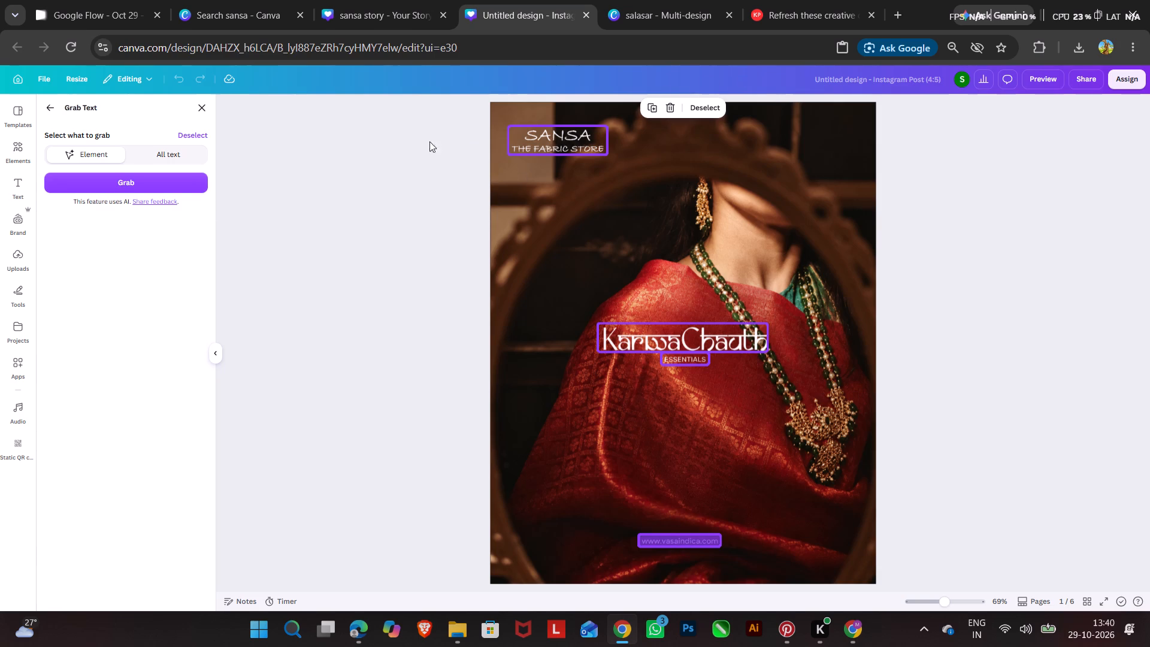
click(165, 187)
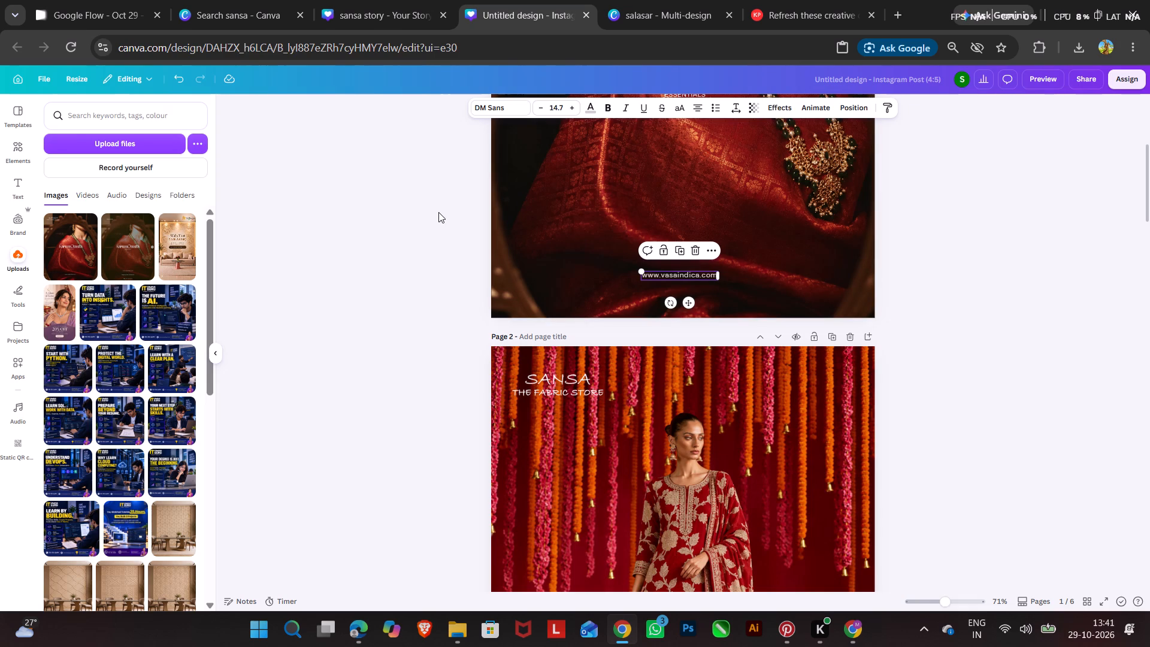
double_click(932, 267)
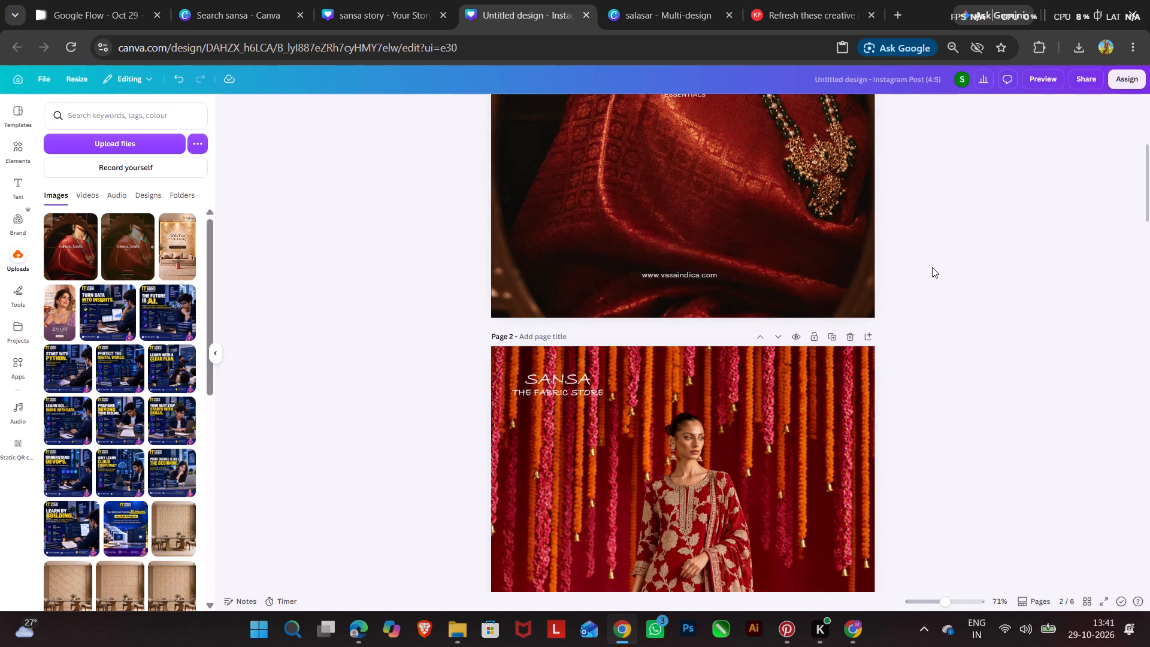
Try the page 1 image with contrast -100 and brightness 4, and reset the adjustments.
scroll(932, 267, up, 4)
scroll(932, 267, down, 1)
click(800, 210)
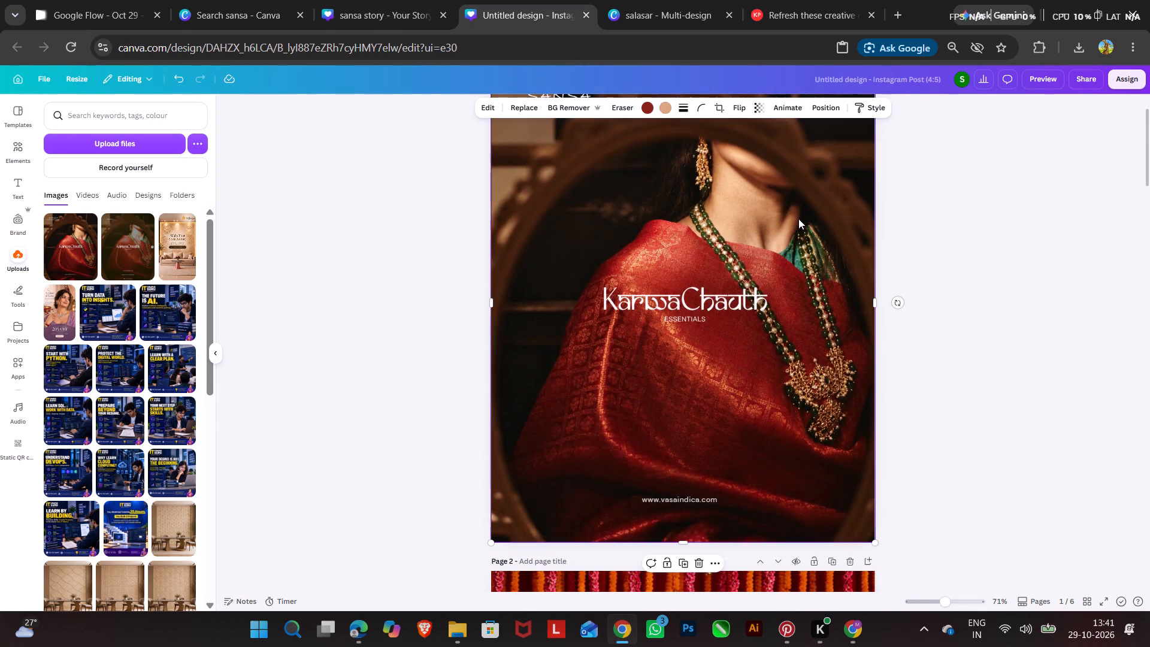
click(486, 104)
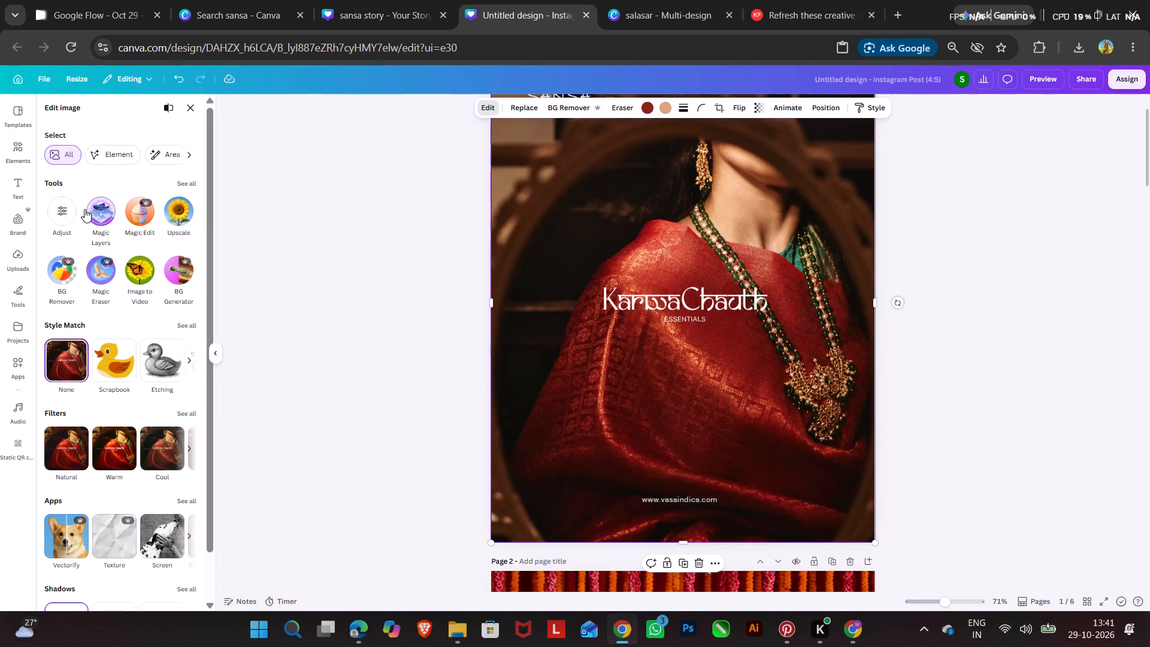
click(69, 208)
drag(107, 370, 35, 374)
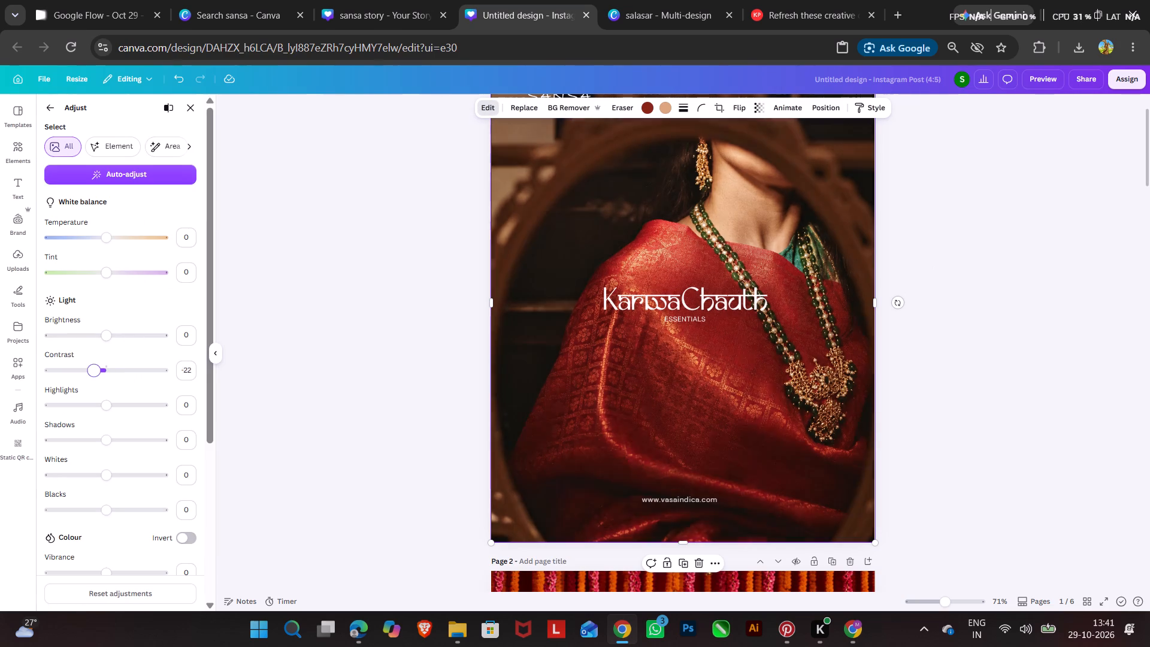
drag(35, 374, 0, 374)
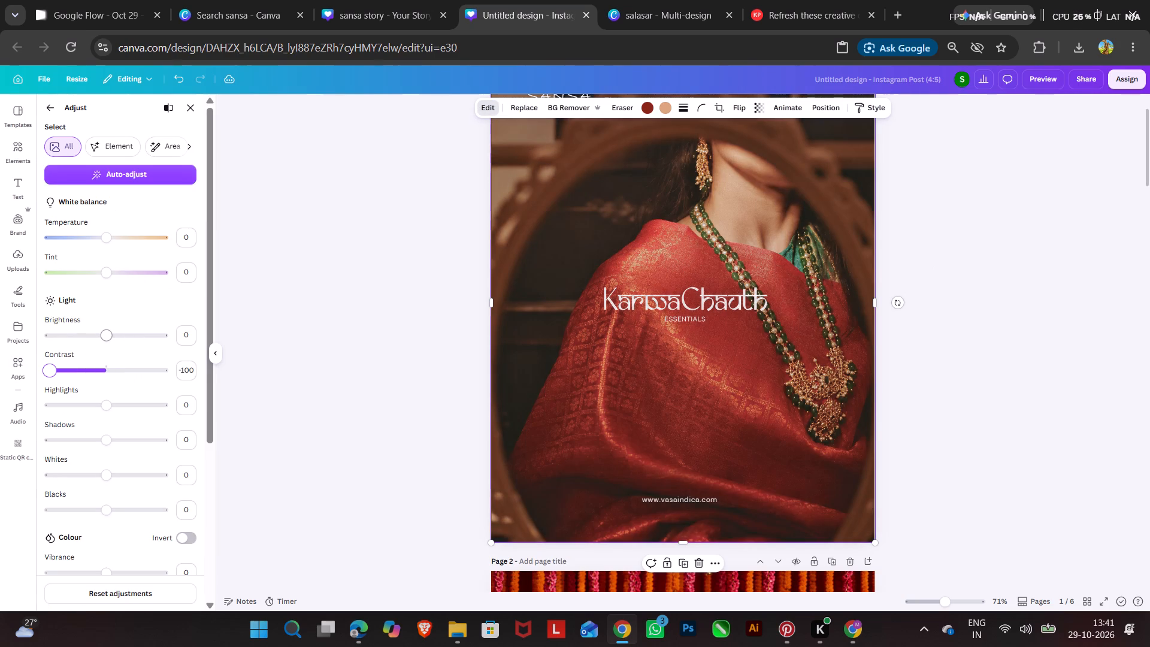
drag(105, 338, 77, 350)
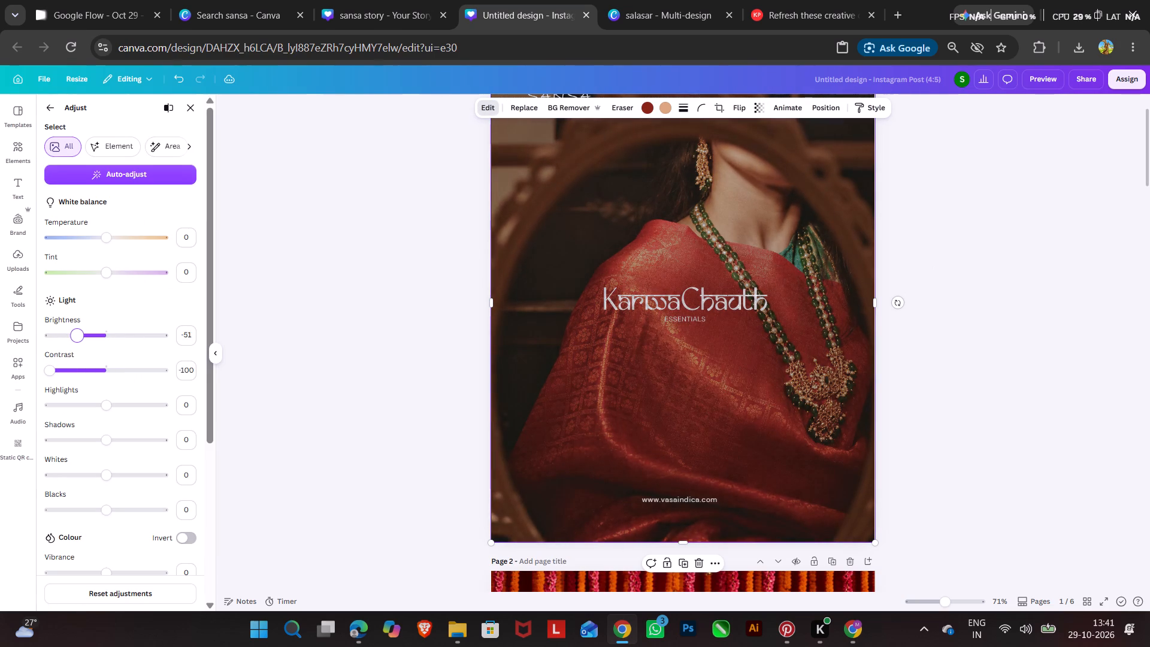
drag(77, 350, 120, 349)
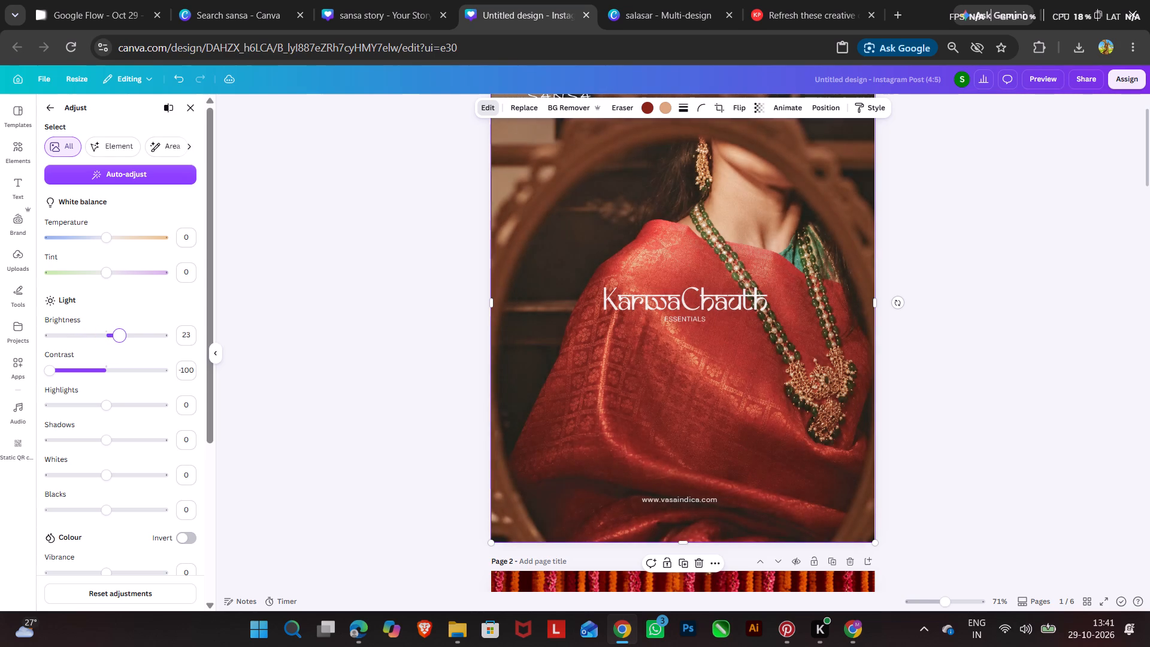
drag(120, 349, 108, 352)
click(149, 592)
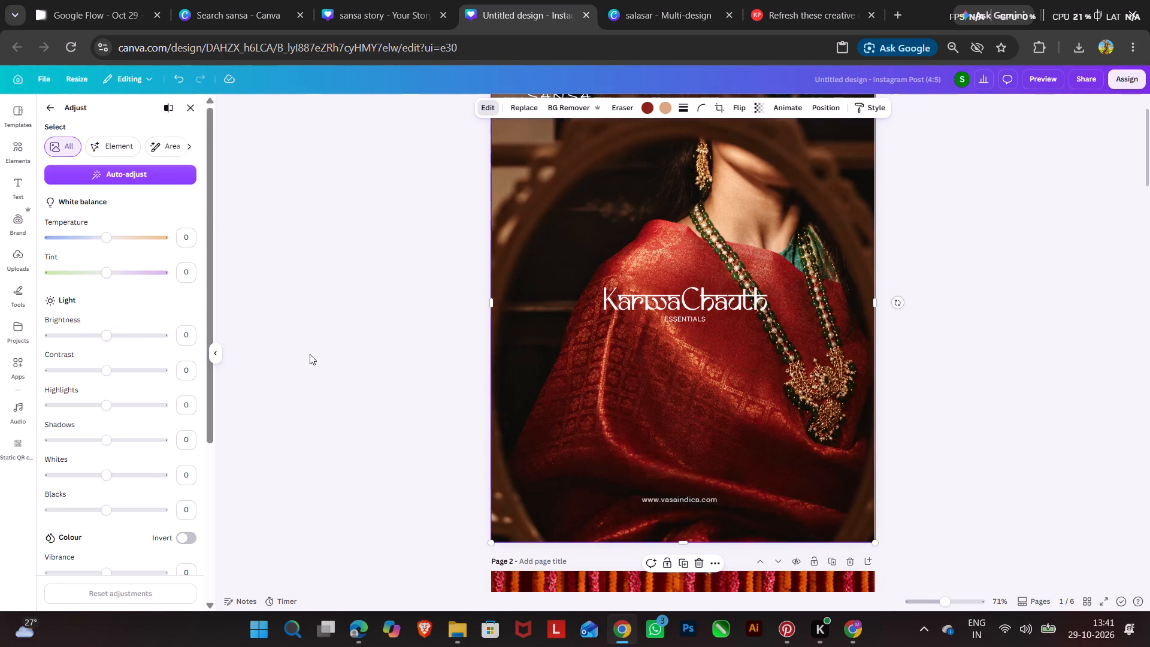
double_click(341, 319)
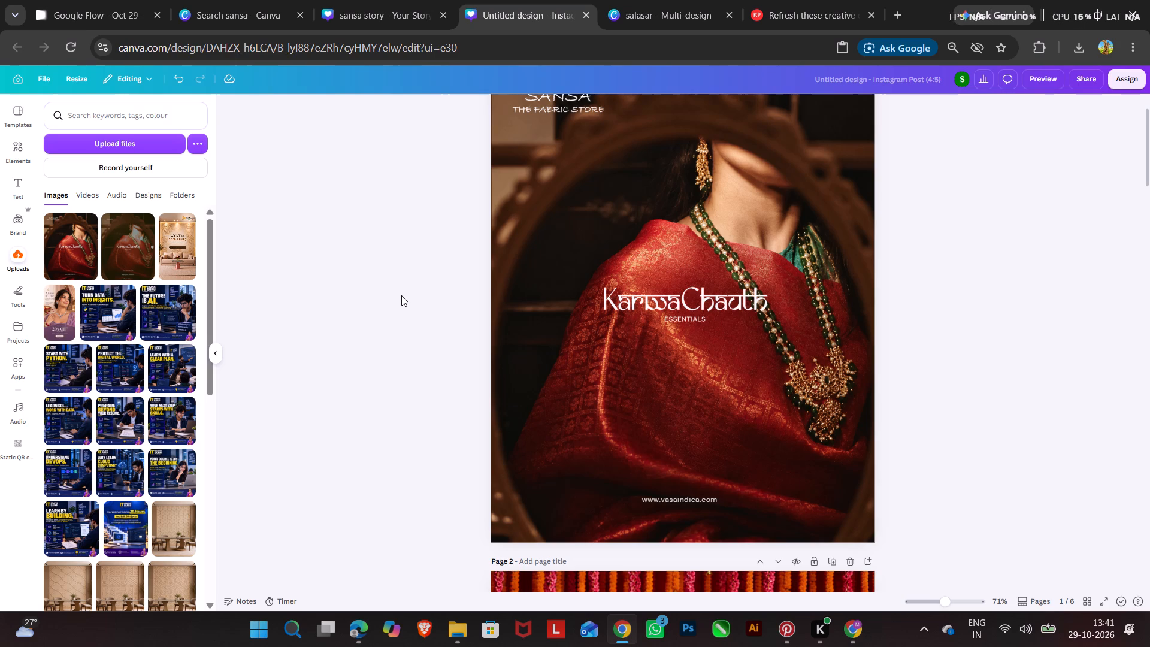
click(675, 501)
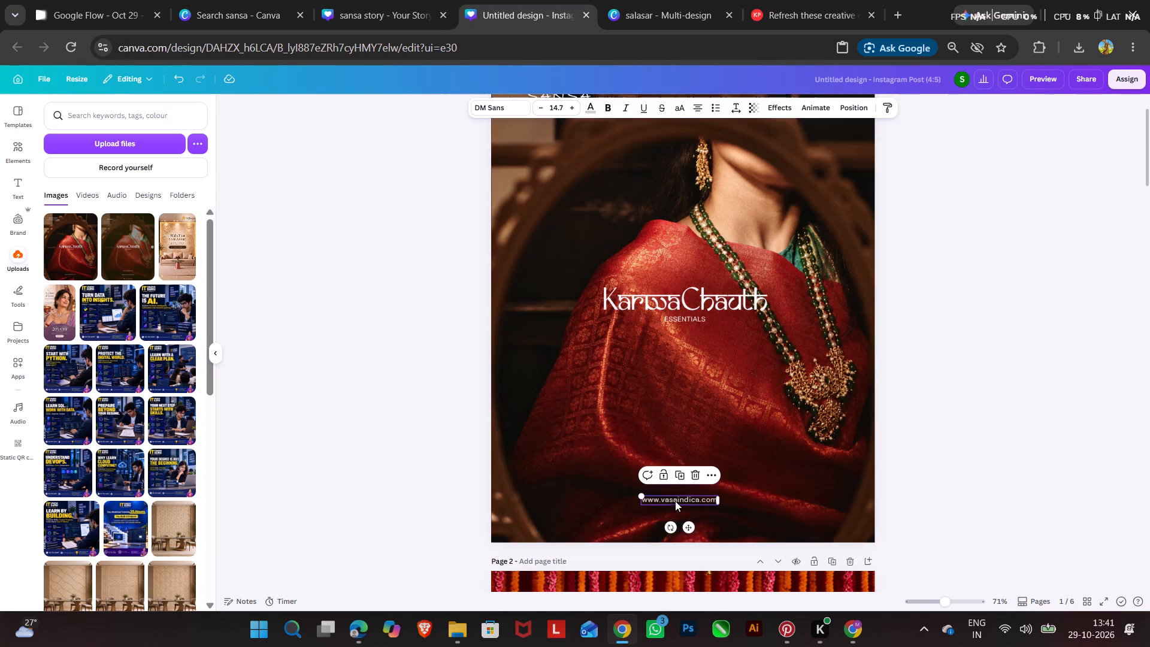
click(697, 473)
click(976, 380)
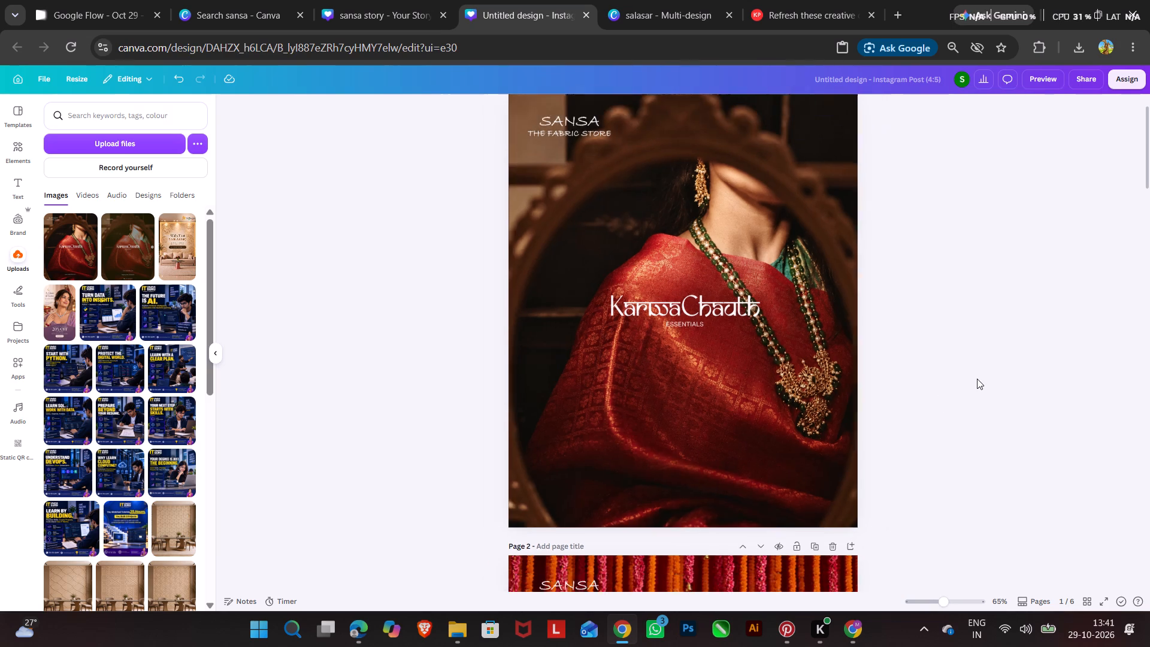
Review the carousel pages from the cover to the last page.
scroll(1010, 359, down, 8)
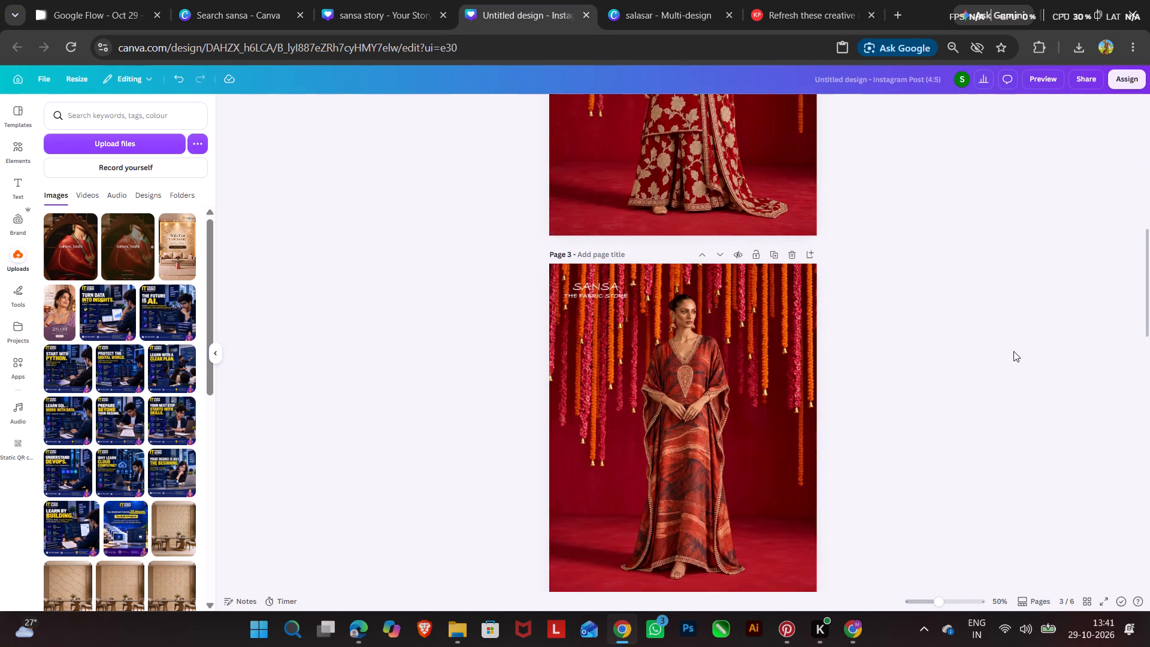
scroll(1013, 351, down, 13)
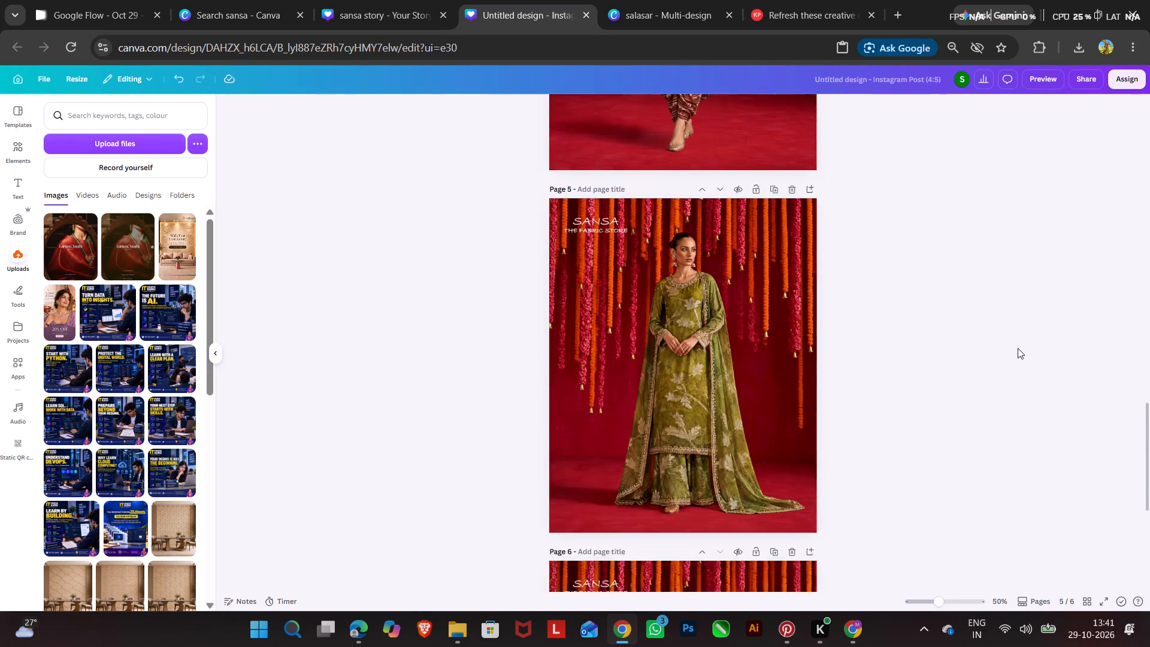
scroll(1018, 348, down, 4)
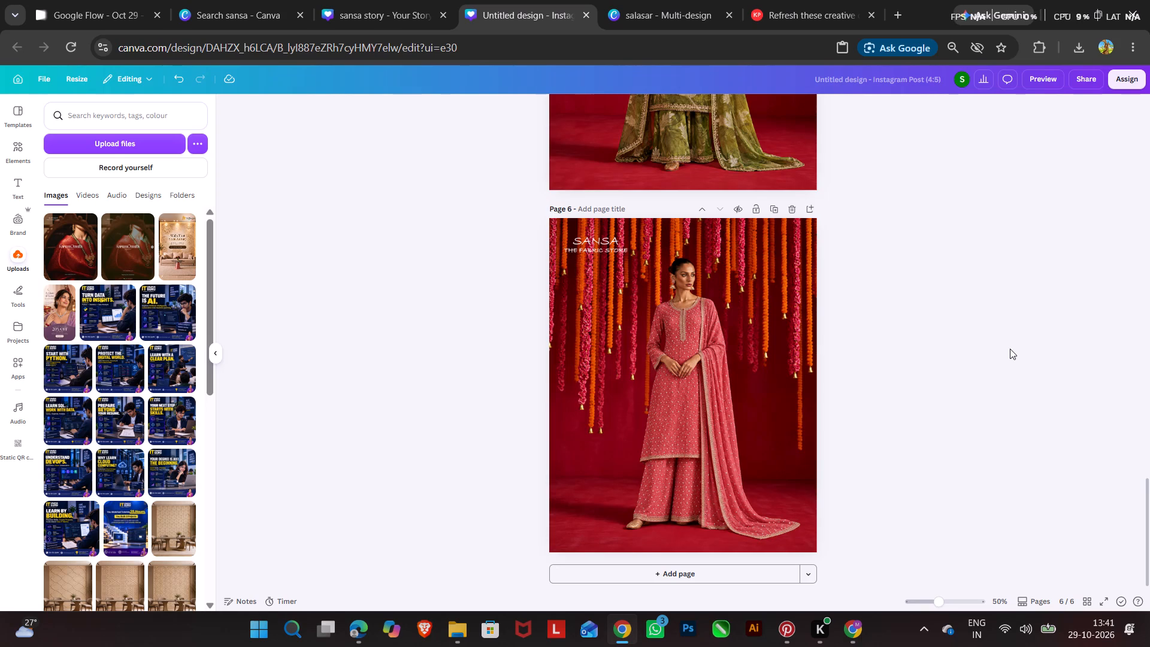
scroll(1012, 351, up, 15)
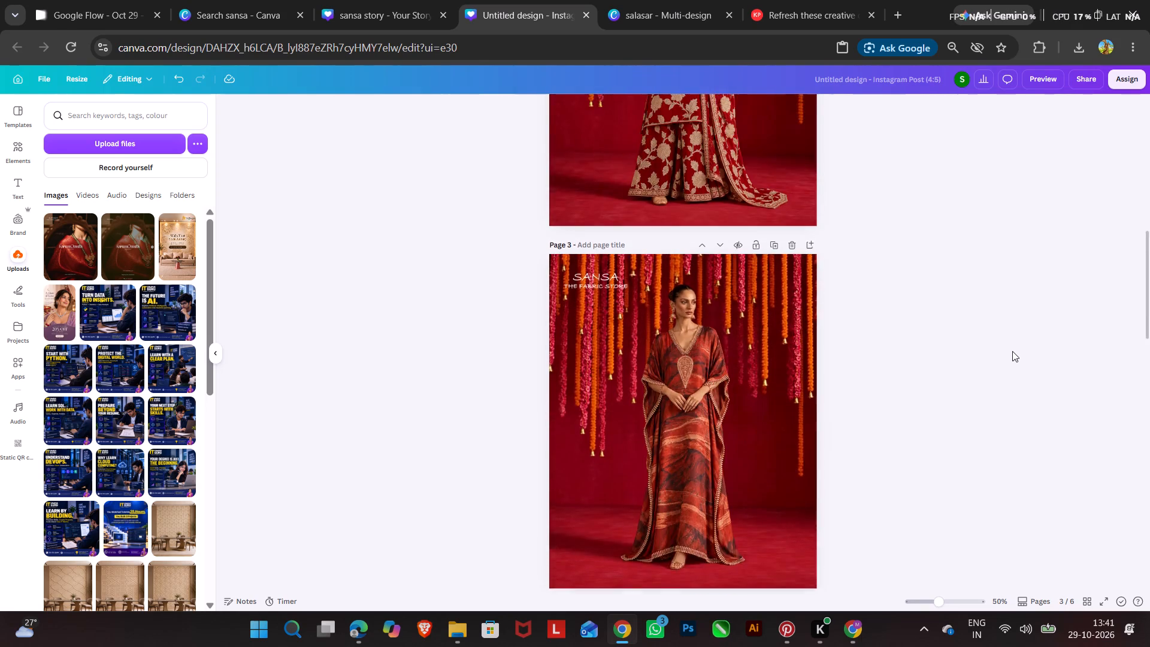
scroll(1012, 351, up, 9)
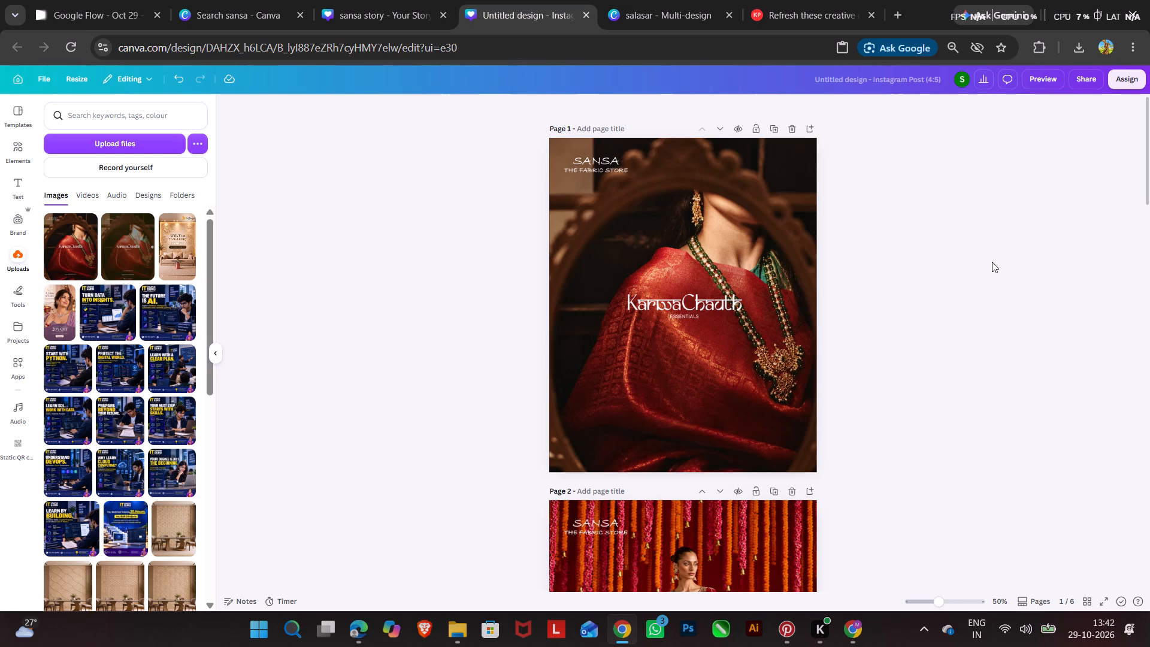
click(694, 374)
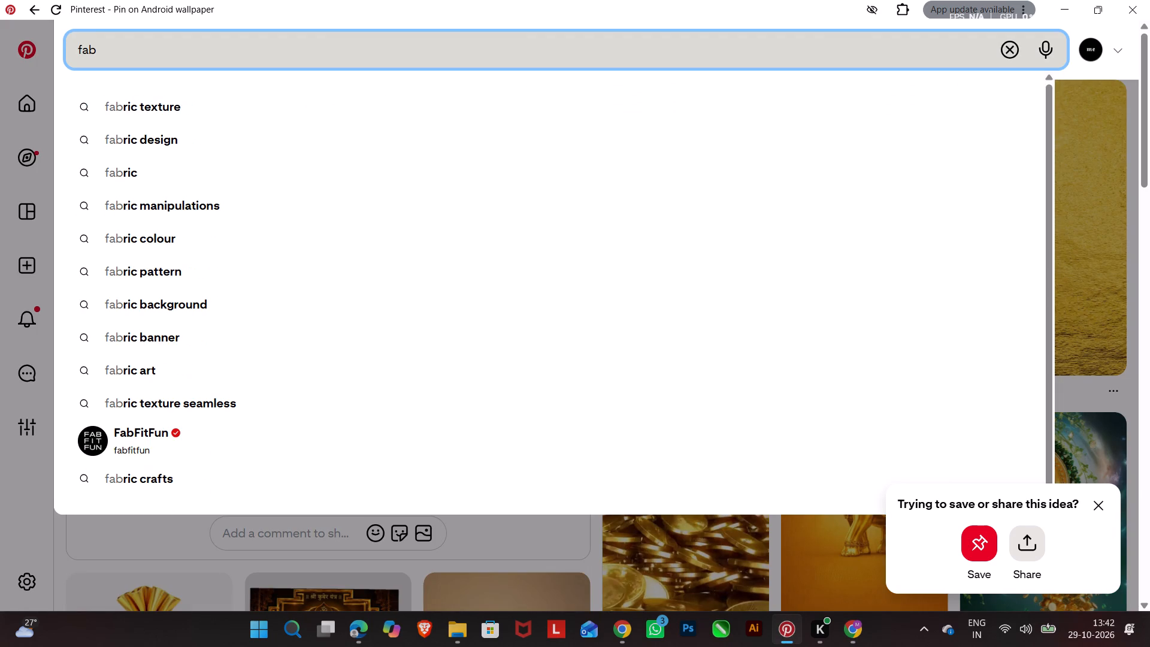
click(190, 143)
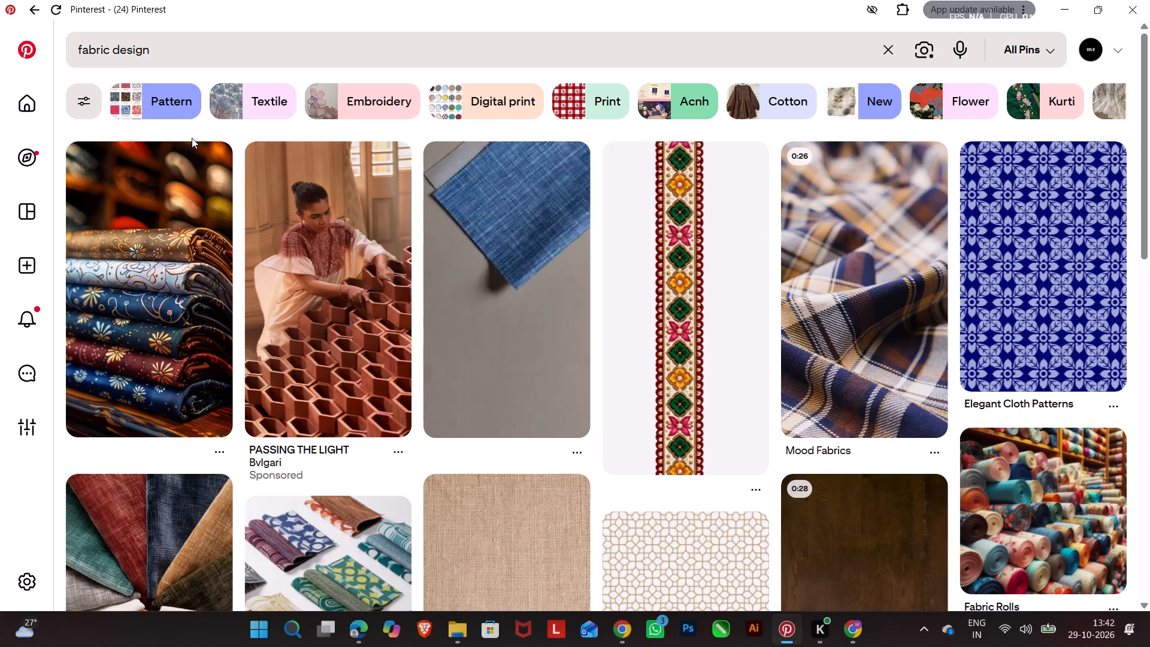
scroll(504, 296, down, 2)
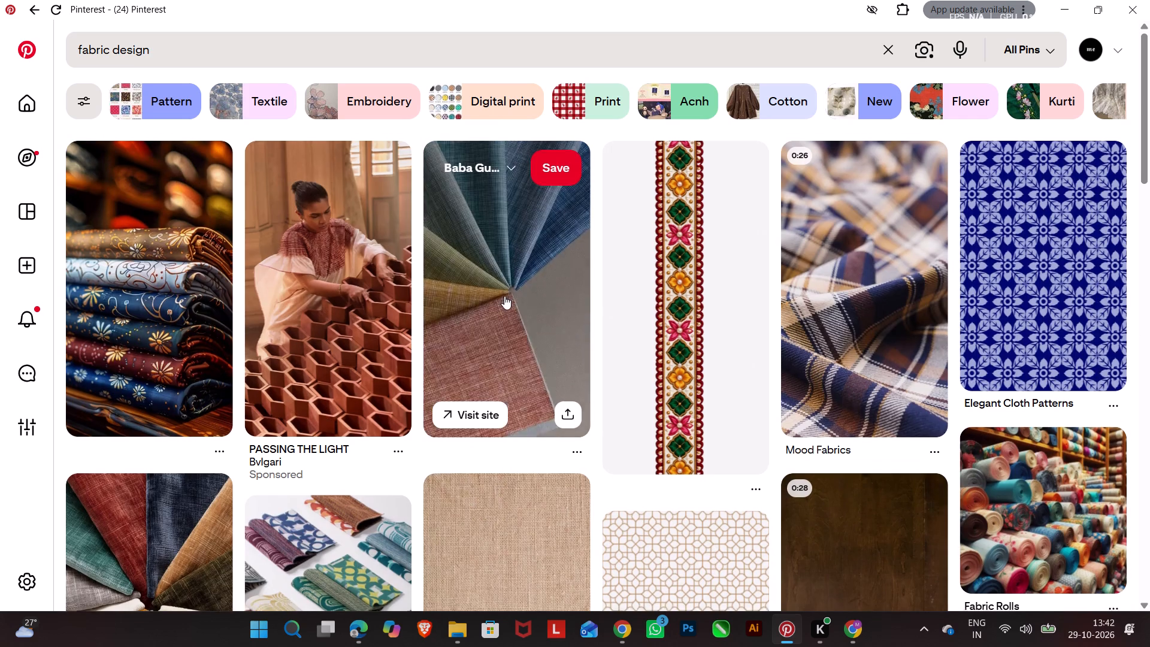
scroll(504, 296, down, 2)
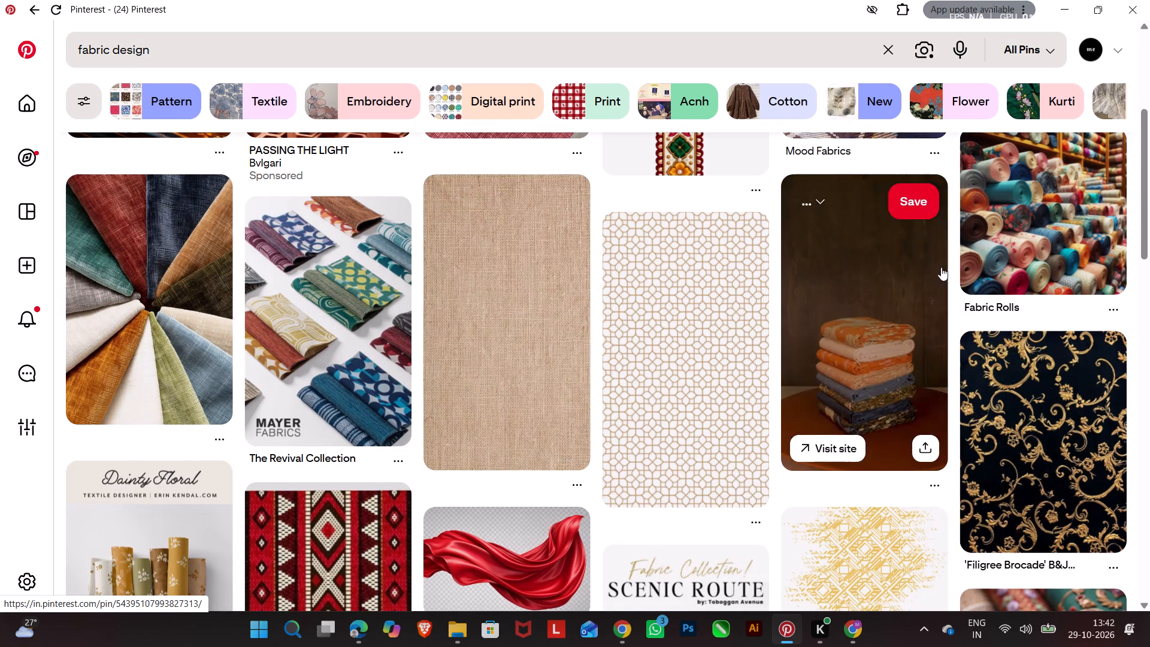
scroll(937, 280, down, 5)
Add "traditional" before the "fabric design" query and browse the matching pins.
click(159, 53)
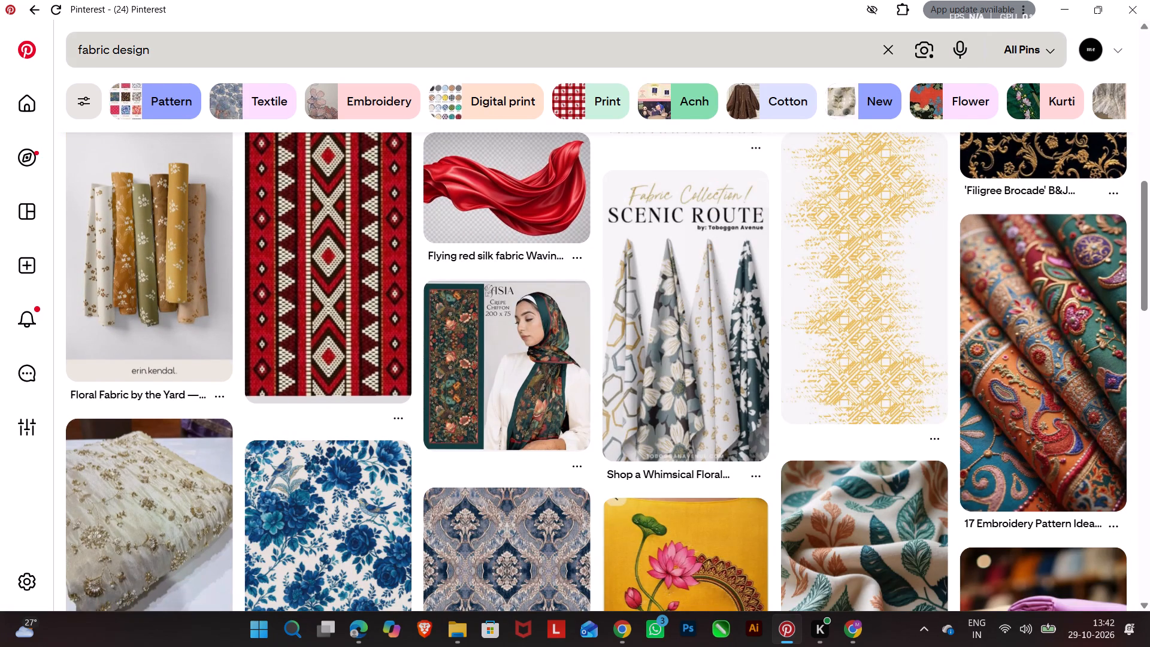
click(110, 50)
click(70, 47)
click(75, 47)
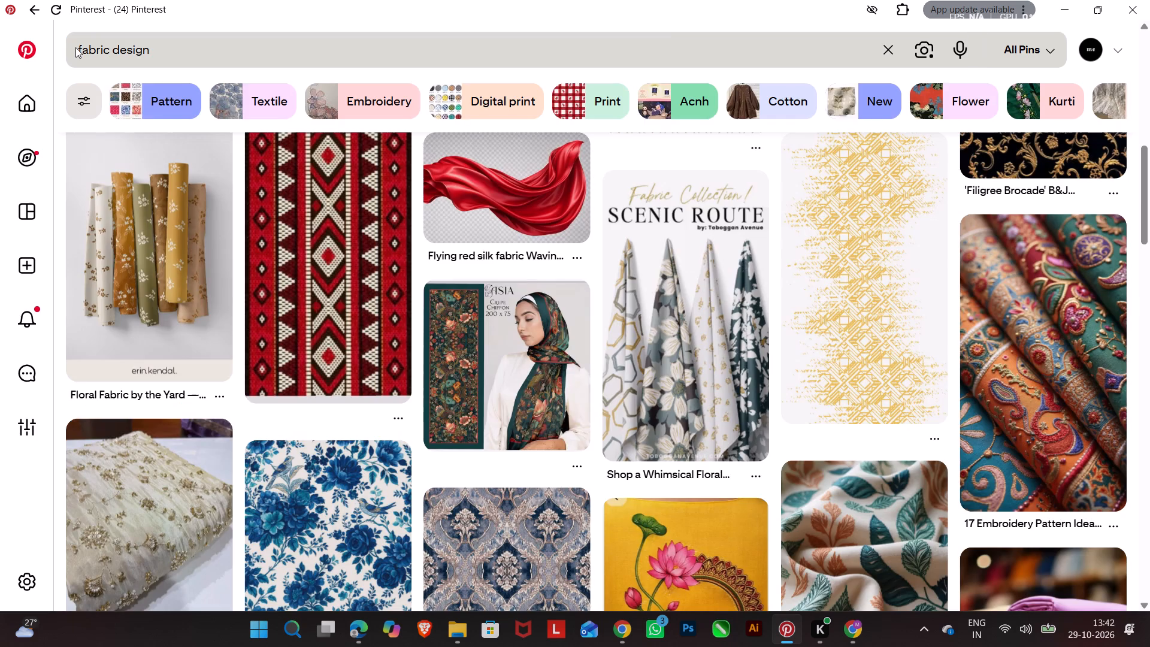
click(80, 47)
text(traditional)
key(Return)
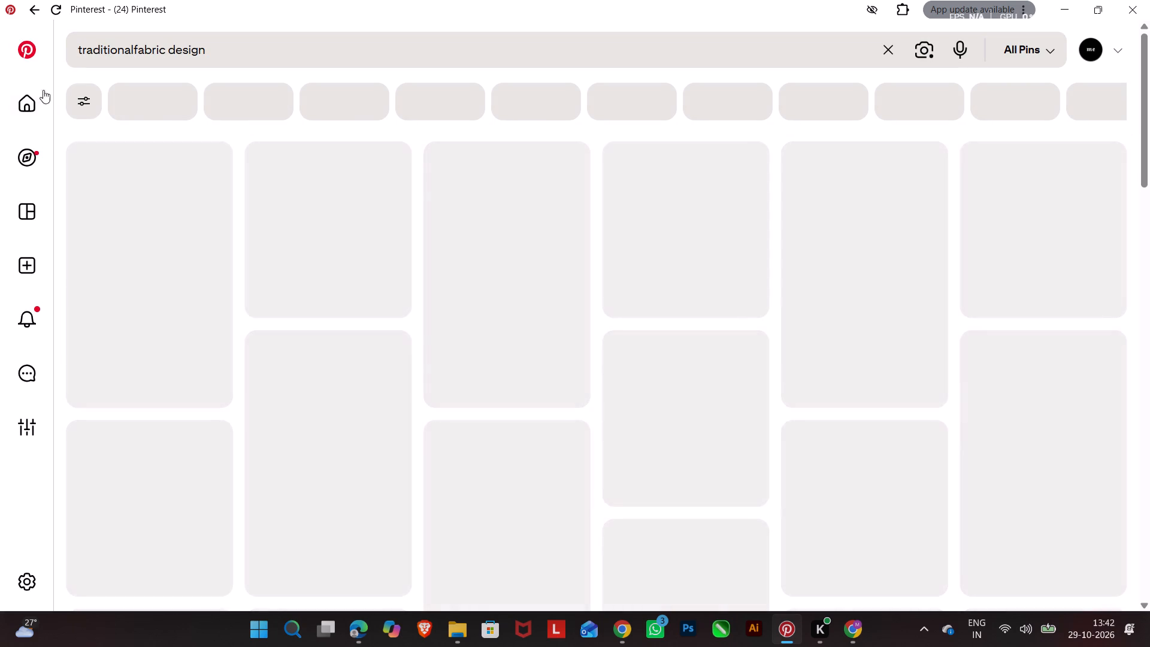
scroll(543, 326, down, 5)
scroll(543, 325, up, 4)
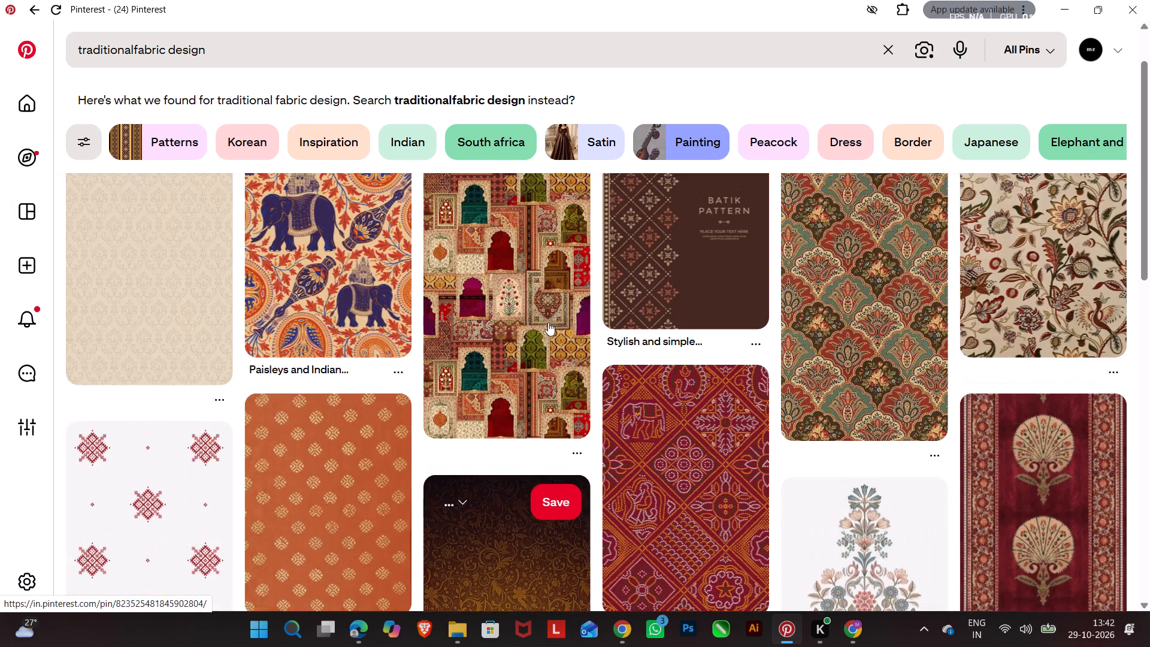
Open the Batik Pattern pin and browse its related pins for traditional background designs.
click(678, 240)
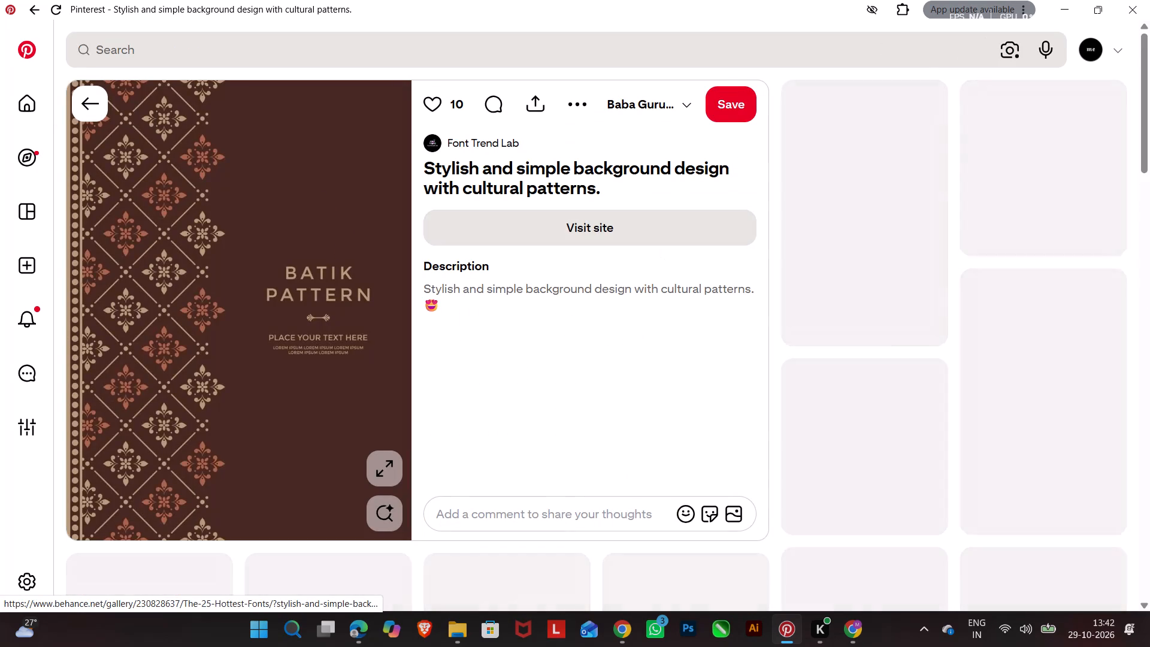
scroll(446, 367, down, 5)
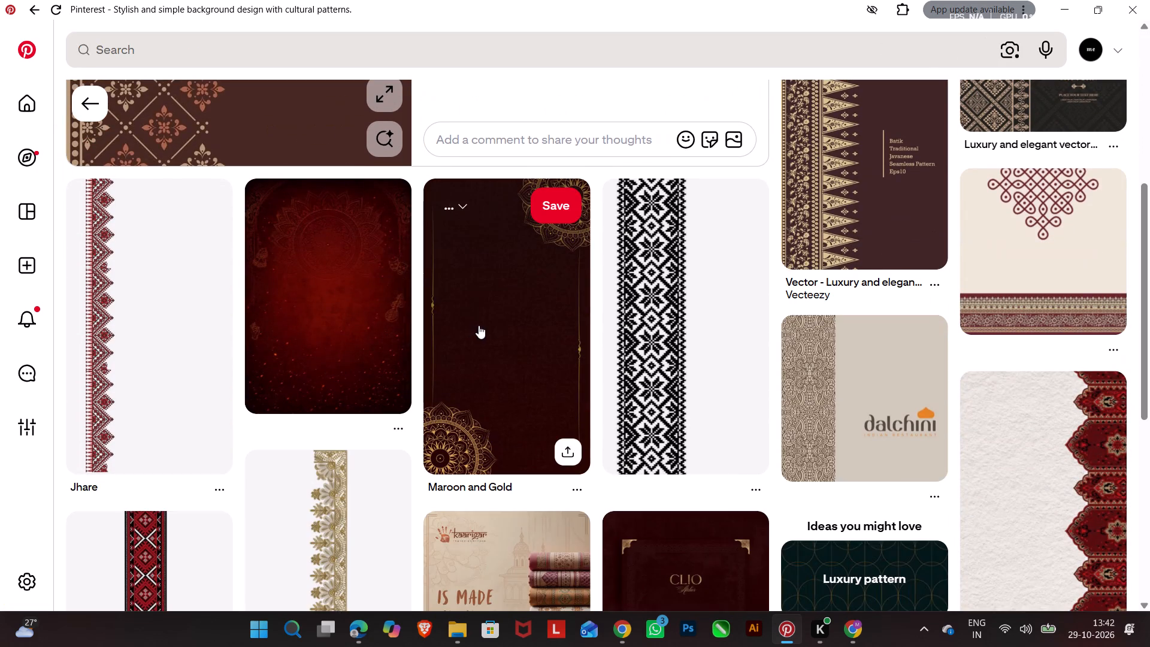
scroll(591, 508, down, 5)
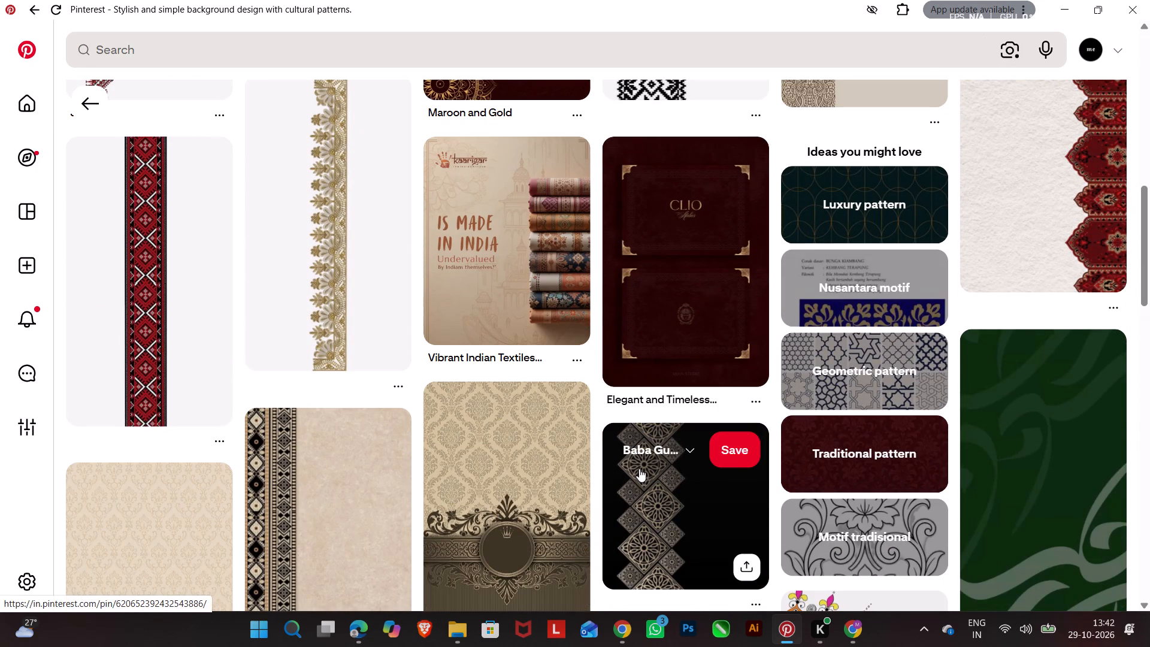
scroll(629, 508, up, 6)
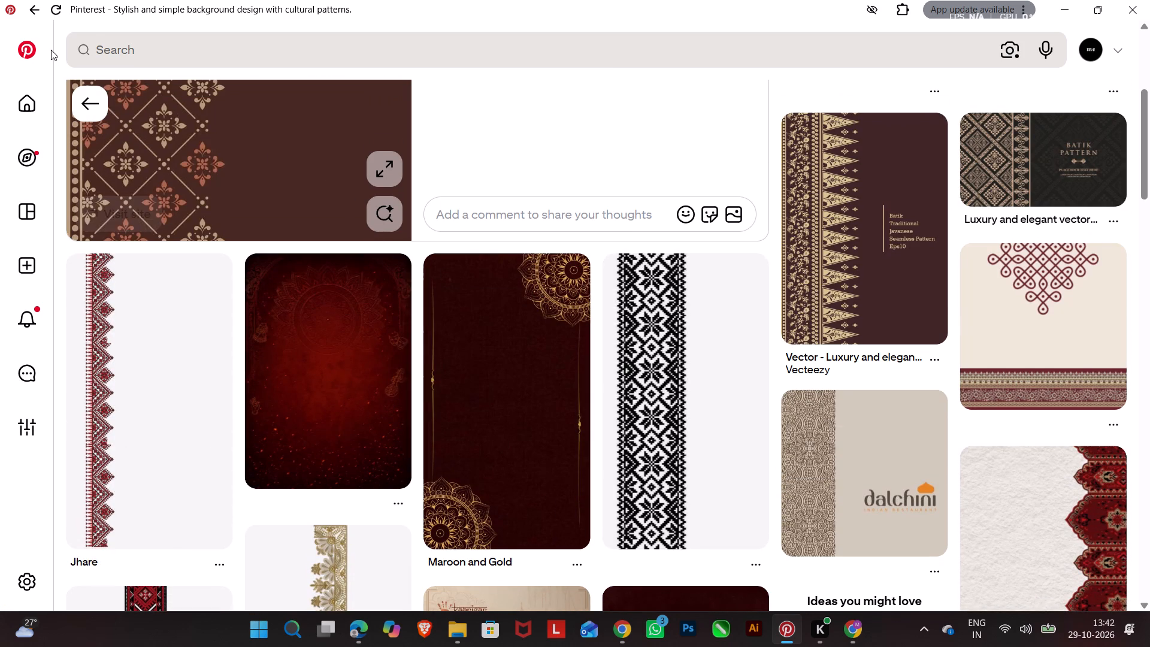
Return to the search results, remove "traditional" from the query and search for "fabric brand poster design" instead.
click(80, 100)
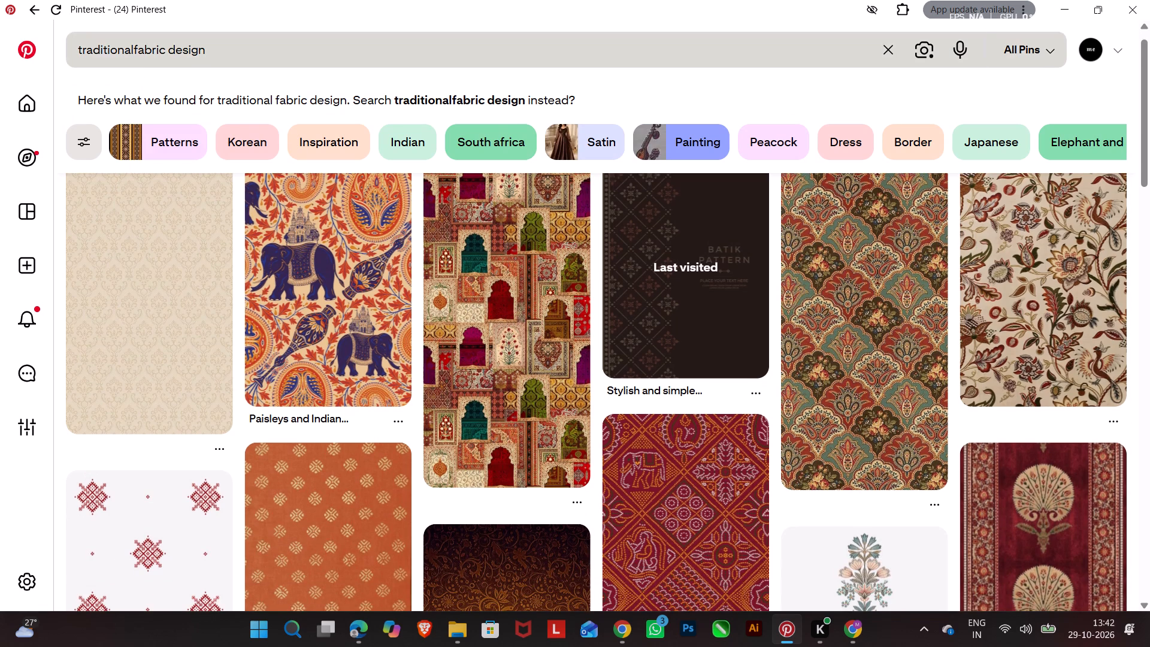
click(131, 50)
click(133, 50)
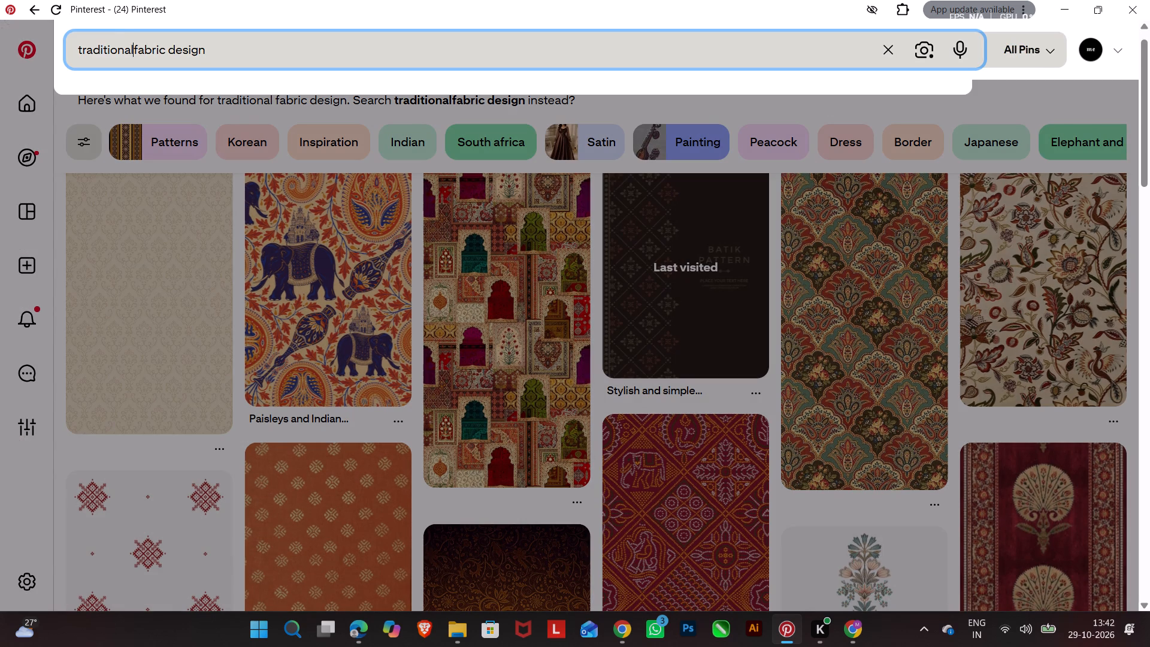
key(BackSpace)
key(BackSpace)
key(BackSpace)
key(BackSpace)
key(BackSpace)
key(BackSpace)
key(BackSpace)
key(BackSpace)
key(BackSpace)
key(BackSpace)
key(BackSpace)
key(BackSpace)
key(BackSpace)
key(BackSpace)
key(BackSpace)
key(BackSpace)
key(BackSpace)
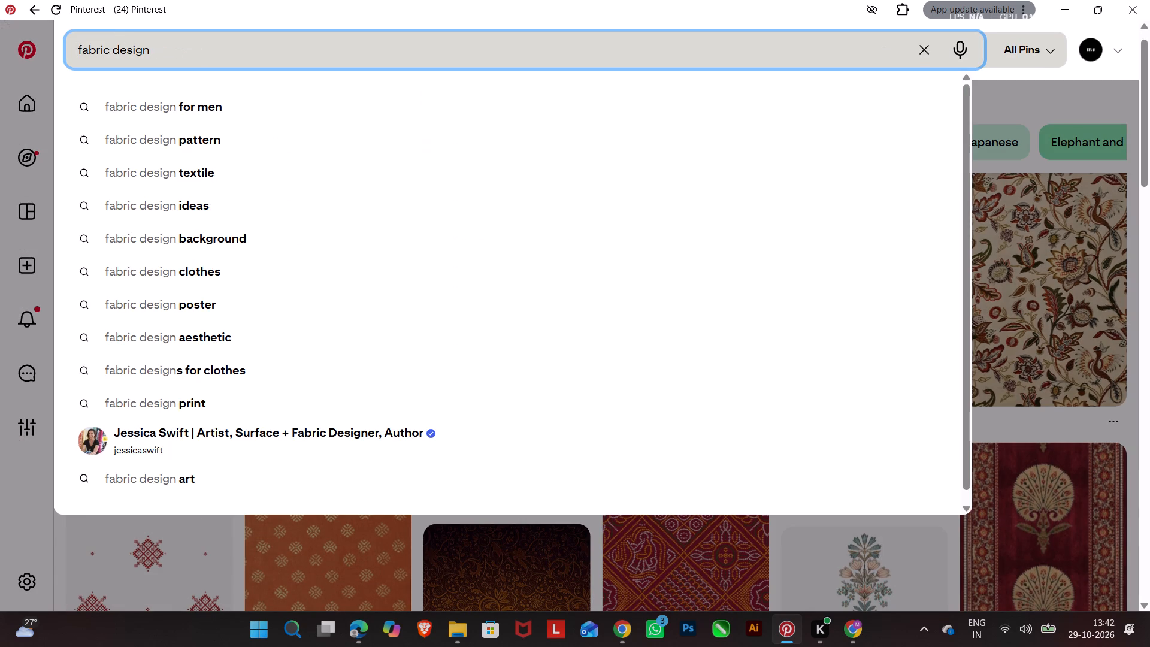
click(113, 47)
text(brad)
key(BackSpace)
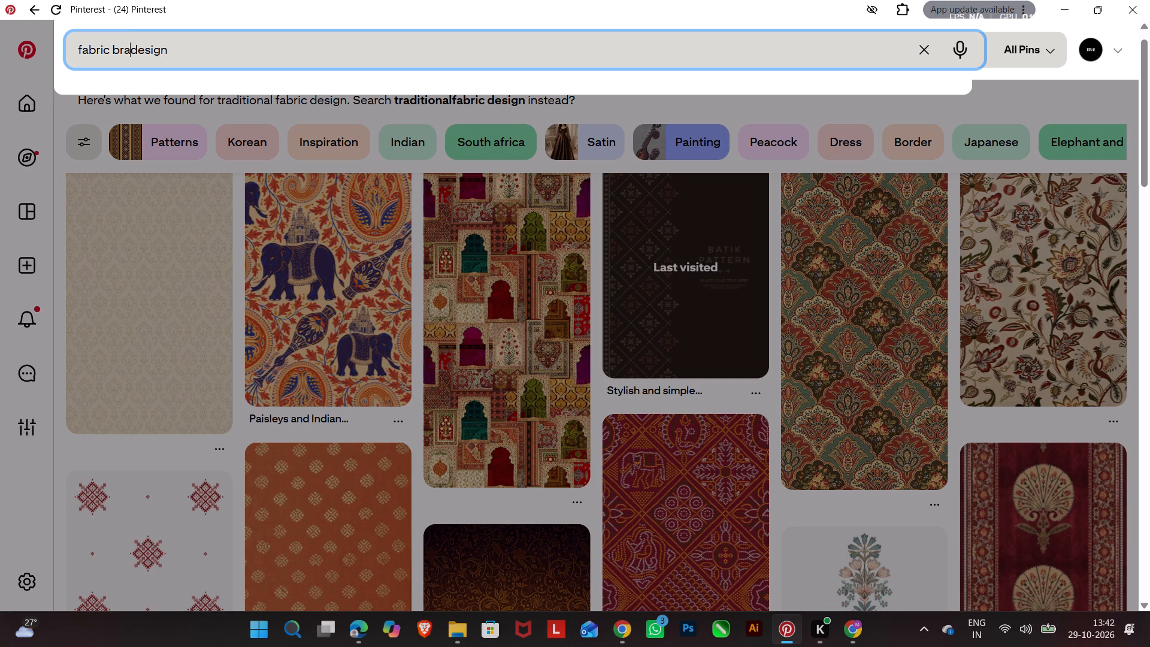
text(nd)
key(space)
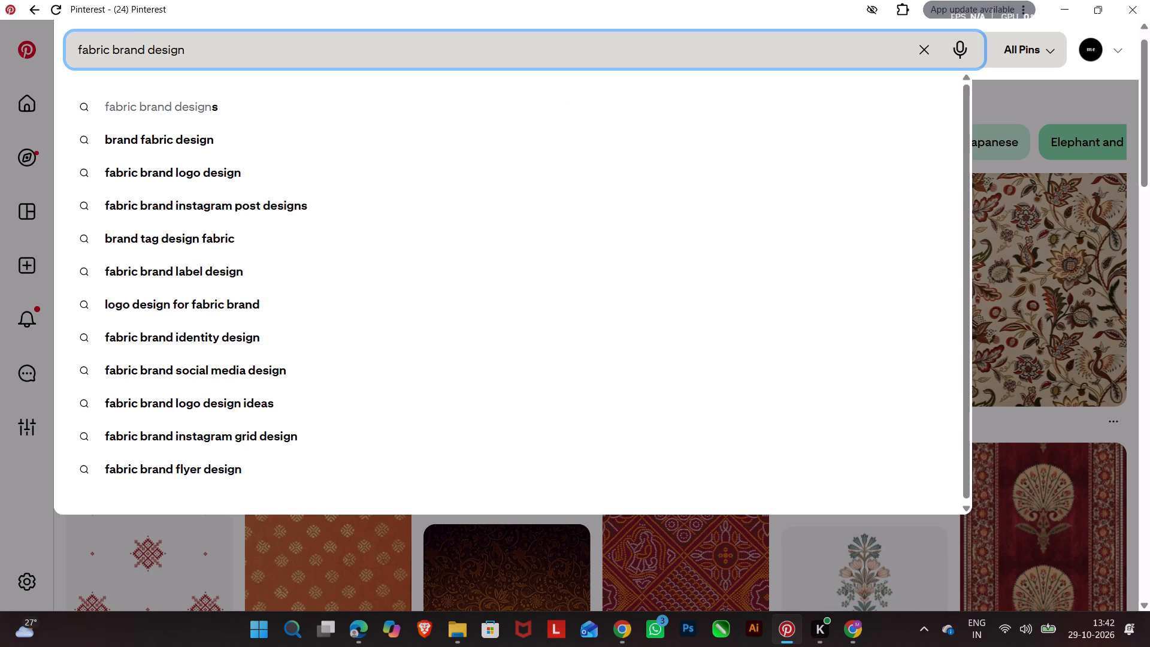
text(poster)
key(space)
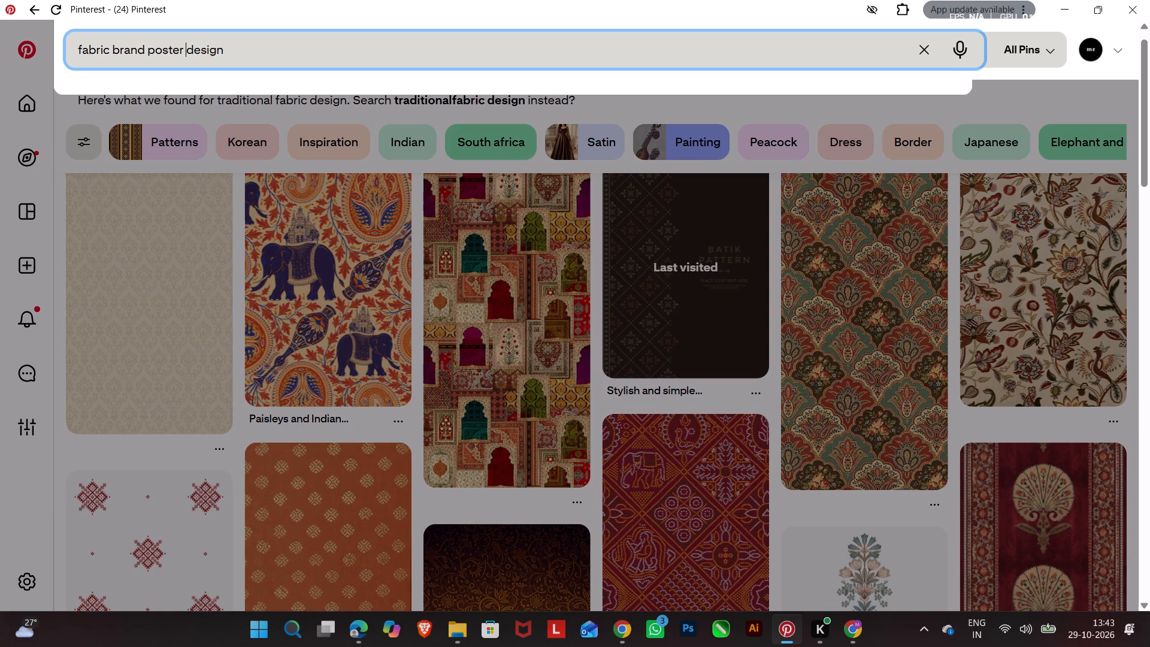
click(244, 59)
key(space)
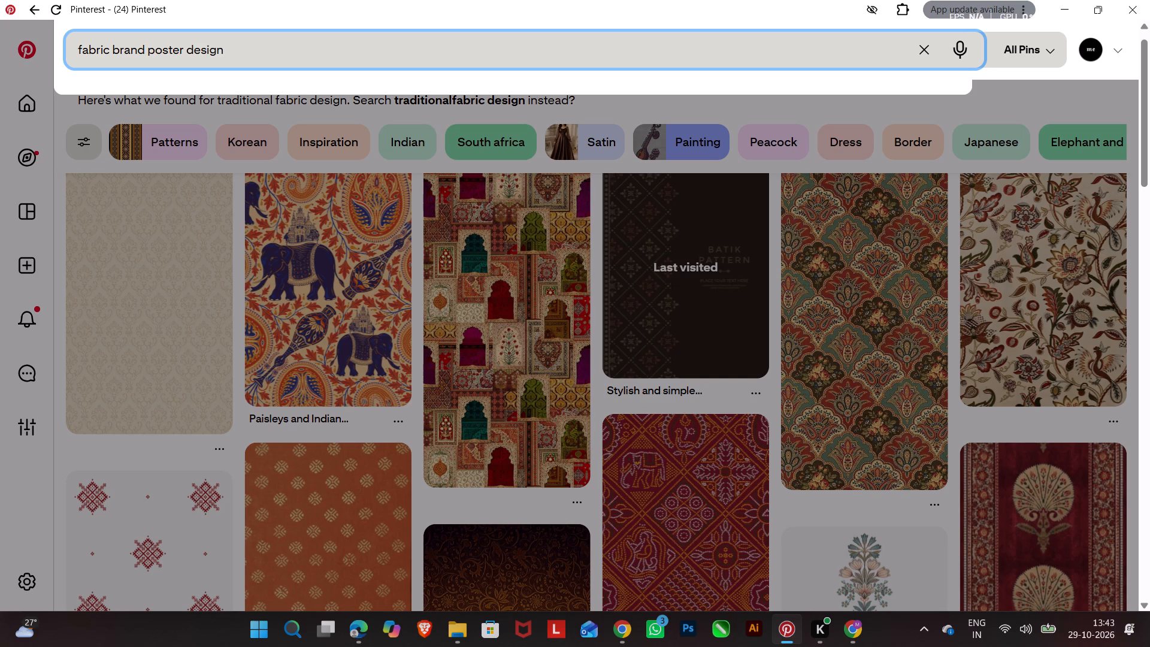
key(Return)
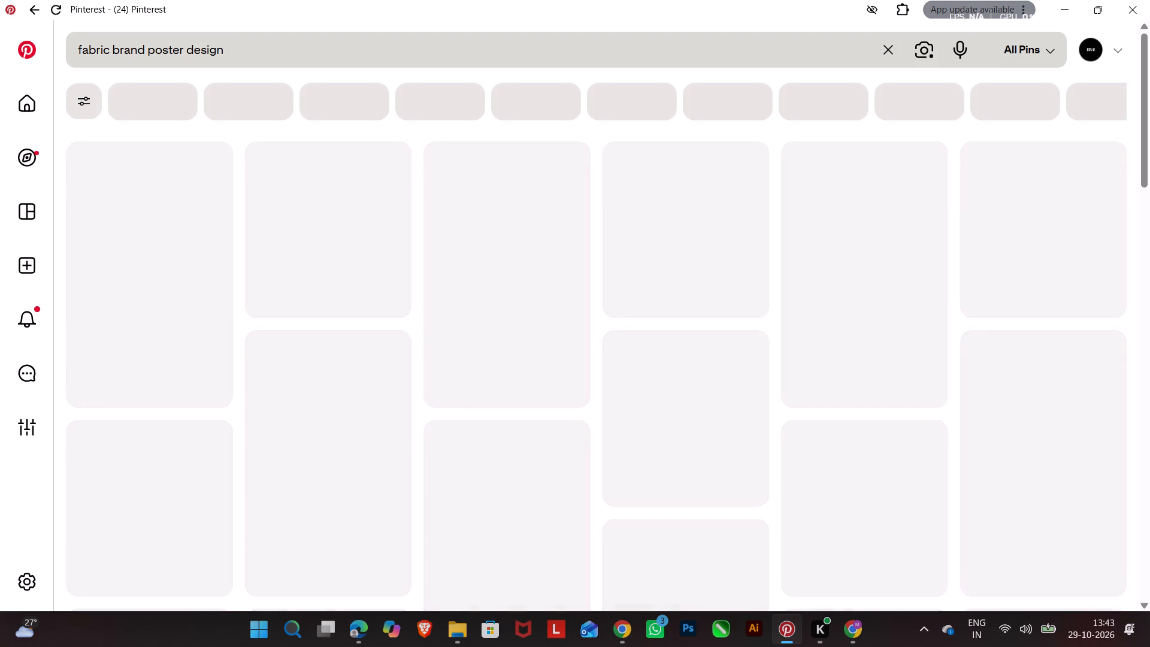
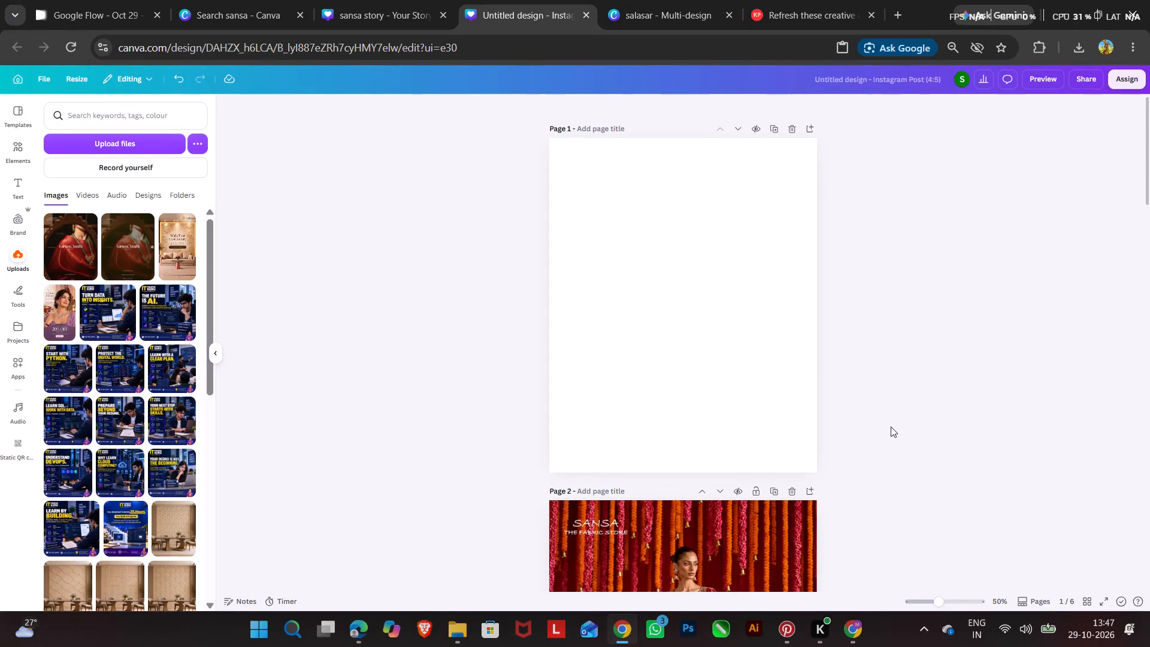
Review the carousel's pages, from the blank first page through the model pages on marigold-garland backdrops.
click(891, 427)
scroll(385, 392, up, 6)
scroll(385, 392, down, 11)
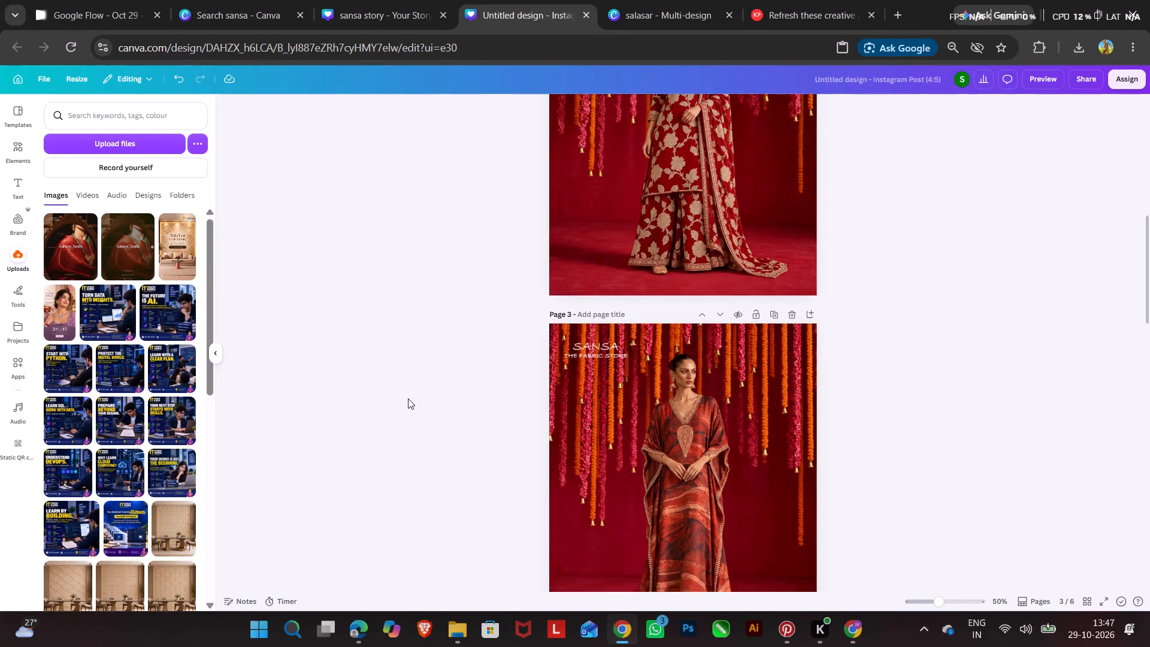
scroll(408, 398, down, 19)
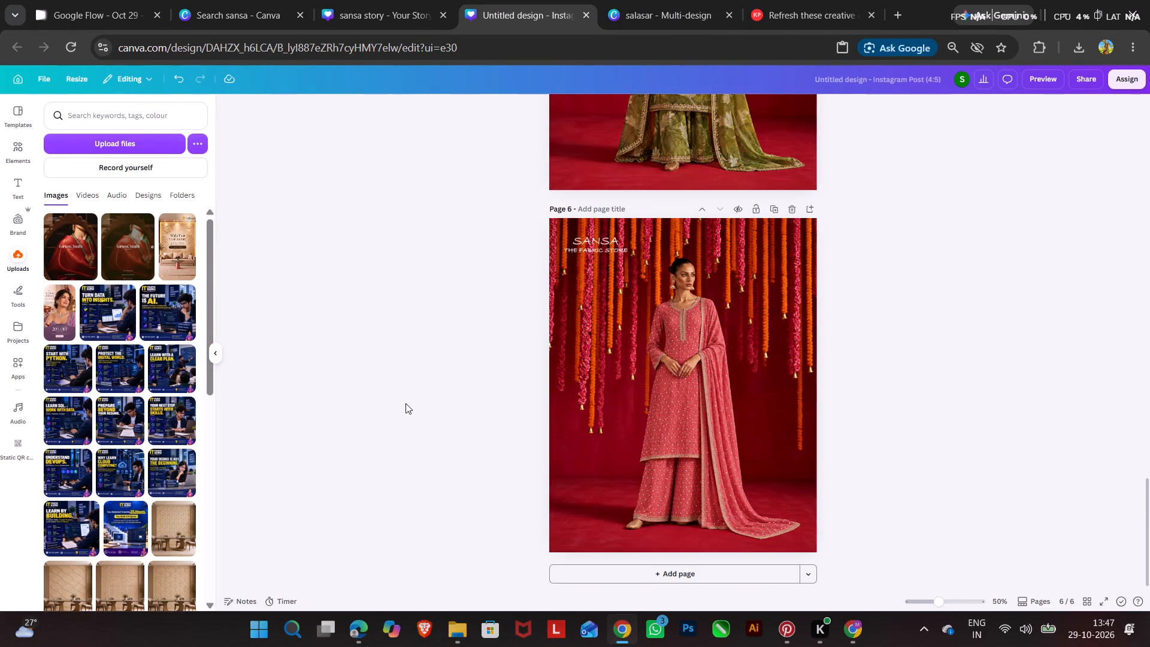
scroll(405, 403, up, 17)
scroll(405, 403, up, 5)
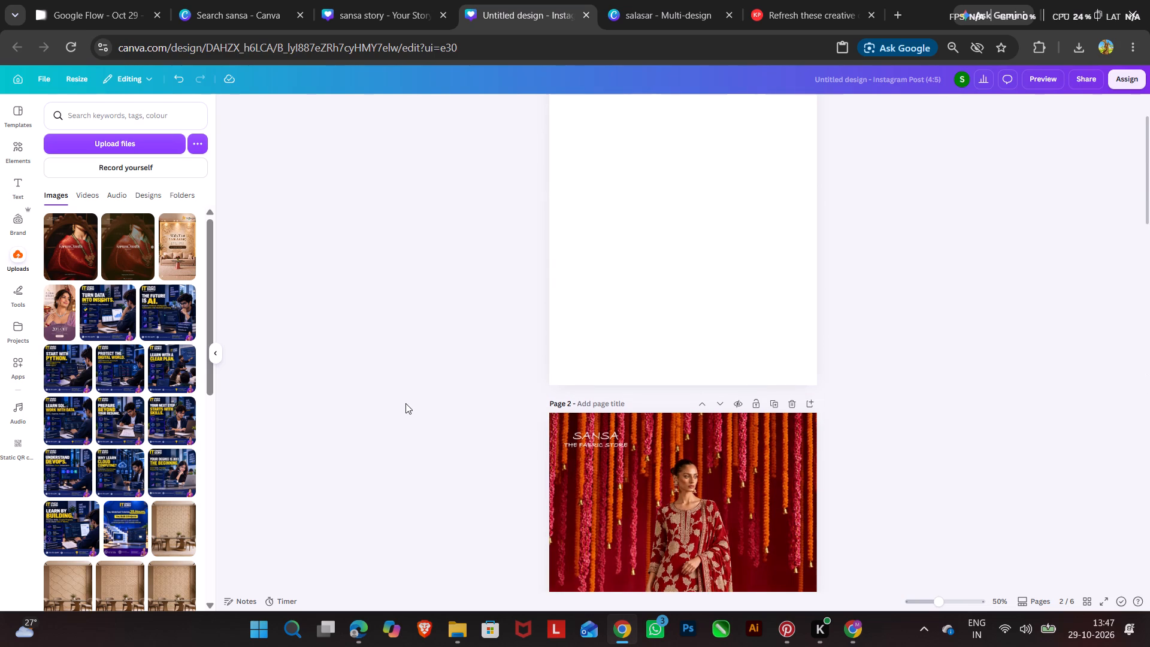
scroll(405, 403, down, 6)
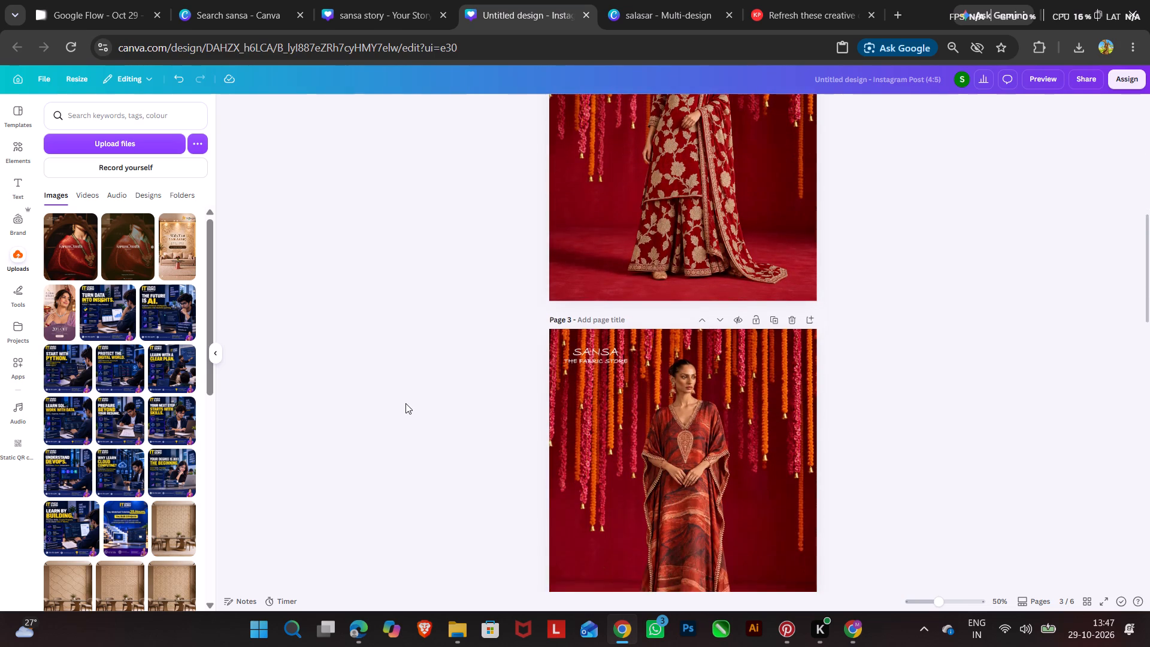
scroll(405, 403, down, 2)
scroll(405, 403, up, 5)
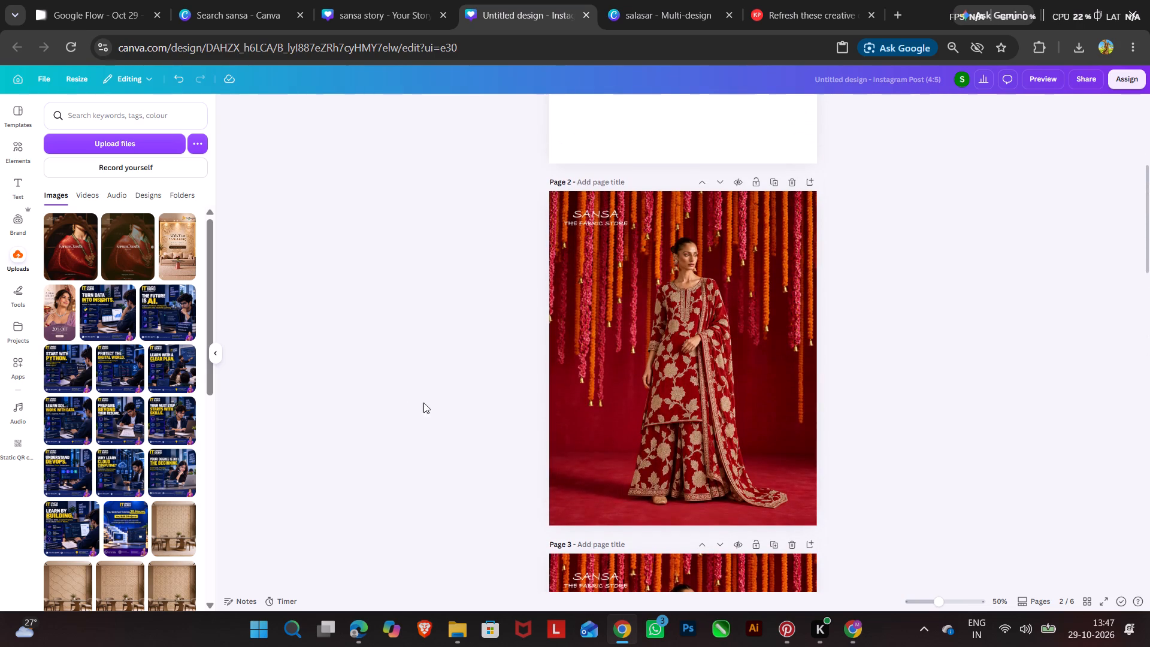
Enlarge the page 2 model photo slightly by extending its top edge to about 1,420 high, bring that edge back to the page boundary, and deselect it.
click(671, 390)
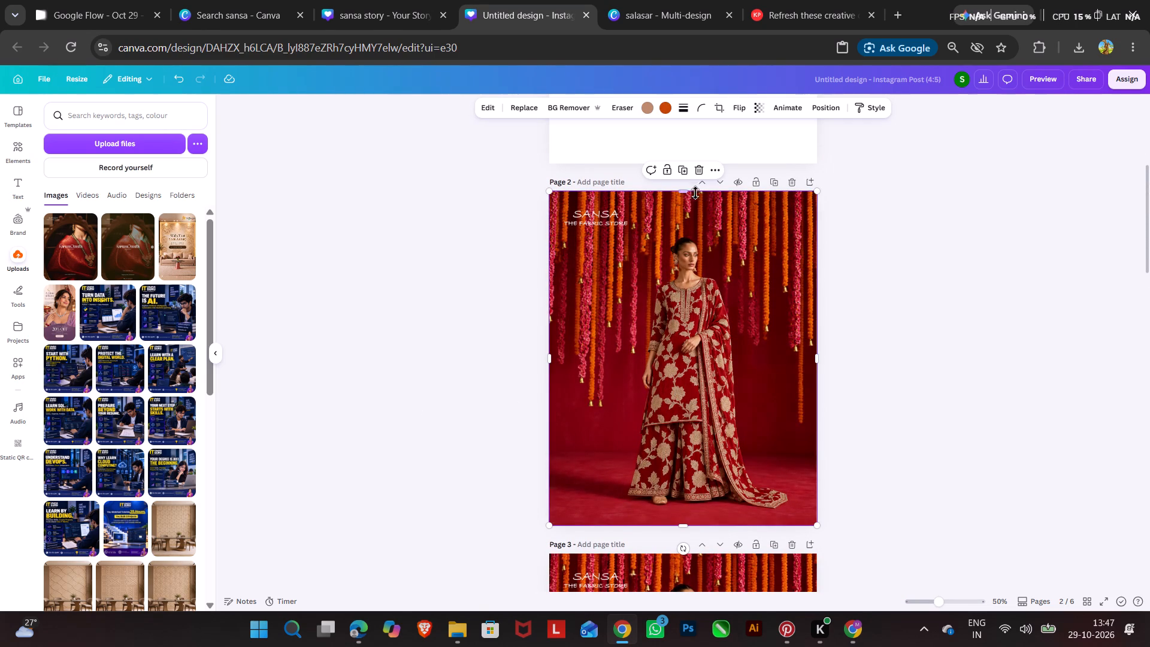
drag(684, 191, 683, 183)
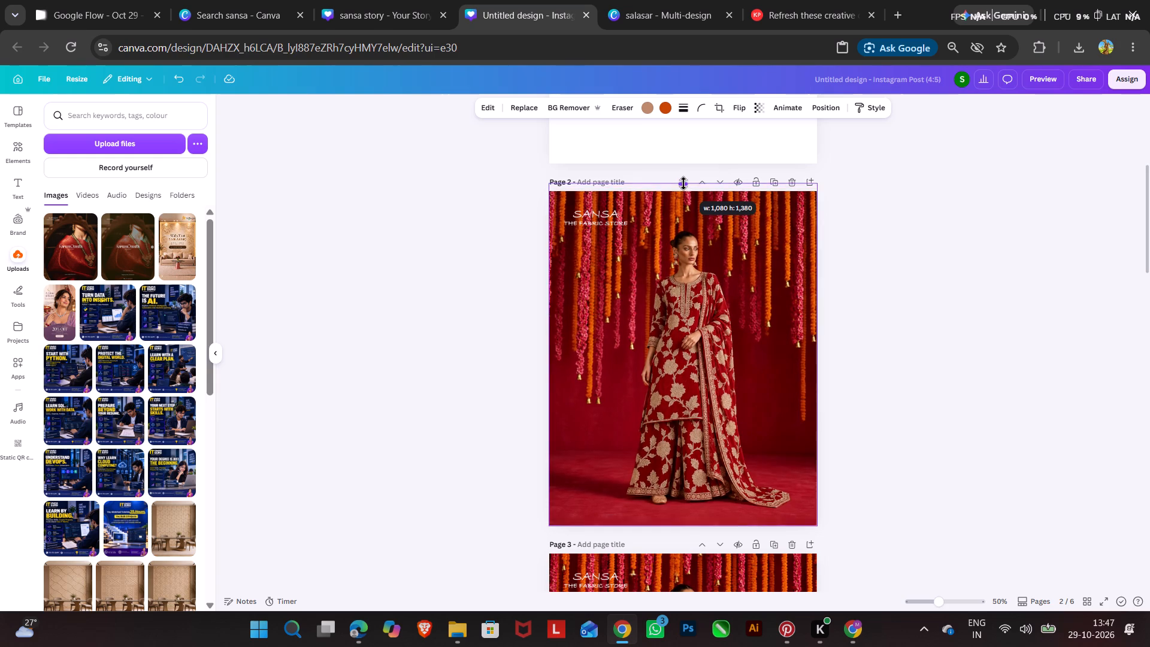
drag(683, 183, 683, 173)
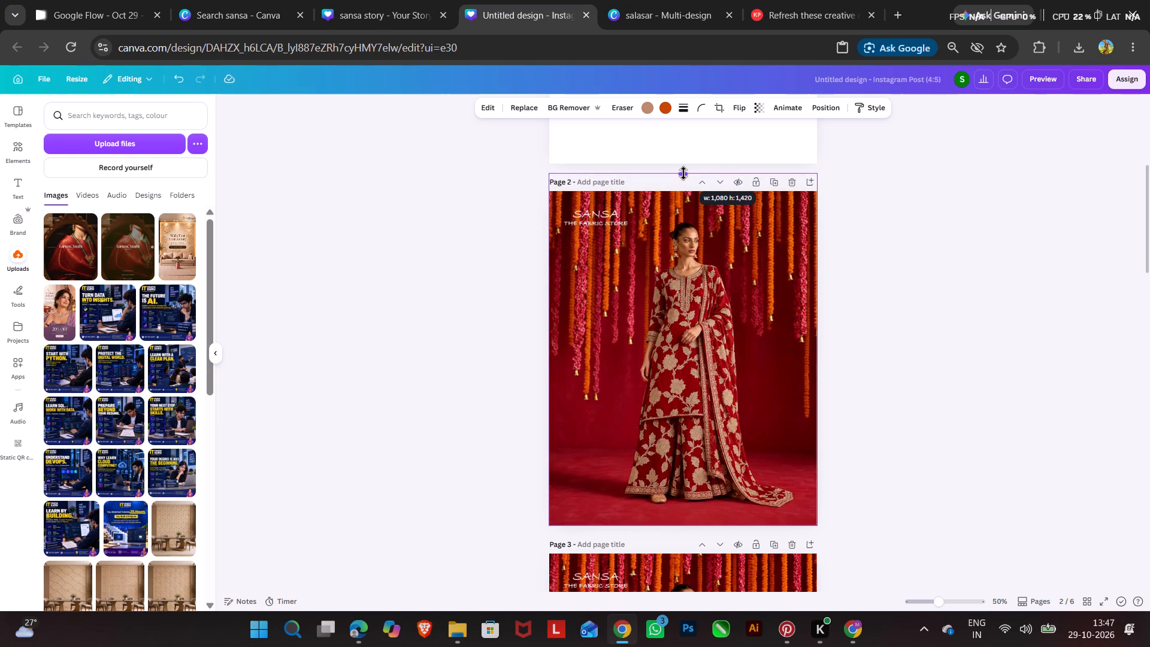
drag(683, 173, 683, 174)
drag(683, 174, 683, 191)
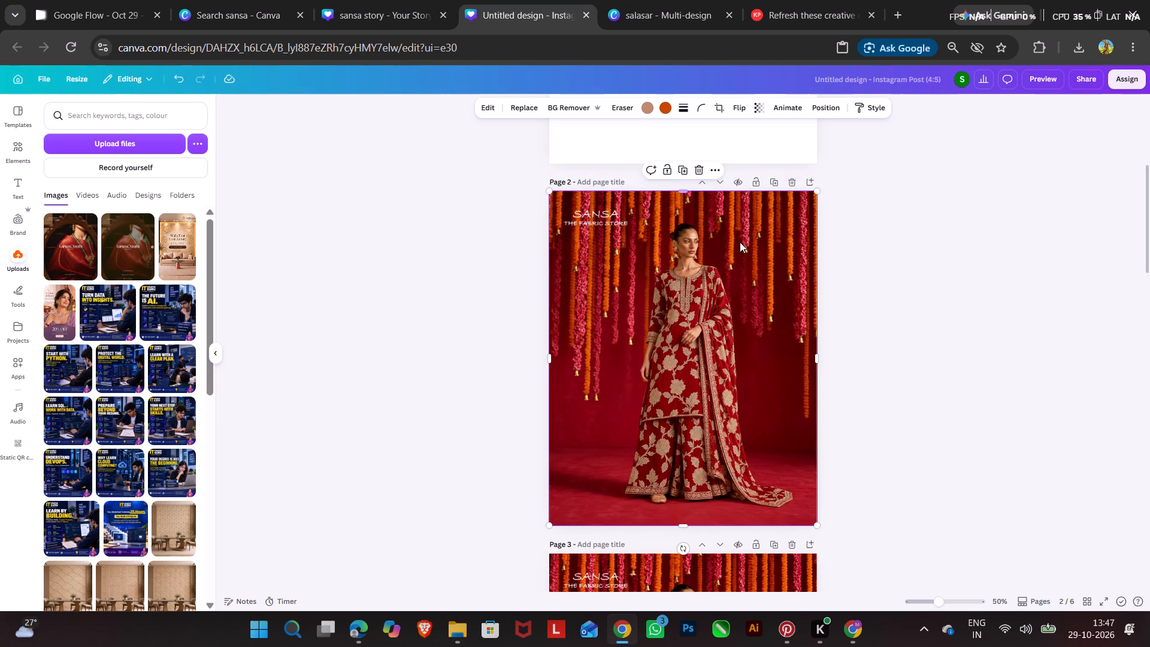
scroll(957, 303, down, 2)
scroll(957, 303, up, 1)
scroll(957, 303, down, 3)
scroll(957, 303, up, 2)
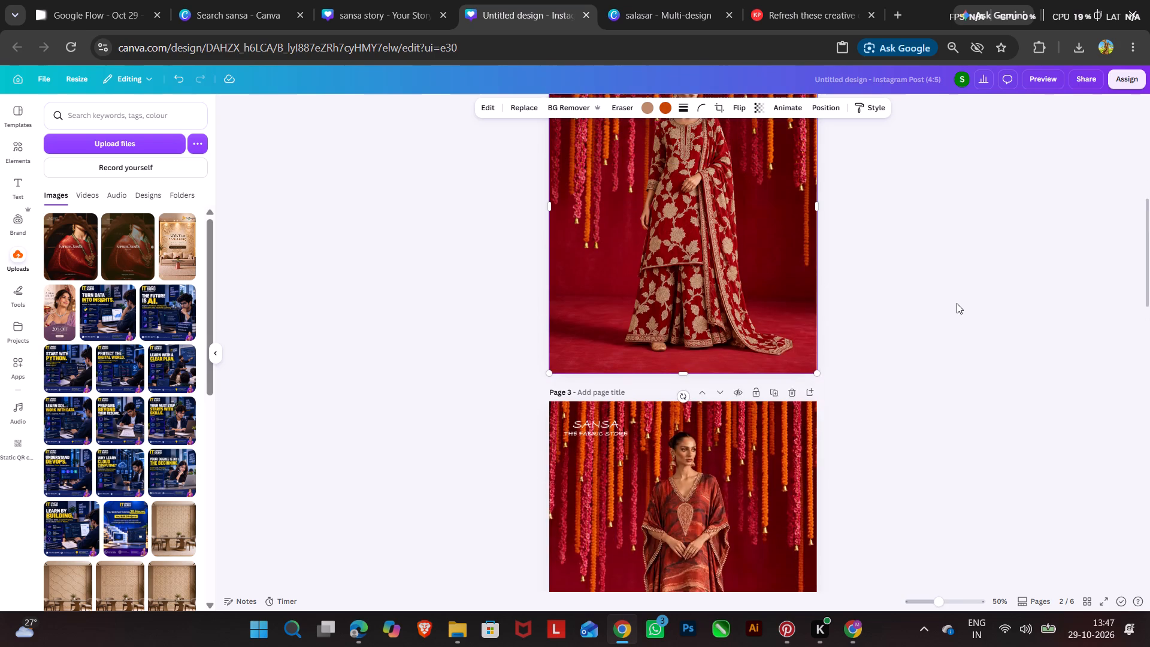
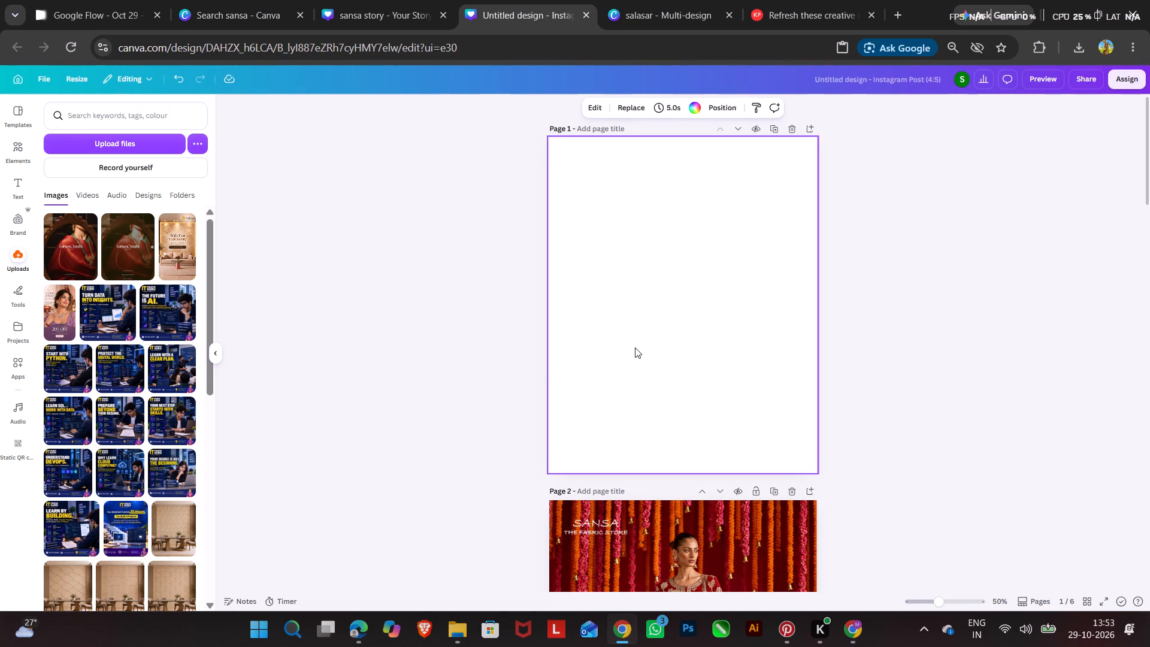
Paste the copied red saree image onto blank page 1 and align it with the page's top-left corner.
key(ctrl+v)
drag(698, 353, 660, 302)
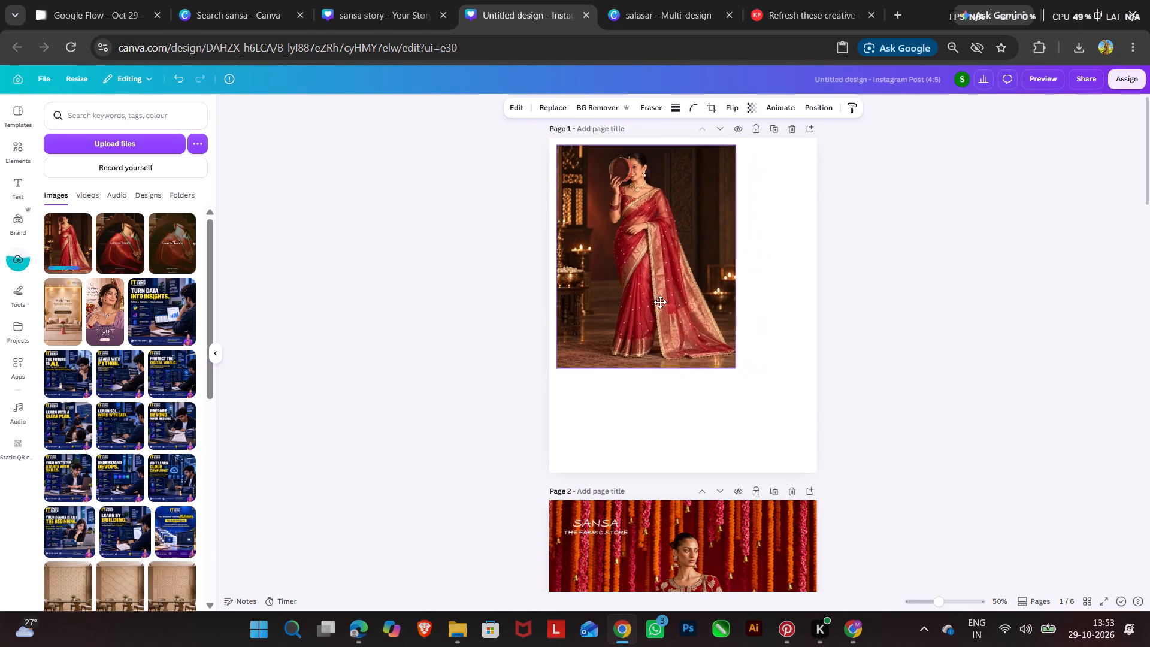
drag(660, 302, 656, 300)
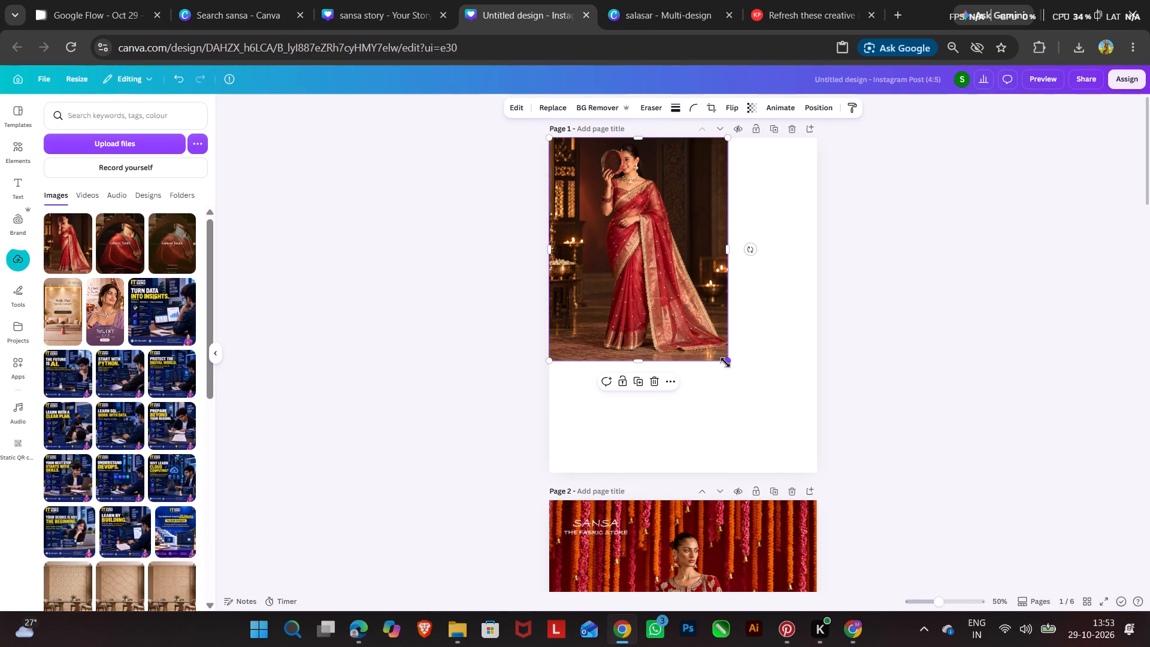
Enlarge the red saree image to about 1,712 px wide so it fills page 1 with the model as the focus.
drag(727, 362, 871, 645)
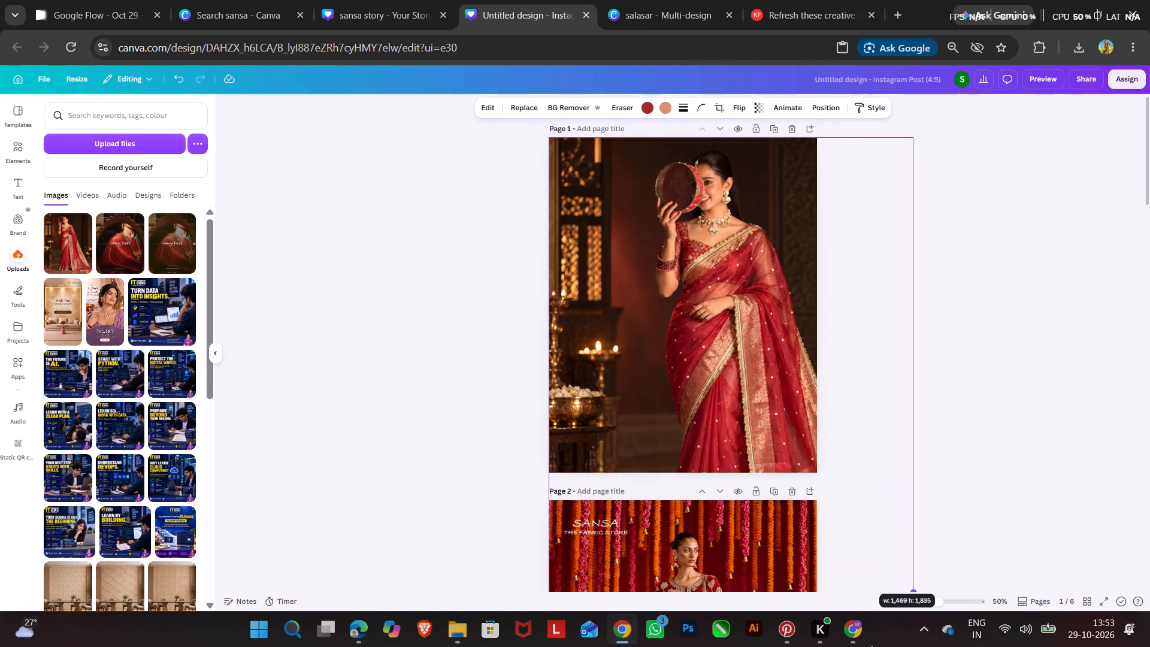
drag(871, 645, 962, 628)
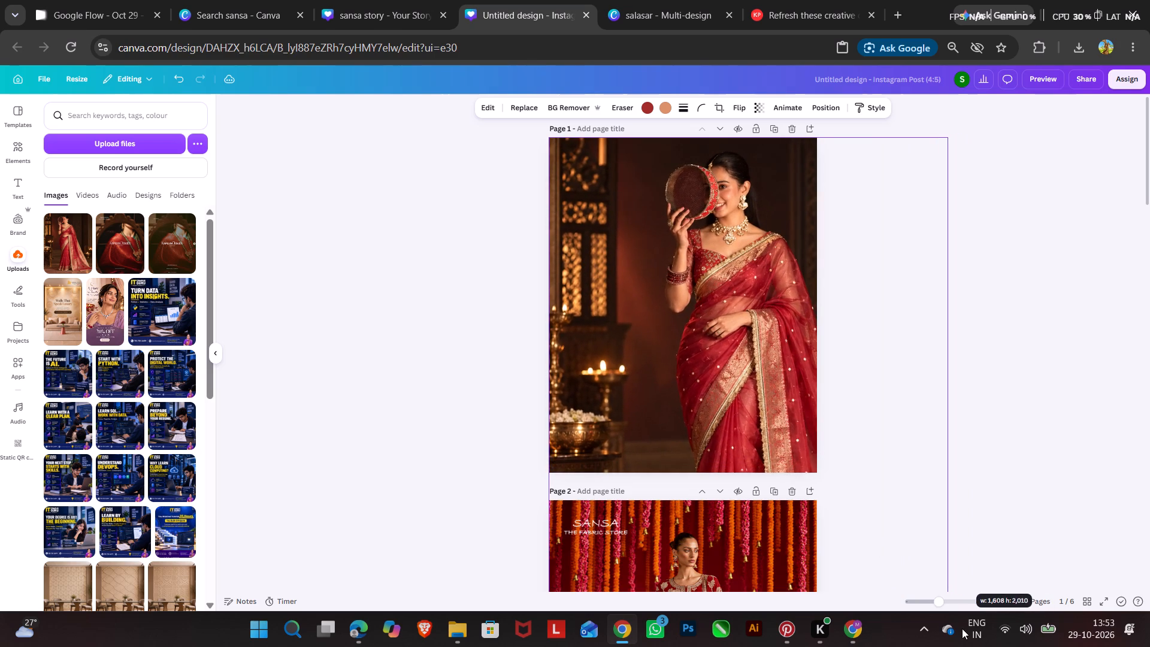
drag(962, 628, 963, 628)
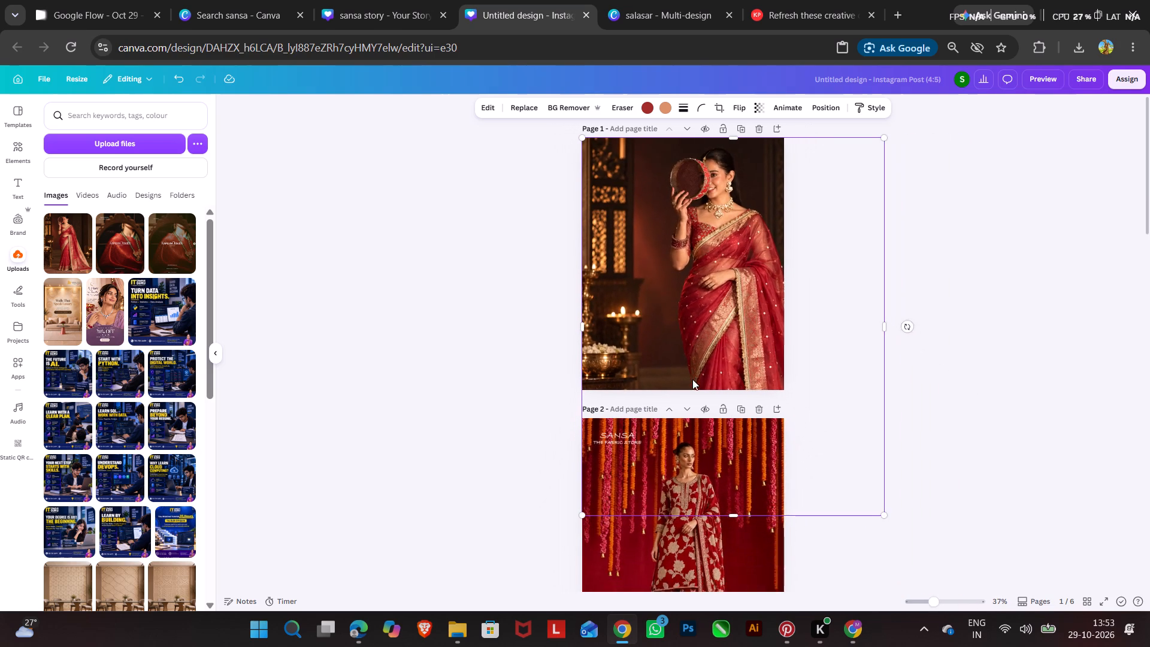
drag(881, 506, 907, 555)
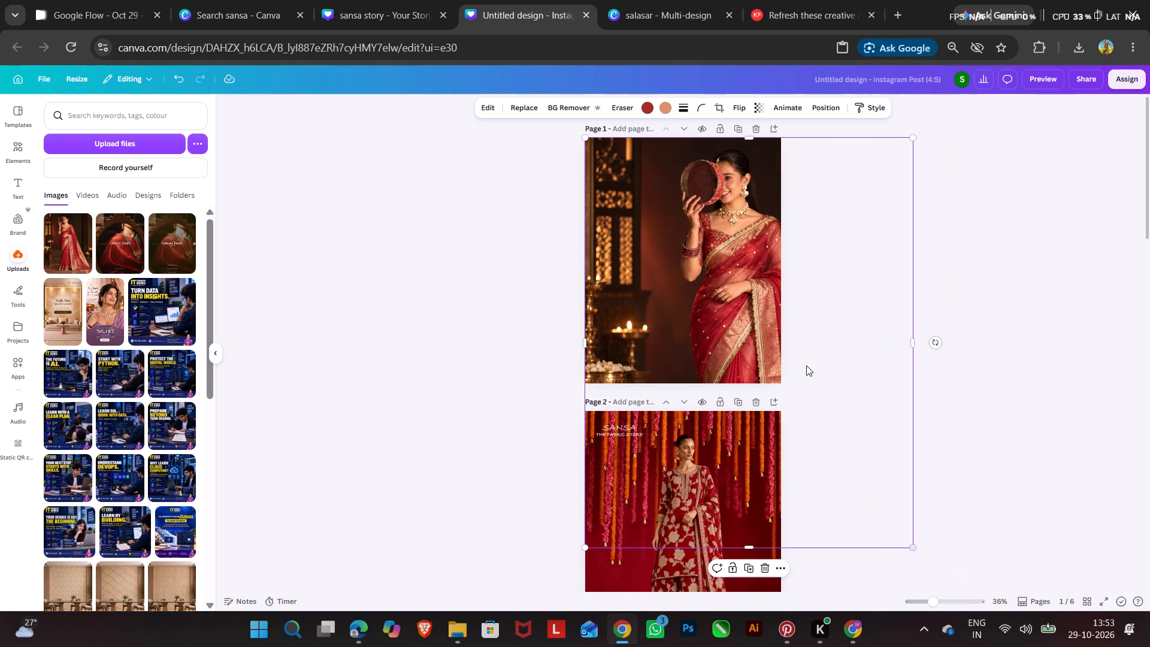
click(806, 365)
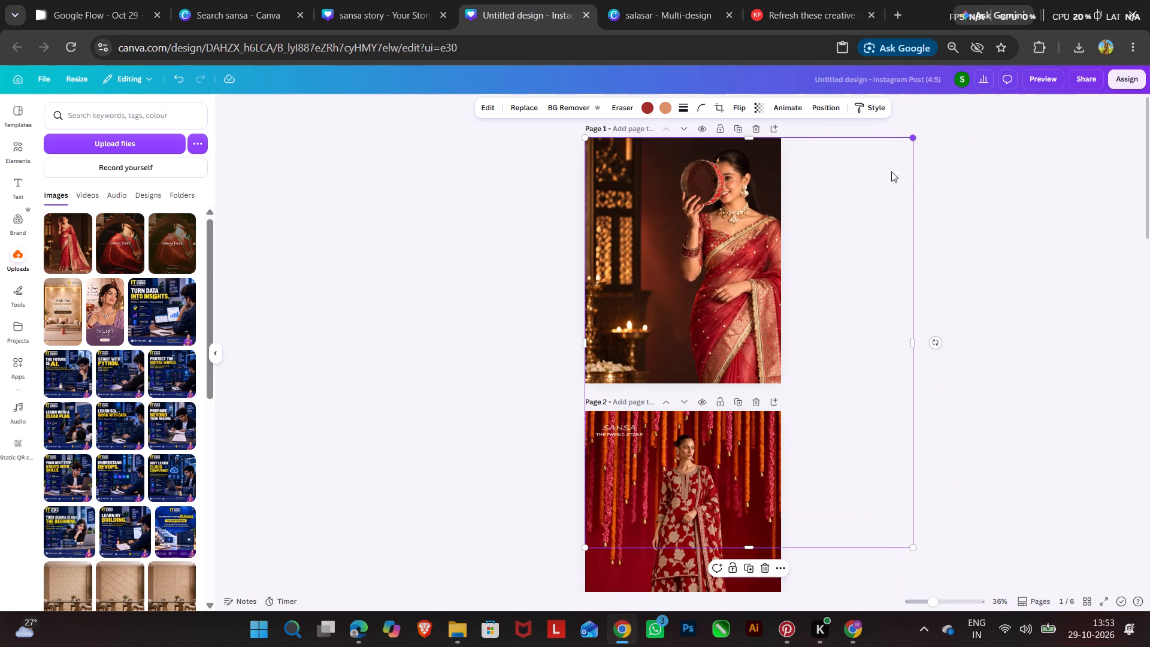
click(878, 188)
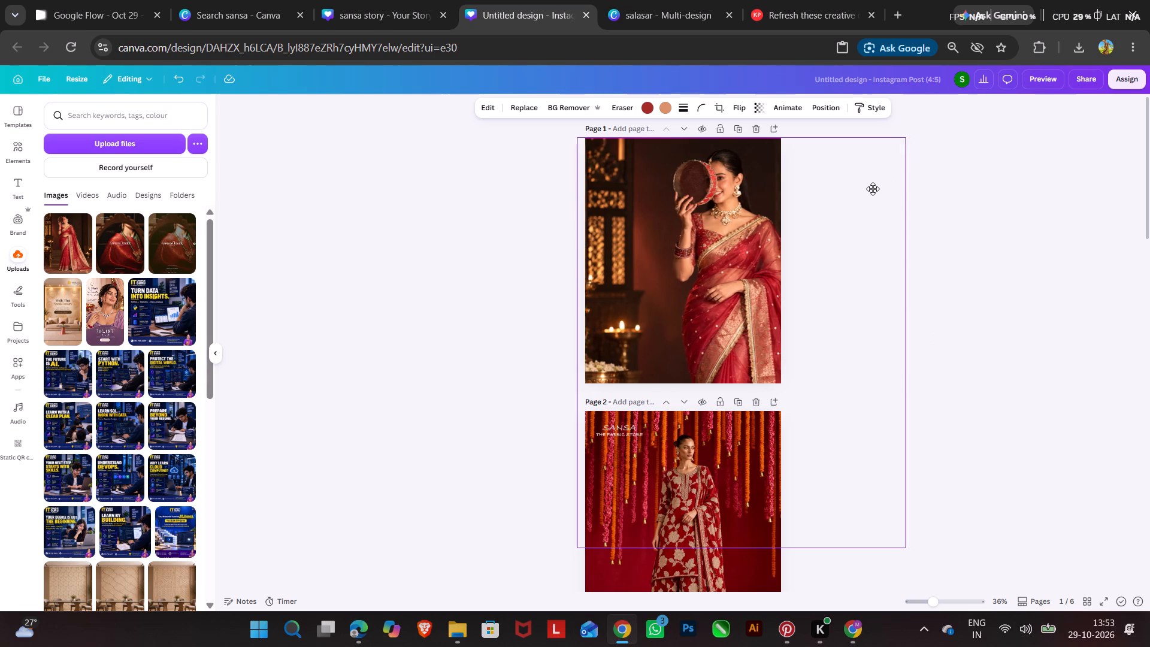
drag(915, 546, 891, 531)
Crop the overhanging bottom of the red saree image to about 1,364 px high, near page 1's lower edge.
drag(742, 528, 734, 385)
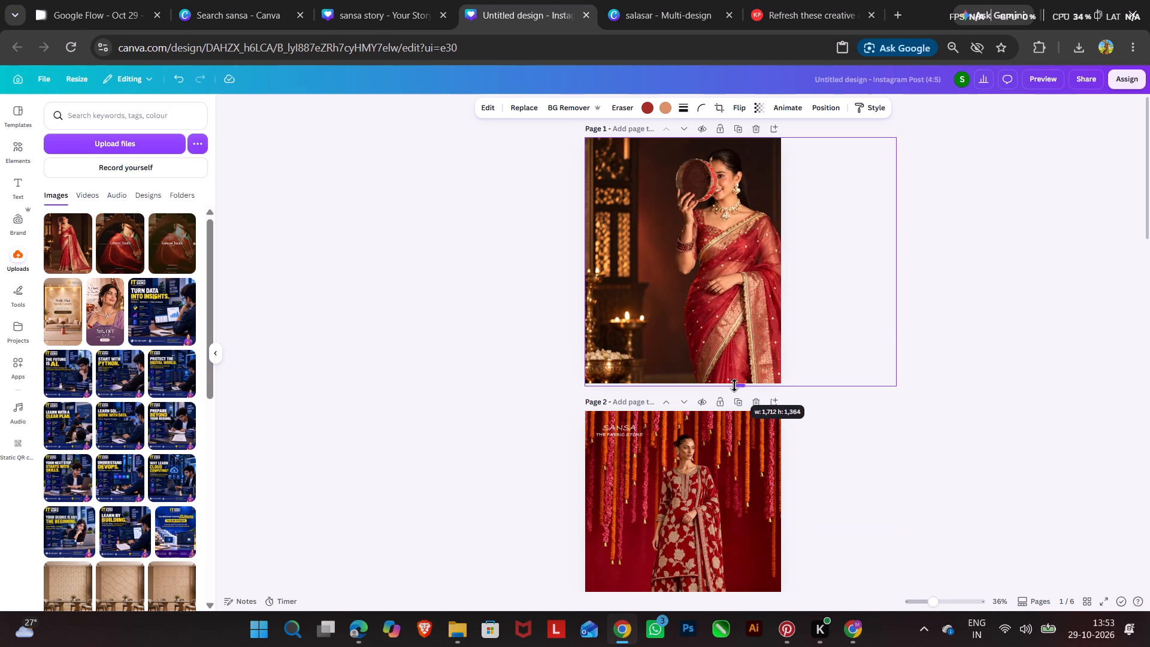
In Canva, crop the red saree photo on page 1 to the page's bottom and right edges.
drag(734, 385, 734, 385)
drag(898, 329, 784, 371)
click(868, 344)
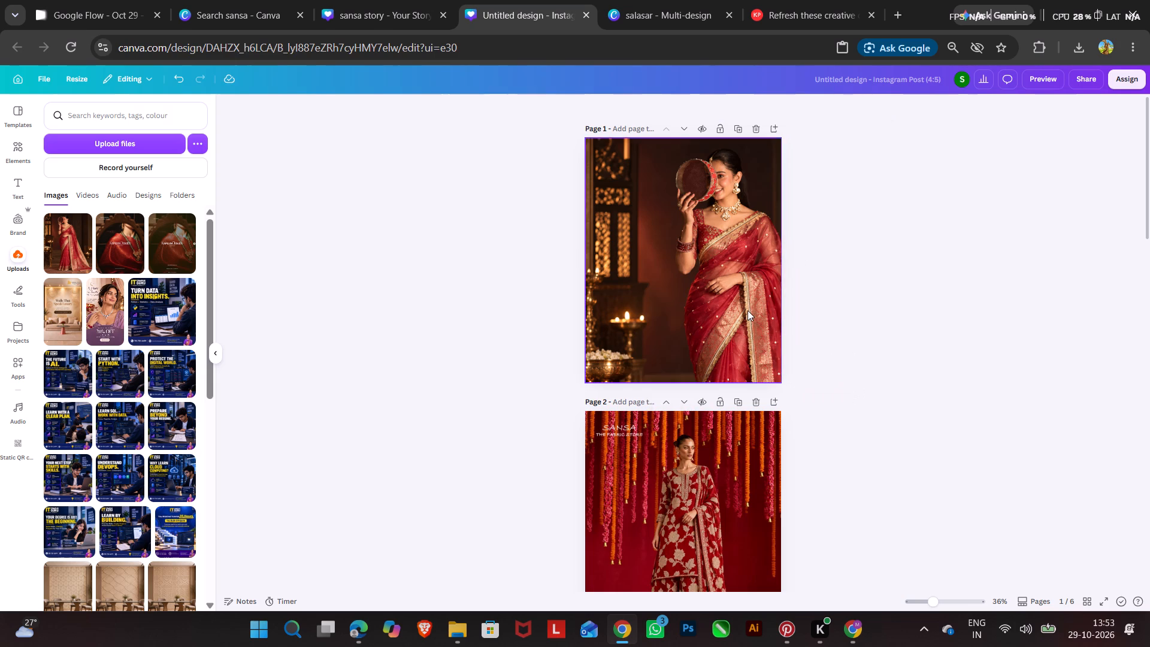
click(747, 310)
Copy the SANSA The Fabric Store logo from page 2 onto the red saree cover on page 1.
click(622, 434)
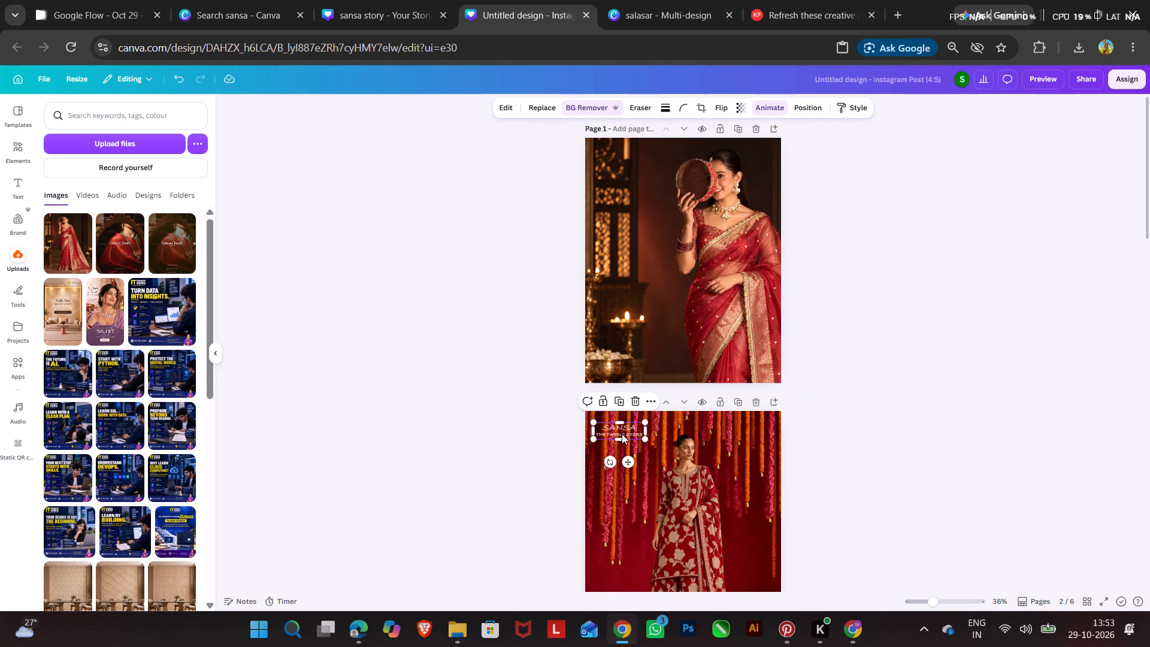
key(ctrl+c)
click(624, 305)
key(ctrl+v)
double_click(910, 329)
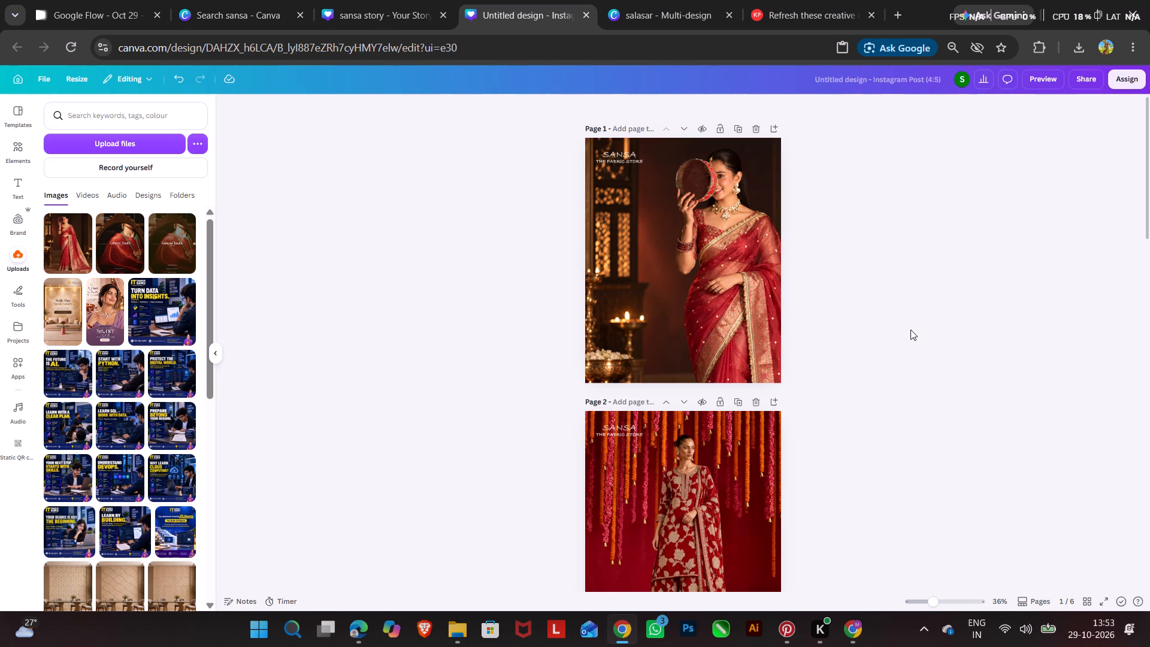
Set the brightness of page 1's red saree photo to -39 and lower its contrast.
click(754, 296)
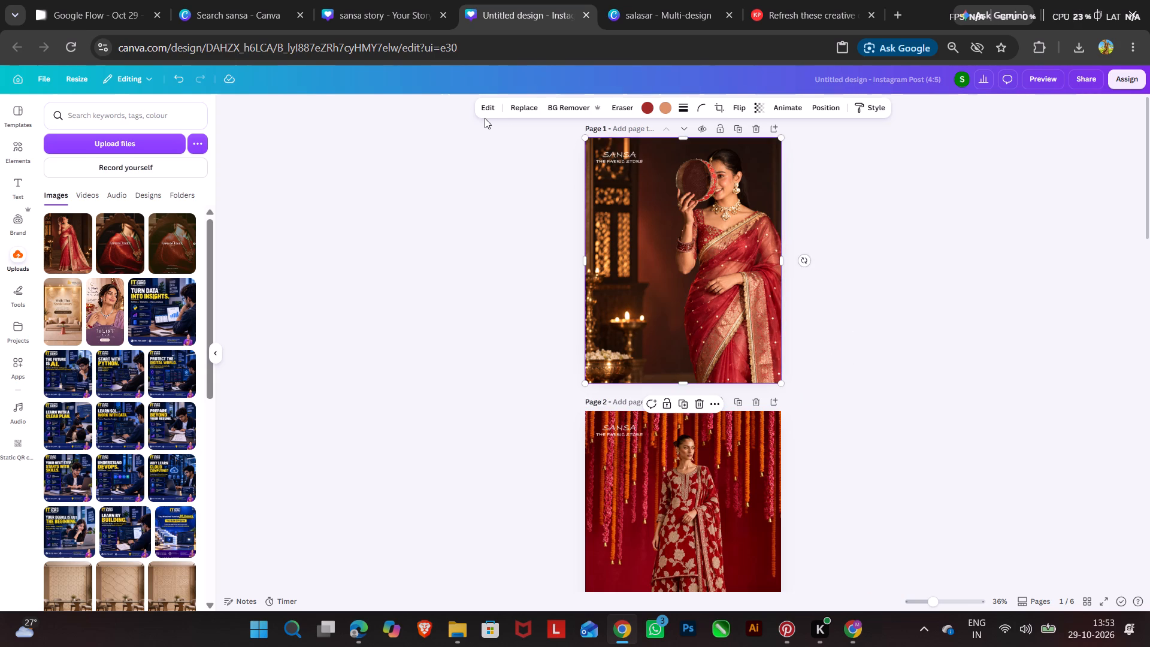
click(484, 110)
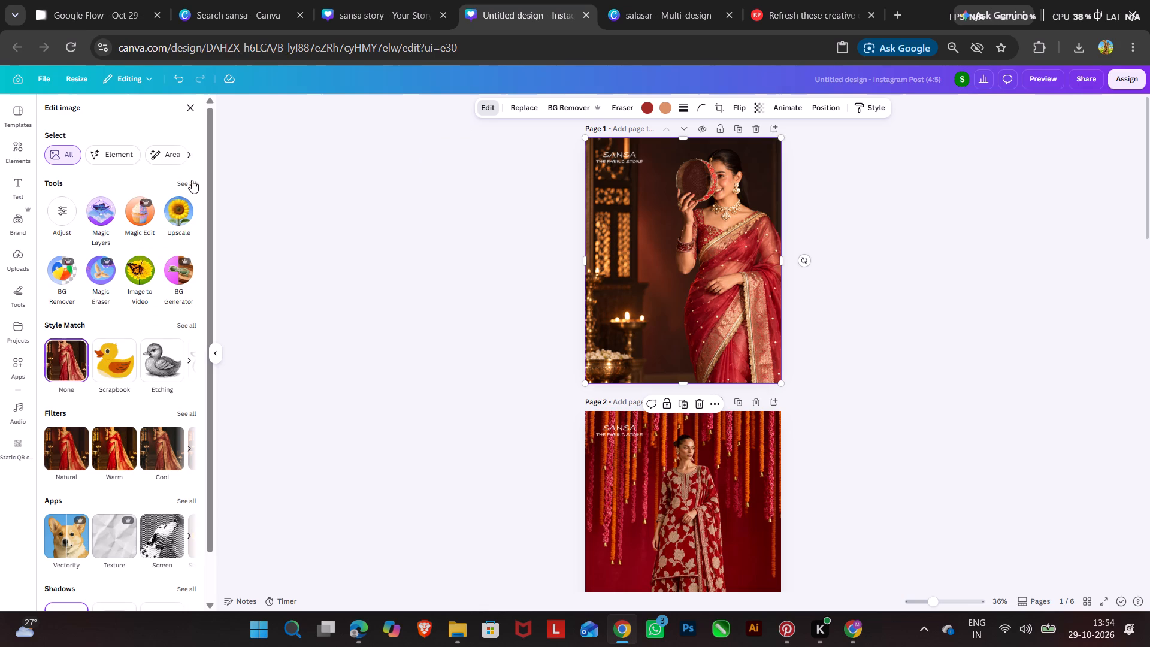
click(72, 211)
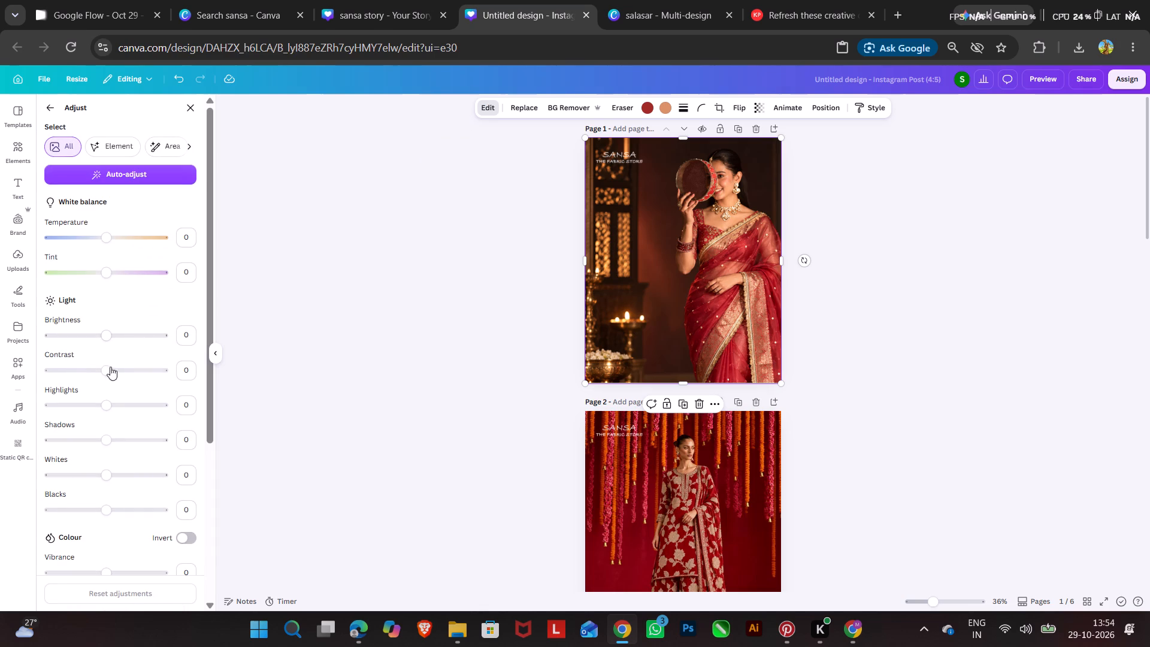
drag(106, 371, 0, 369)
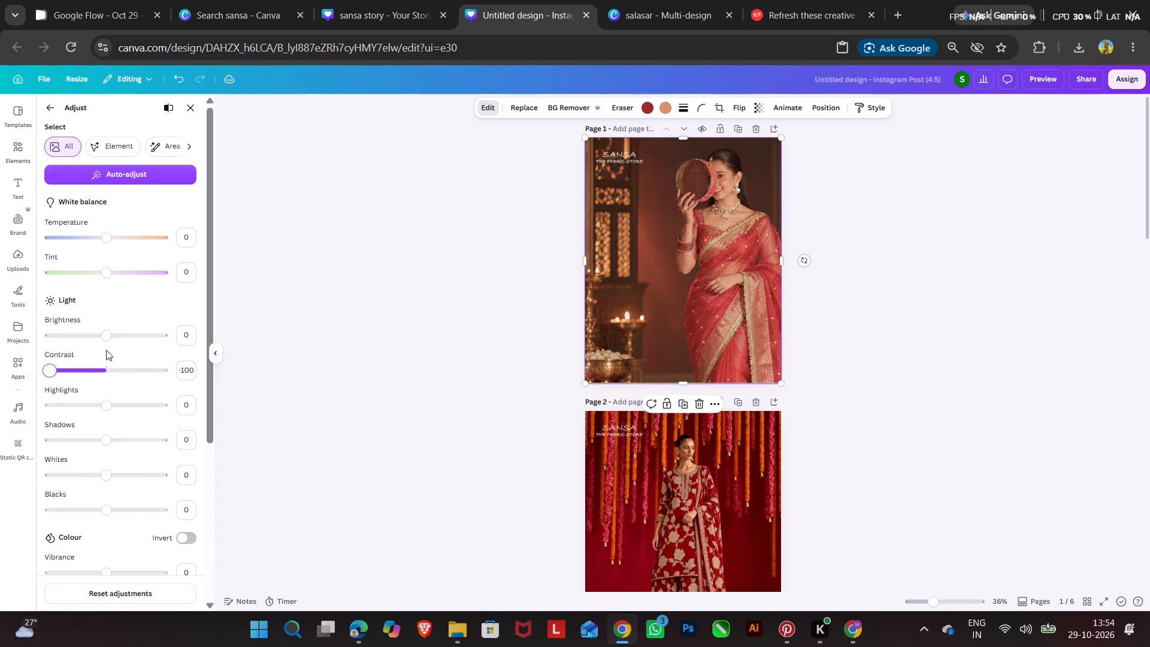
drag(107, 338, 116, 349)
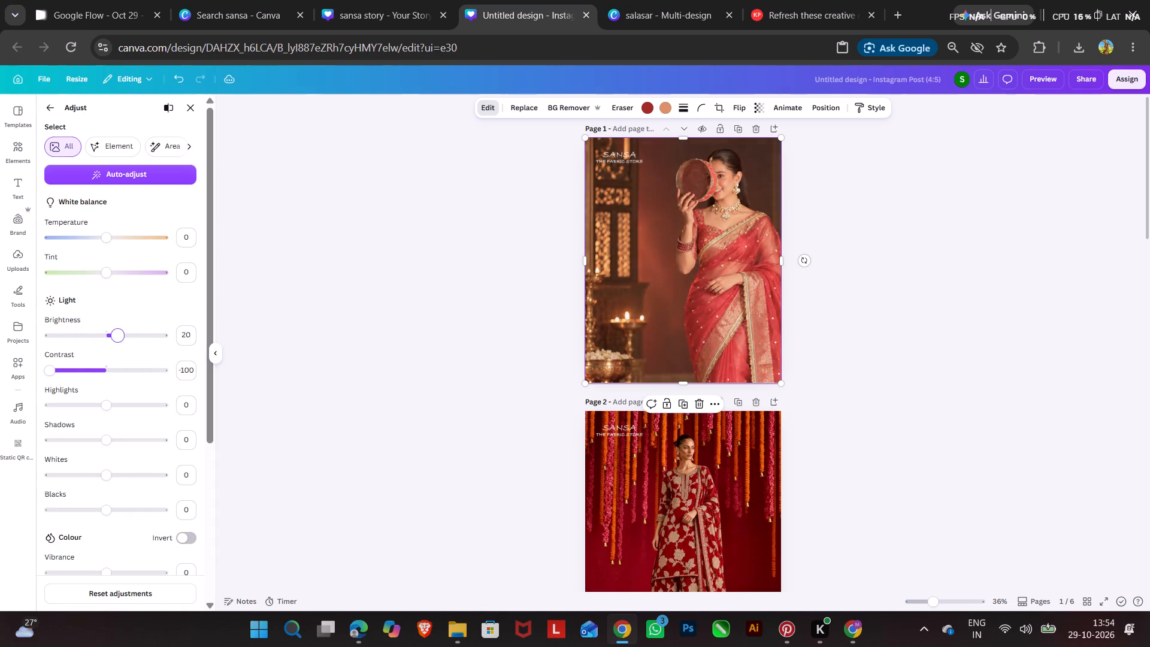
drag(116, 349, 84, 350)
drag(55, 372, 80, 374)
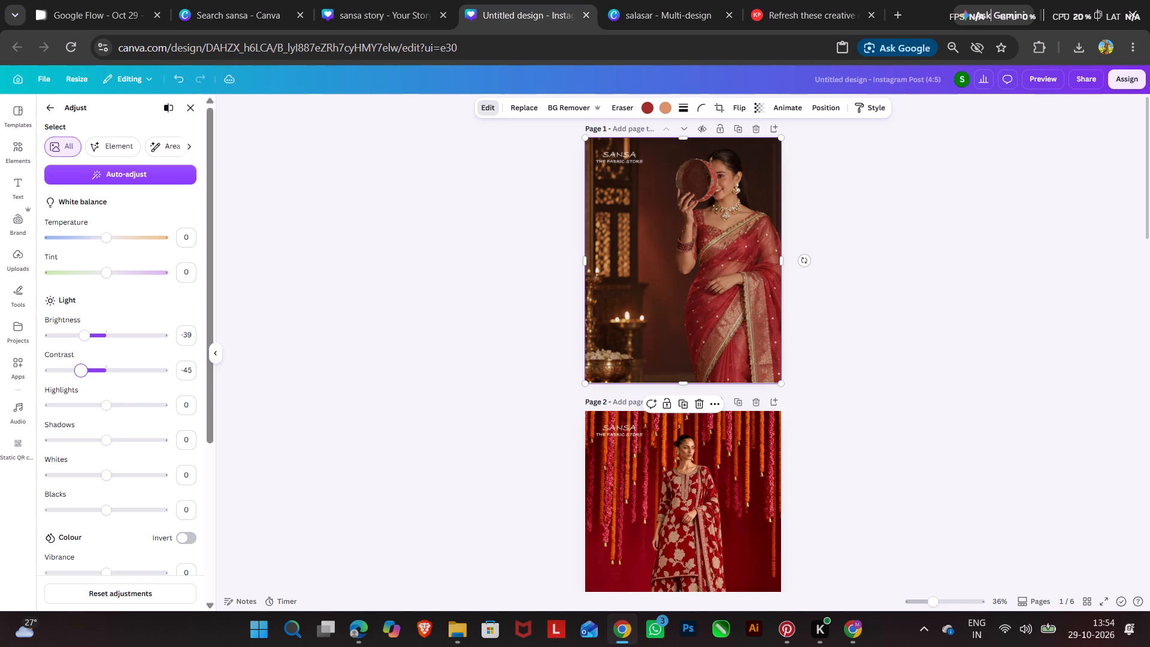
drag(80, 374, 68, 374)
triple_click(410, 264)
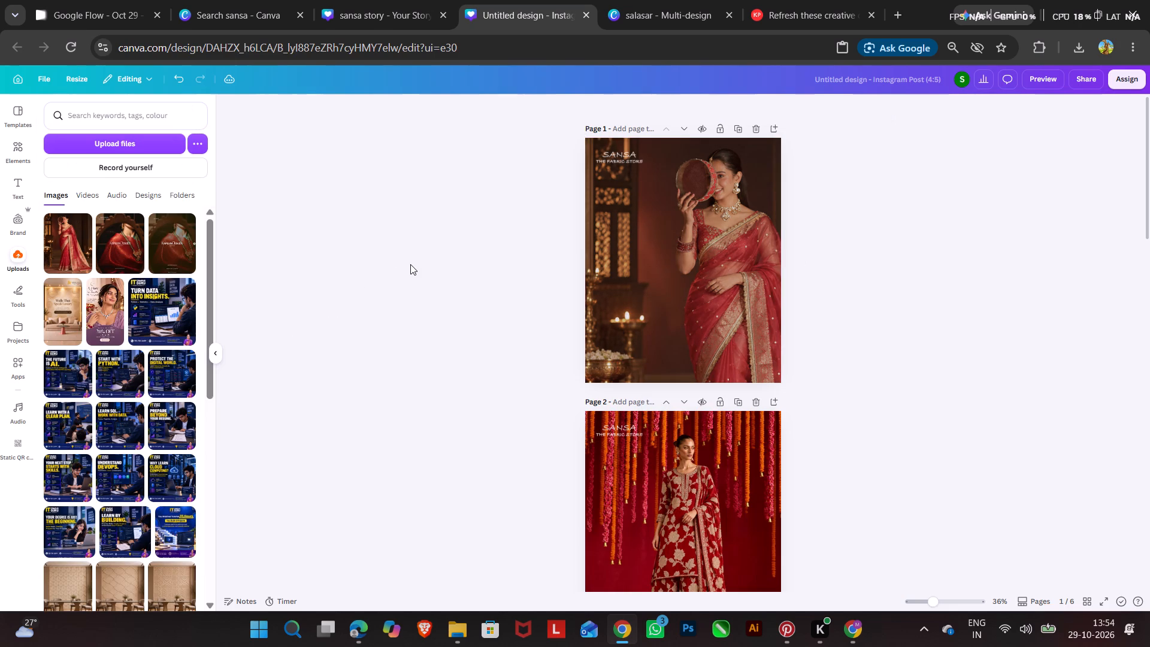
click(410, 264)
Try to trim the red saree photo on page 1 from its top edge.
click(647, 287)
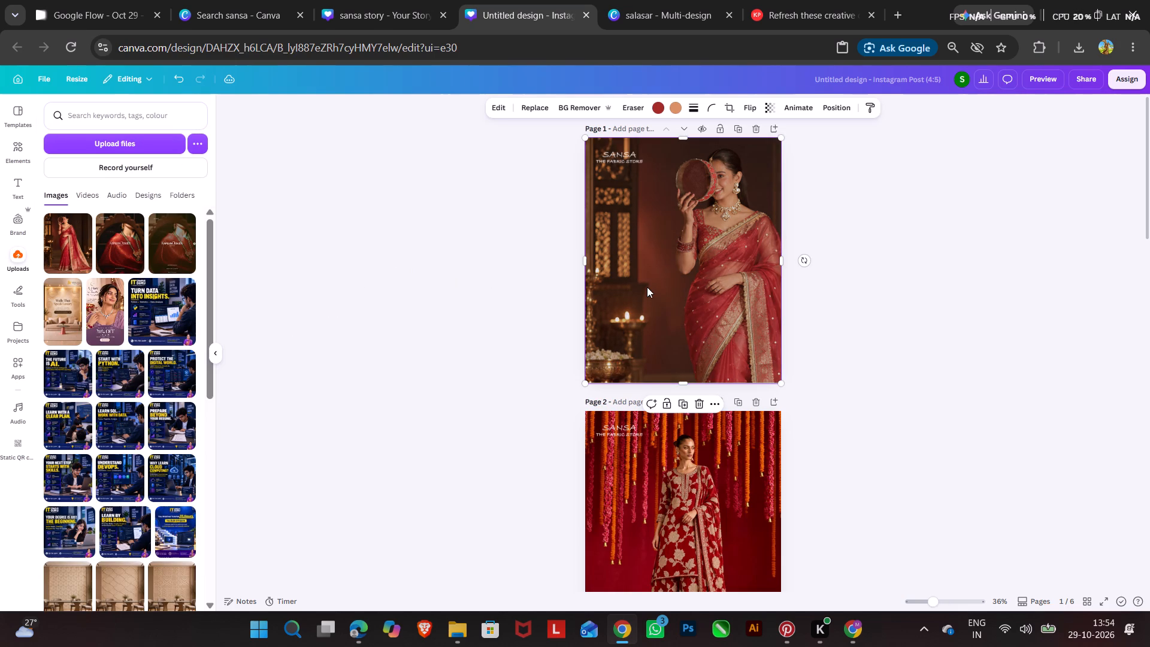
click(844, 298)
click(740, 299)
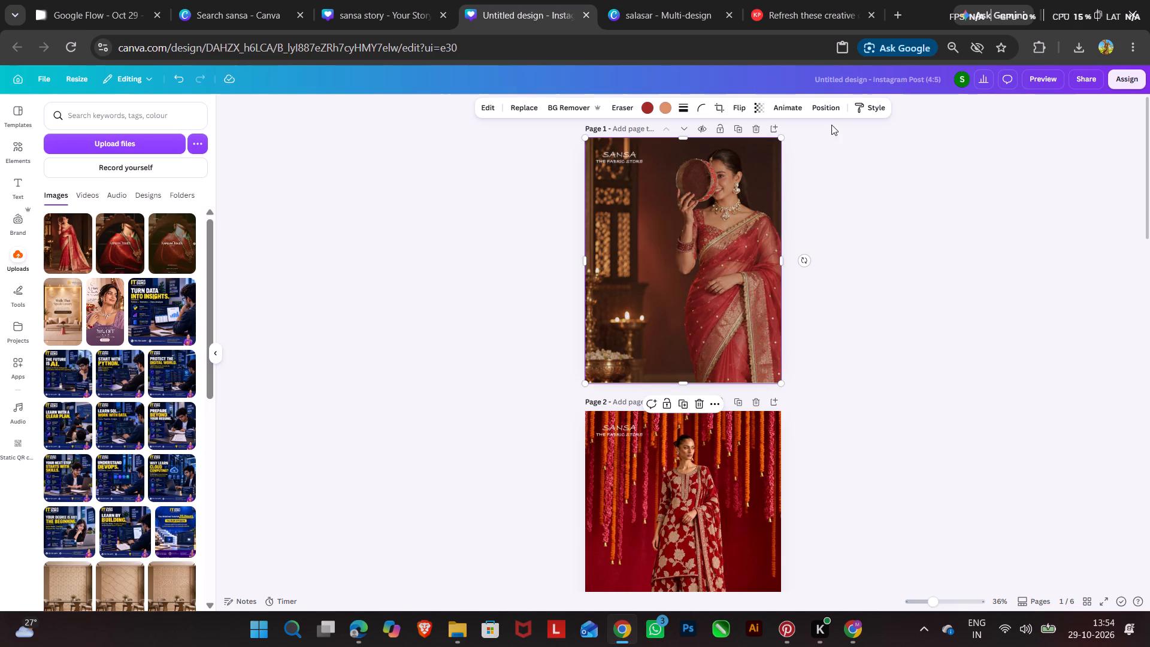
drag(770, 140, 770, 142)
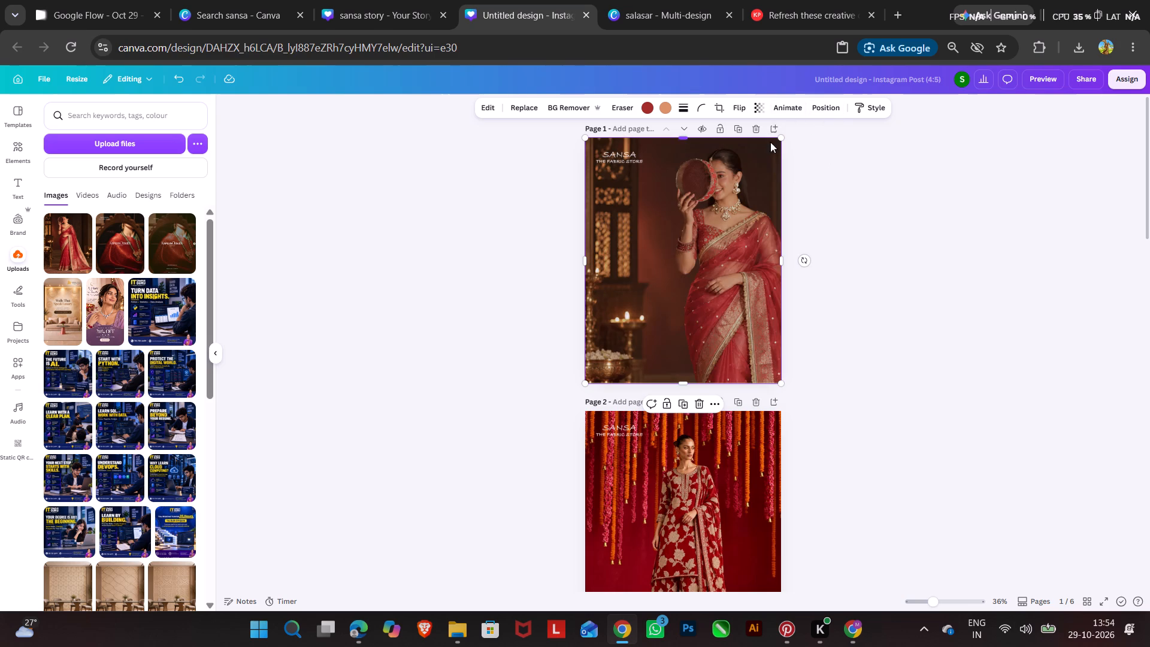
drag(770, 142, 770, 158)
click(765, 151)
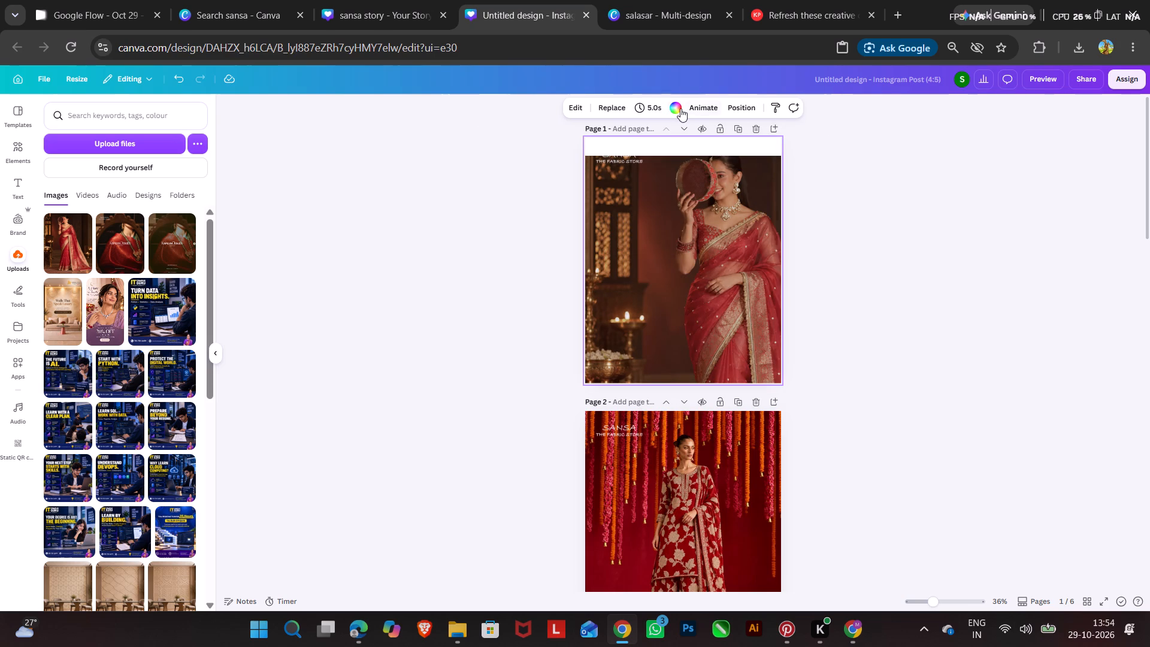
Set page 1's background to the dark navy colour from the first Brand Kit palette.
click(680, 108)
click(51, 241)
Extend the red saree photo on page 1 up to the page's top edge.
click(598, 243)
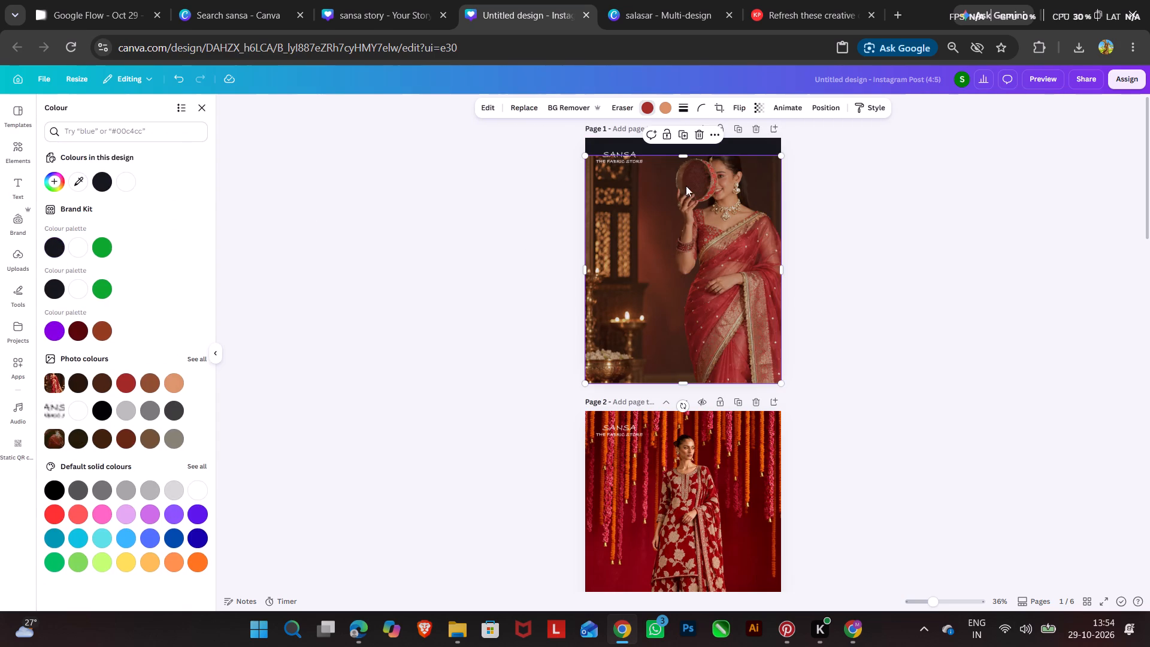
drag(682, 158, 683, 141)
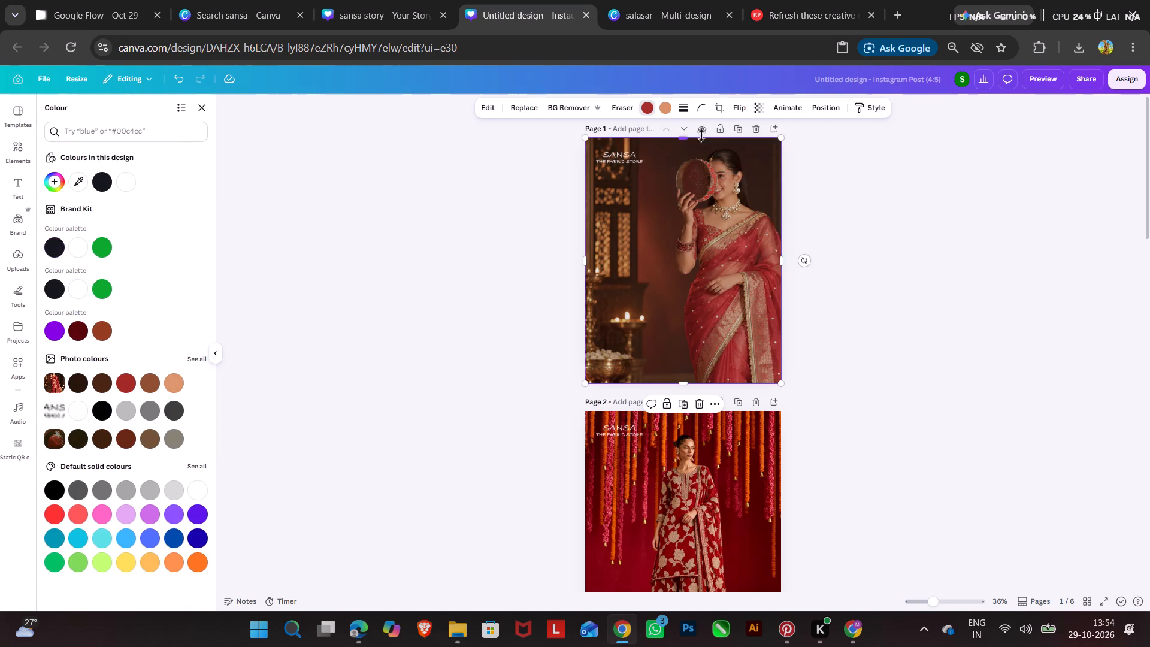
Lower the transparency value of page 1's red saree photo to about 70 so the dark background shows through.
click(762, 109)
drag(782, 148, 759, 159)
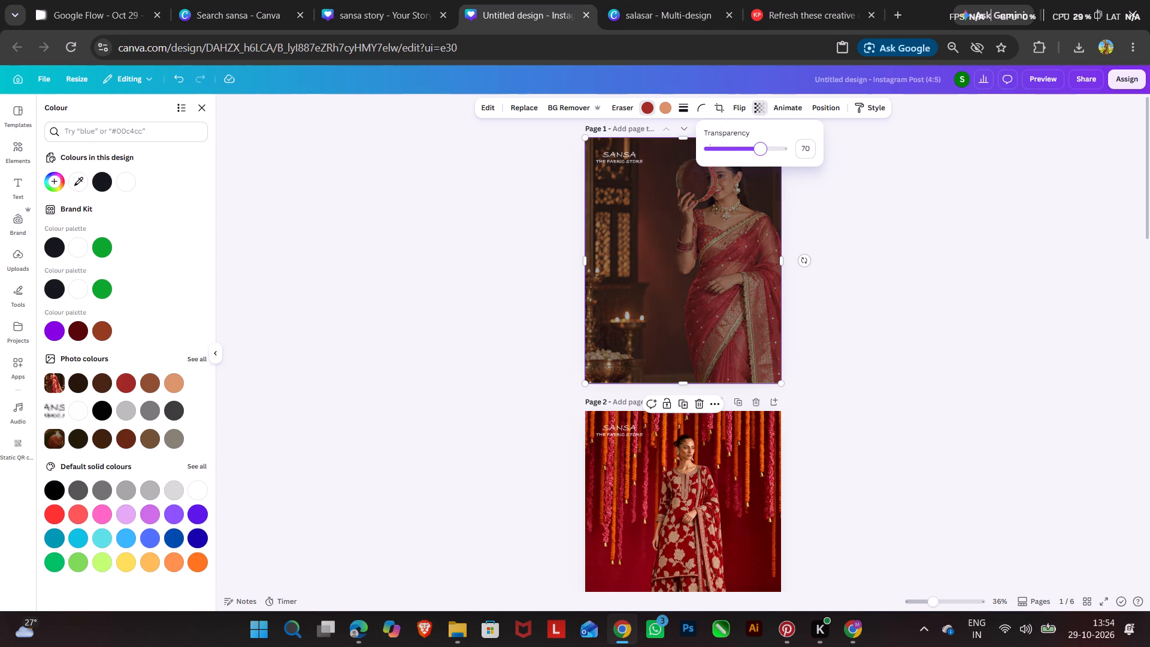
drag(759, 159, 756, 160)
triple_click(917, 255)
Enlarge the SANSA The Fabric Store logo on page 1 slightly, to about 310 × 100.
scroll(891, 406, up, 5)
scroll(889, 411, down, 6)
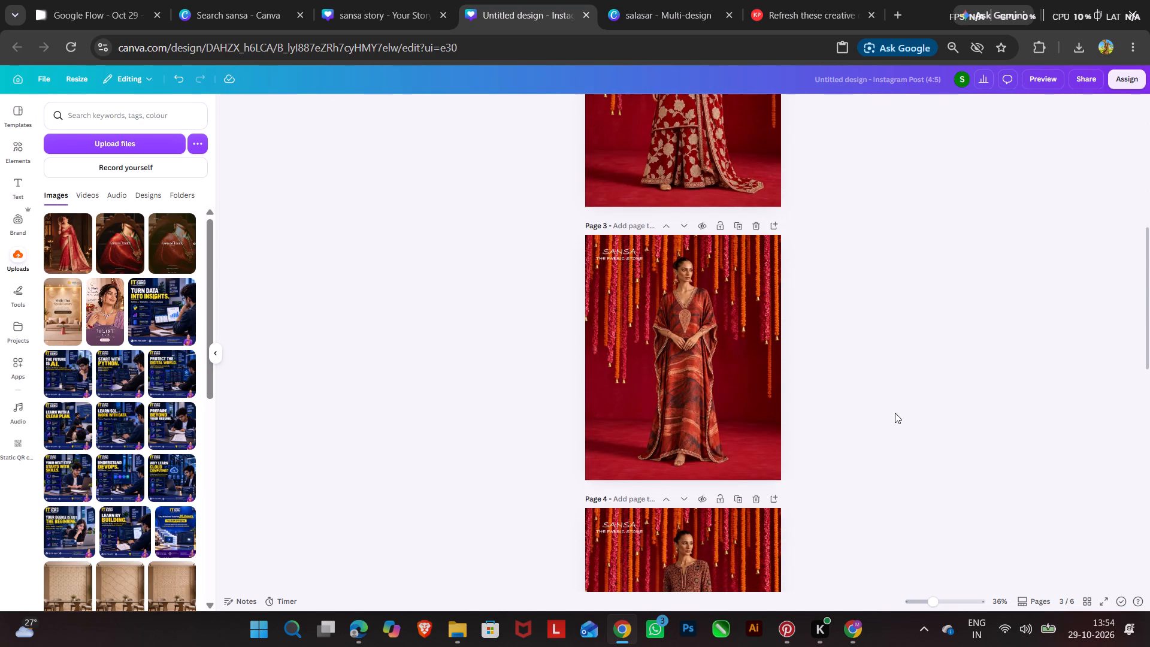
scroll(895, 413, up, 6)
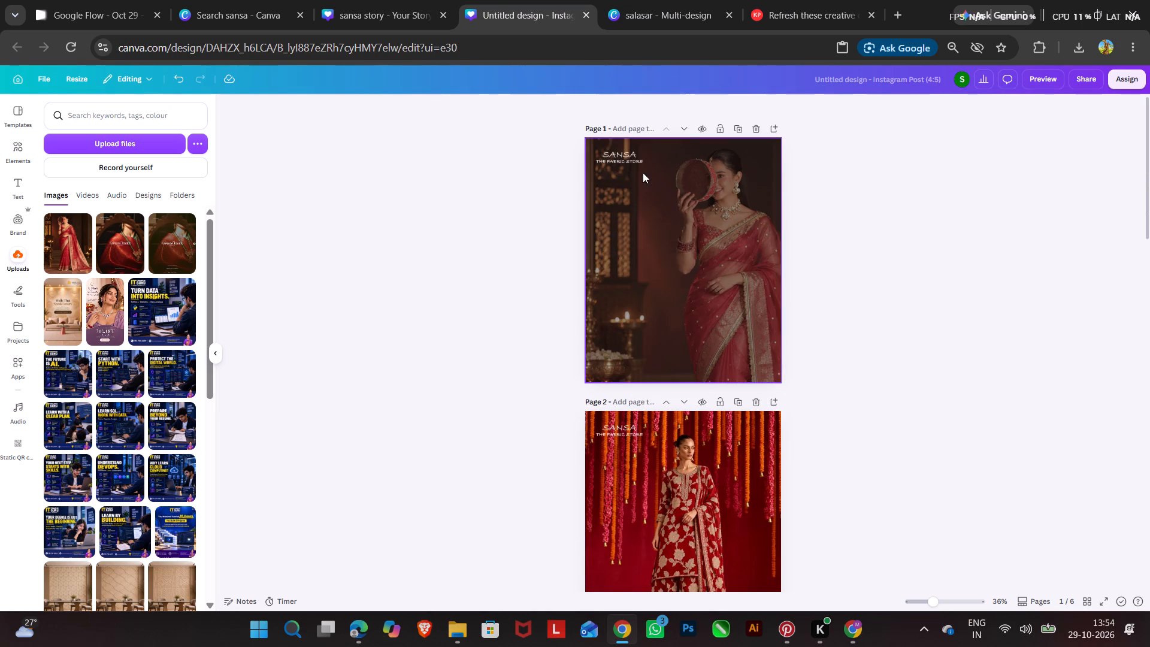
click(625, 159)
drag(644, 165, 648, 168)
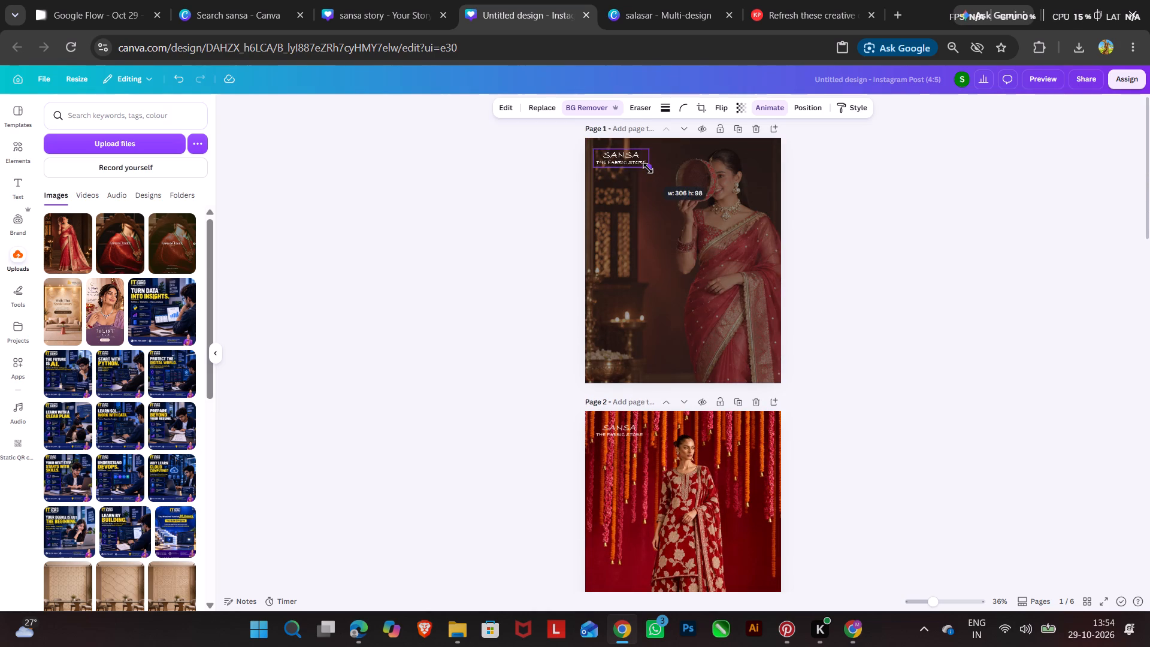
drag(648, 168, 650, 170)
click(862, 196)
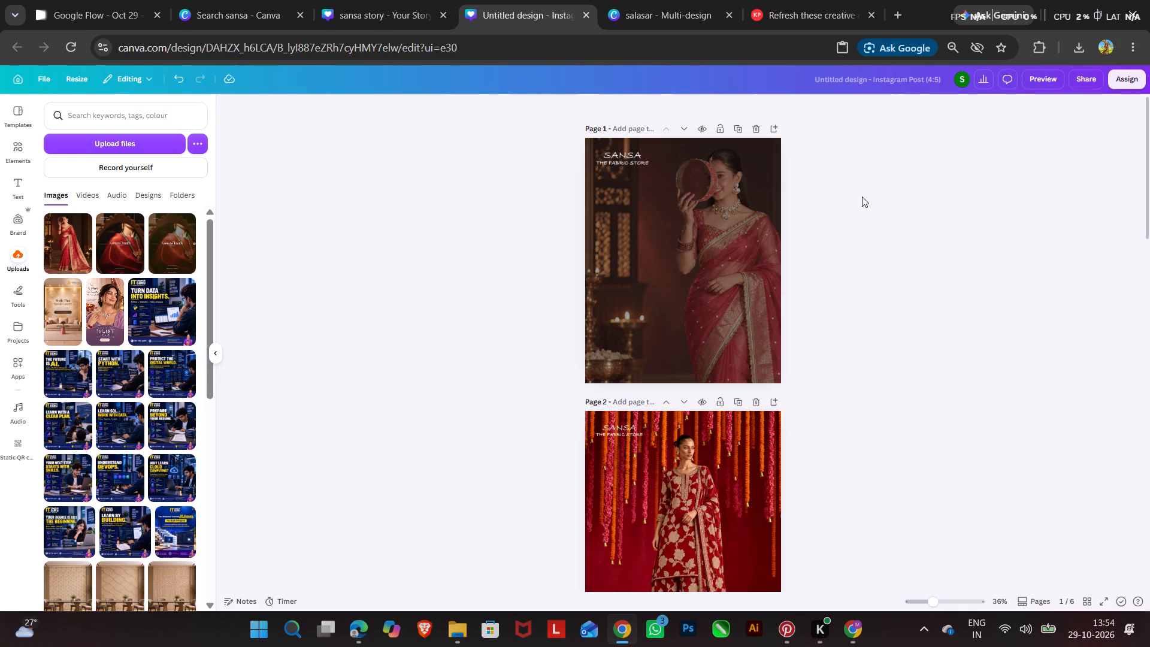
Reset all image adjustments on page 1's red saree photo and deselect it.
click(746, 247)
click(494, 110)
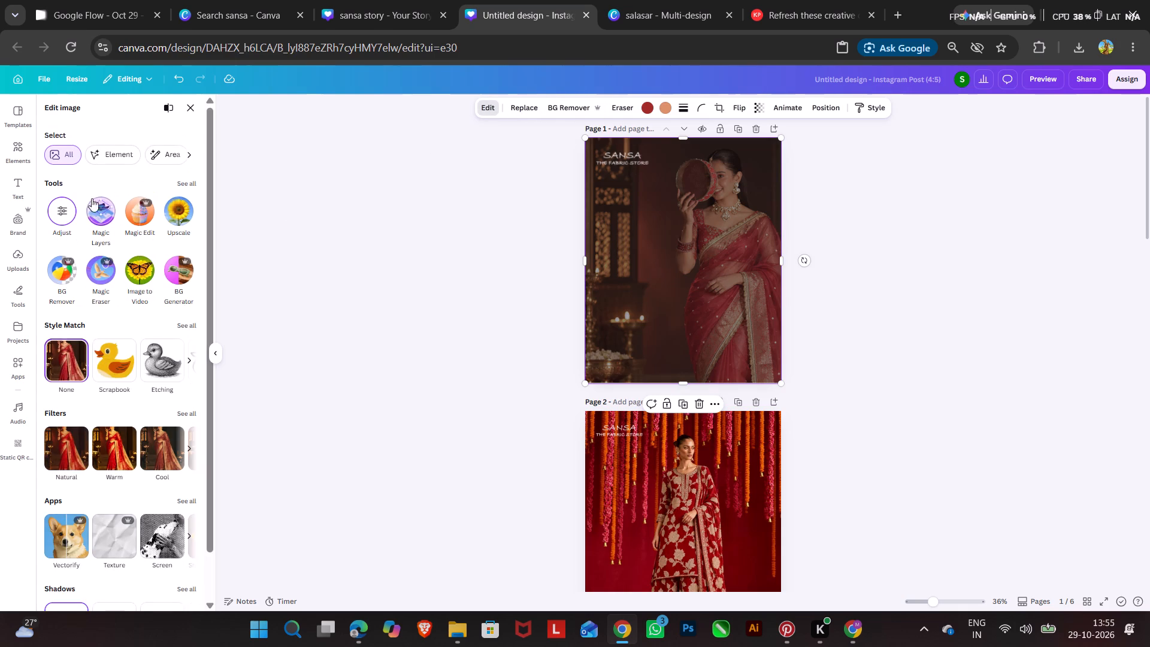
click(69, 199)
click(103, 591)
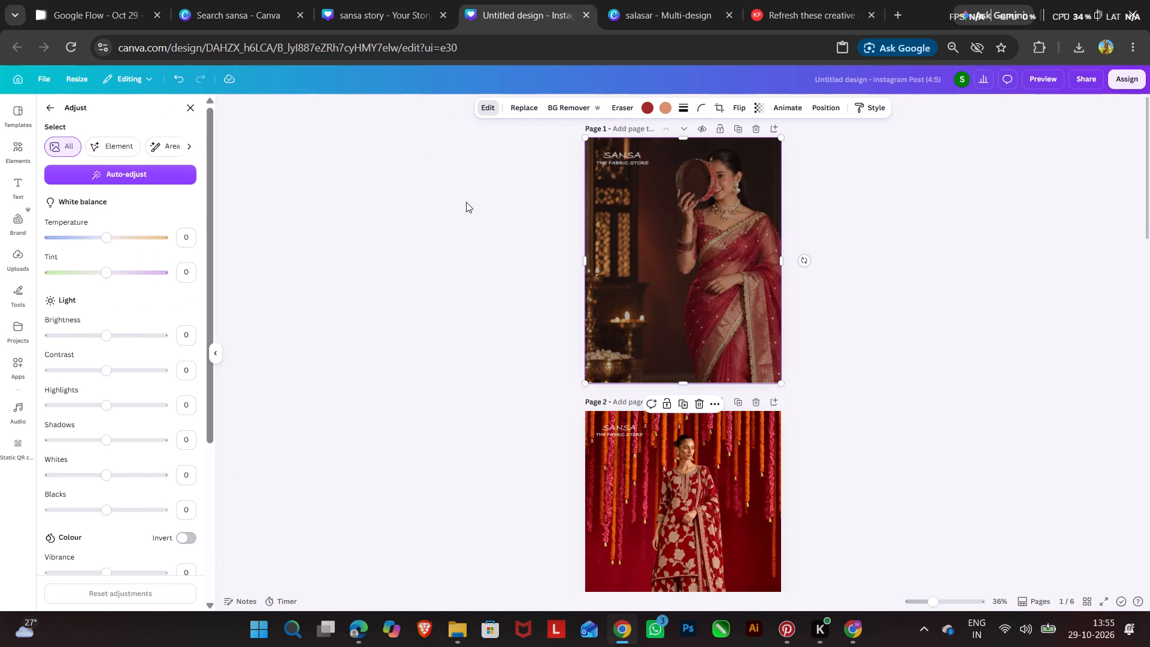
triple_click(466, 202)
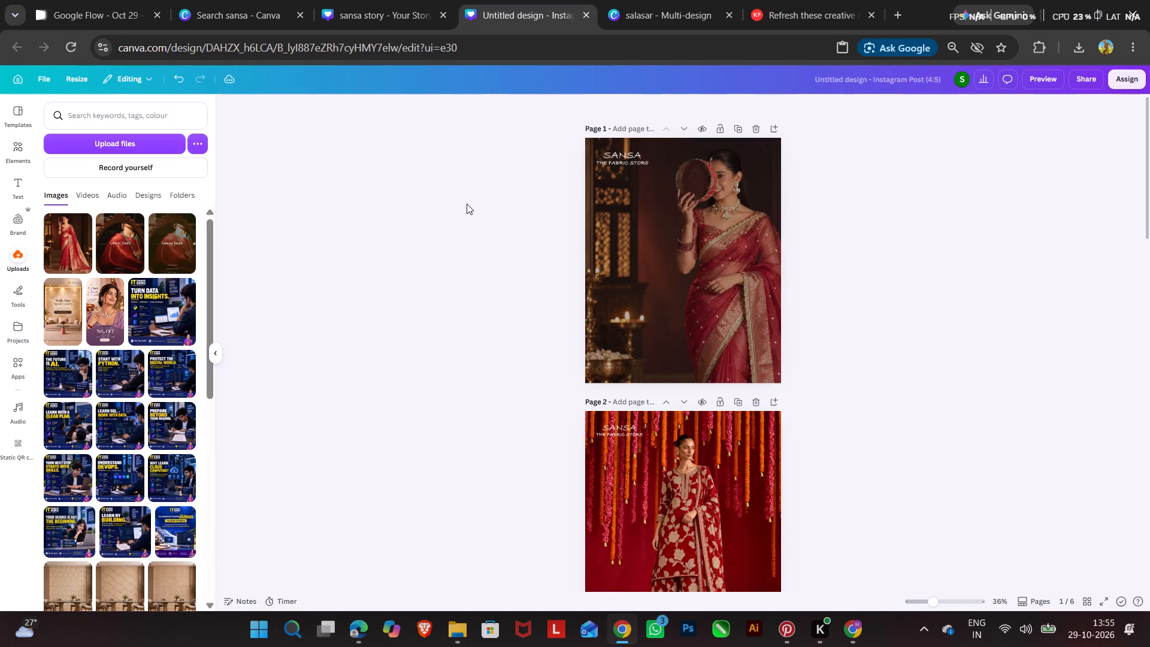
click(894, 264)
click(895, 264)
Rename the untitled Instagram Post (4:5) design as "sansa".
scroll(893, 276, down, 3)
scroll(892, 283, up, 5)
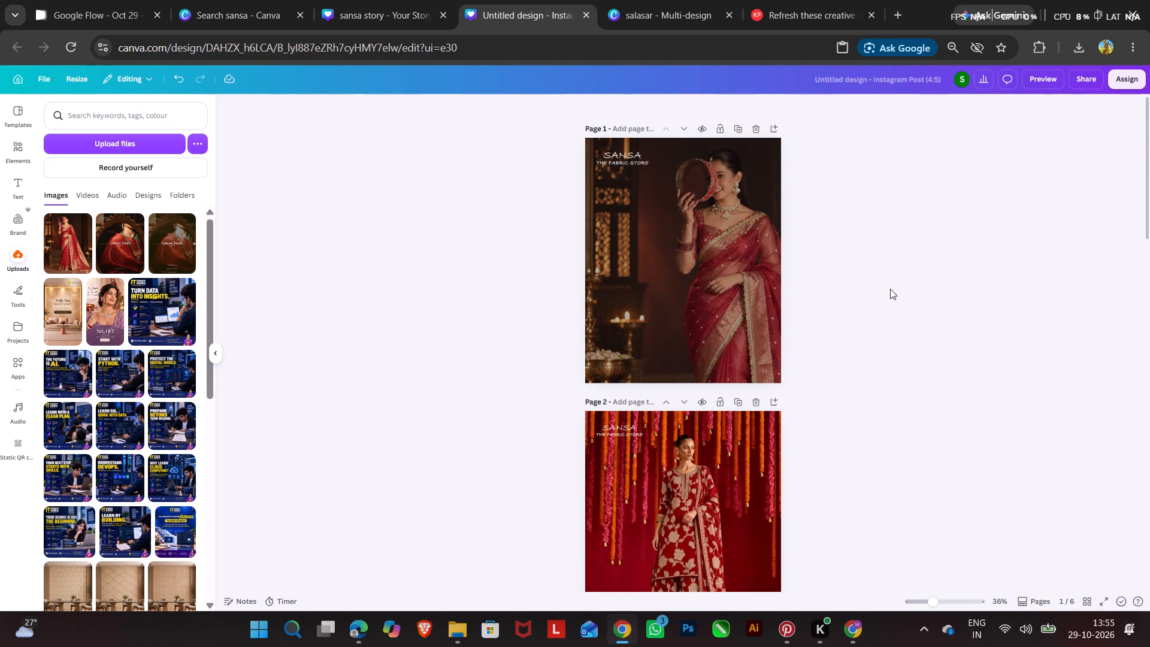
click(907, 78)
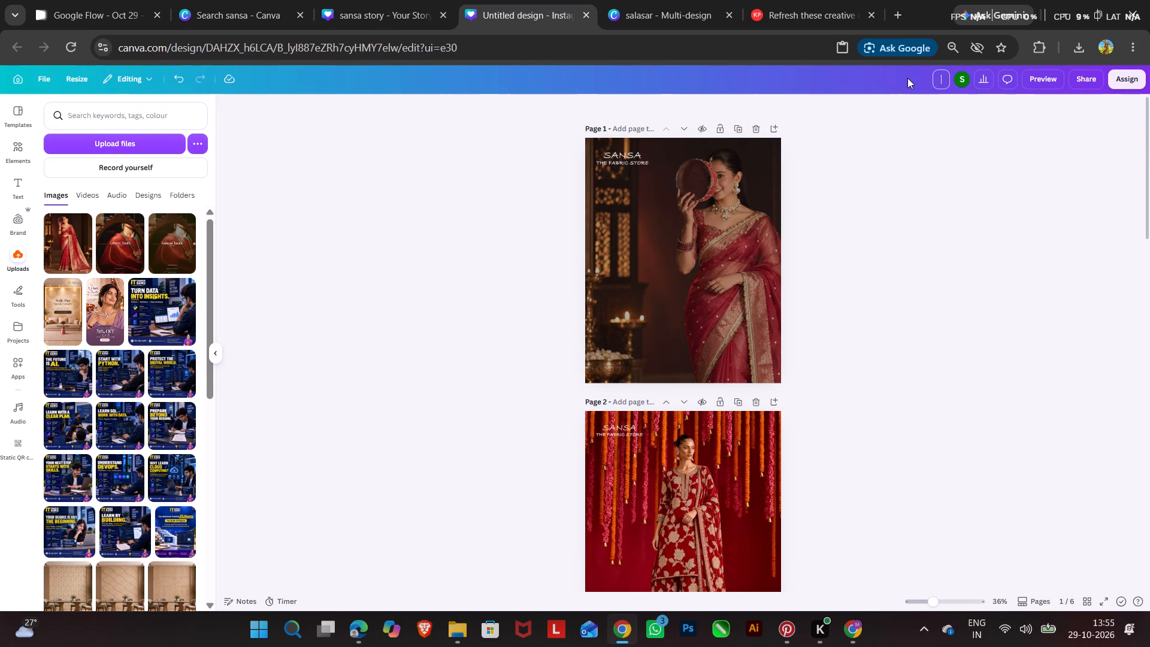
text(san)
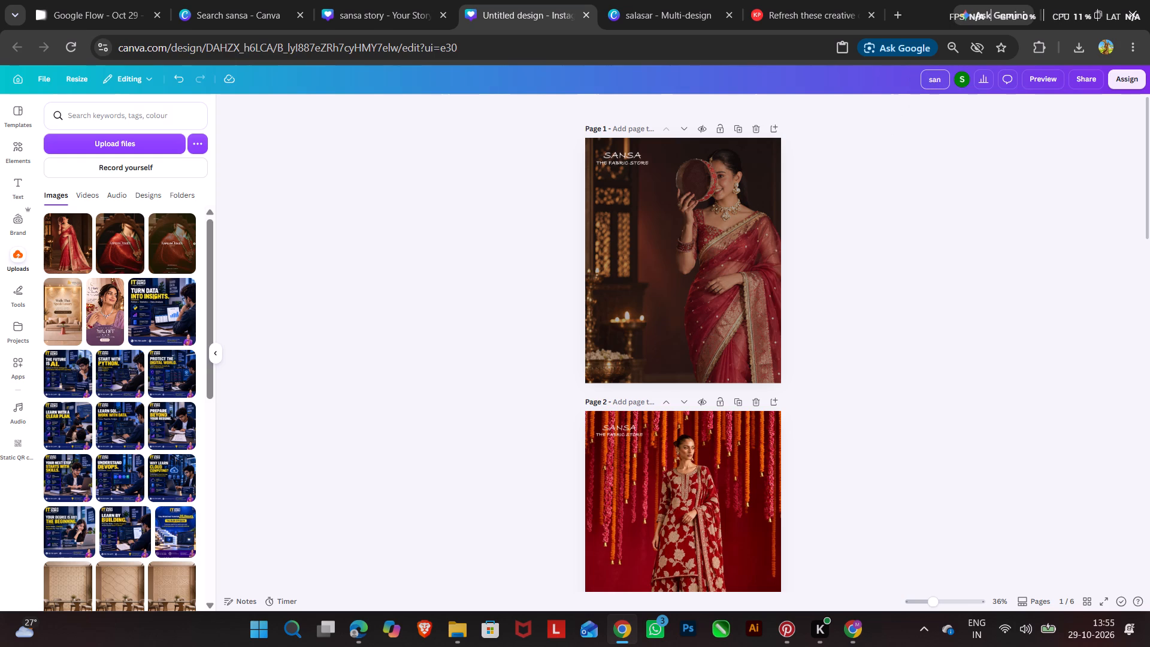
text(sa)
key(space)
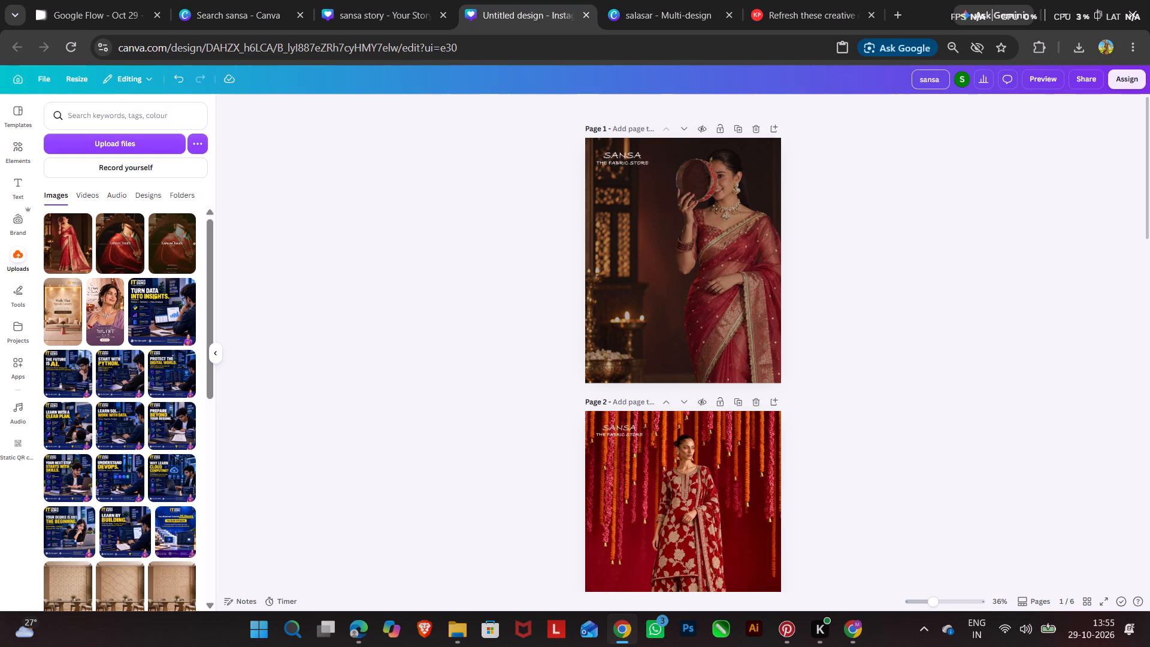
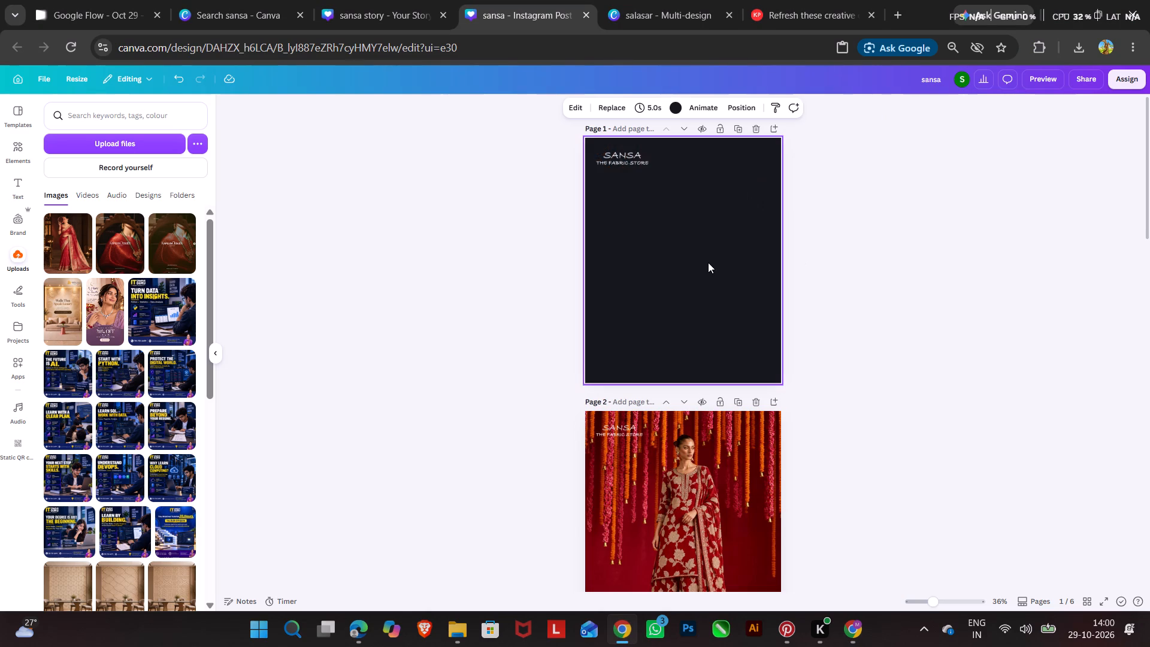
Paste the new red saree photo onto page 1 and crop it around the model's upper body to about 472 × 551.
key(ctrl+v)
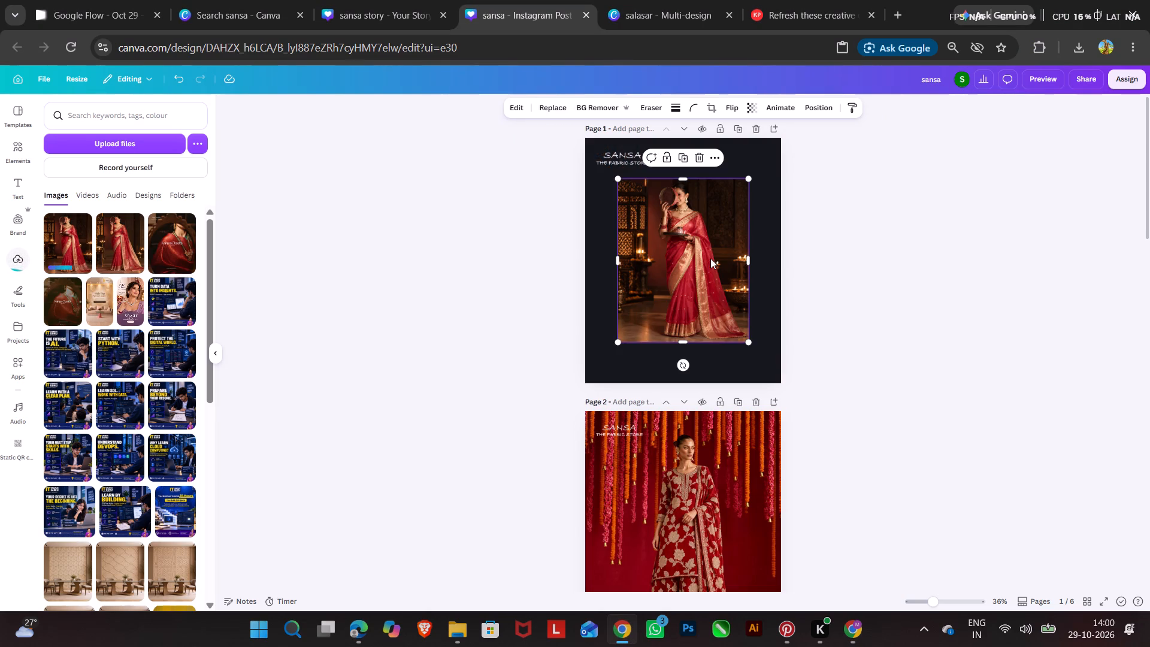
drag(682, 339, 683, 273)
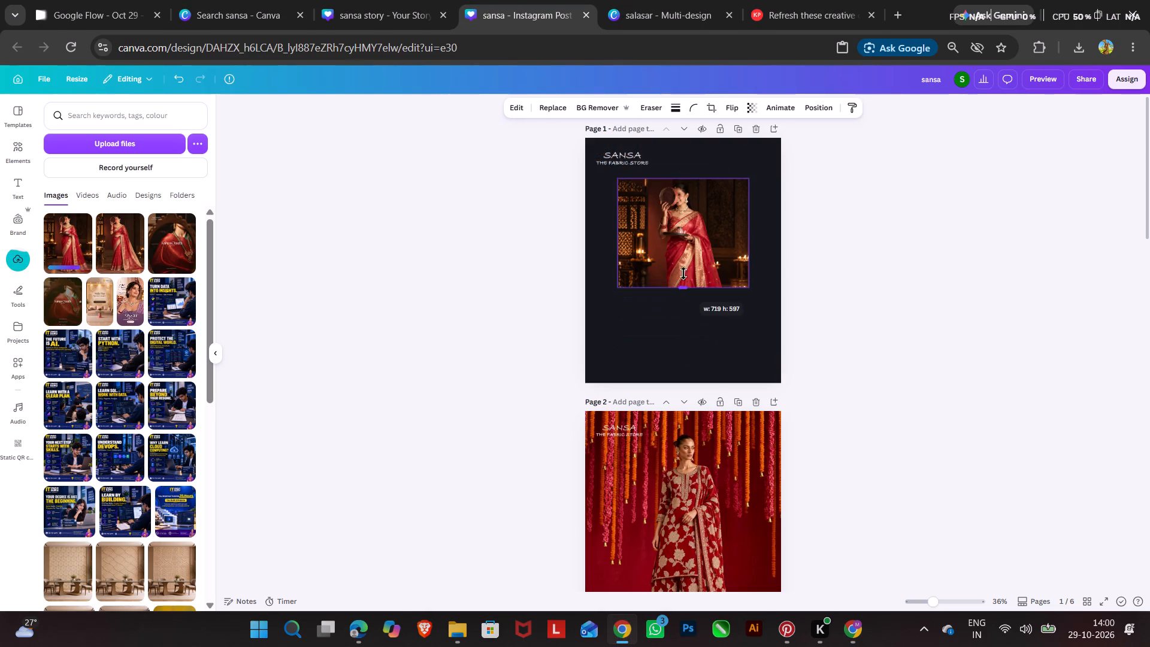
drag(683, 273, 683, 259)
drag(749, 219, 715, 228)
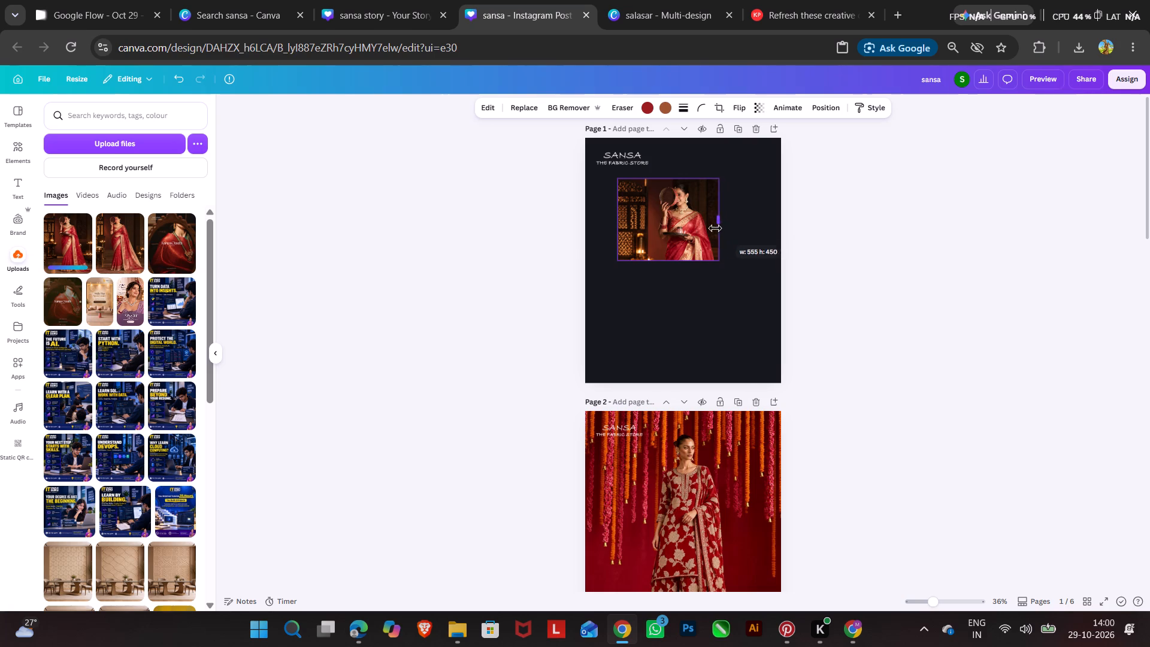
drag(715, 228, 704, 240)
drag(657, 261, 656, 279)
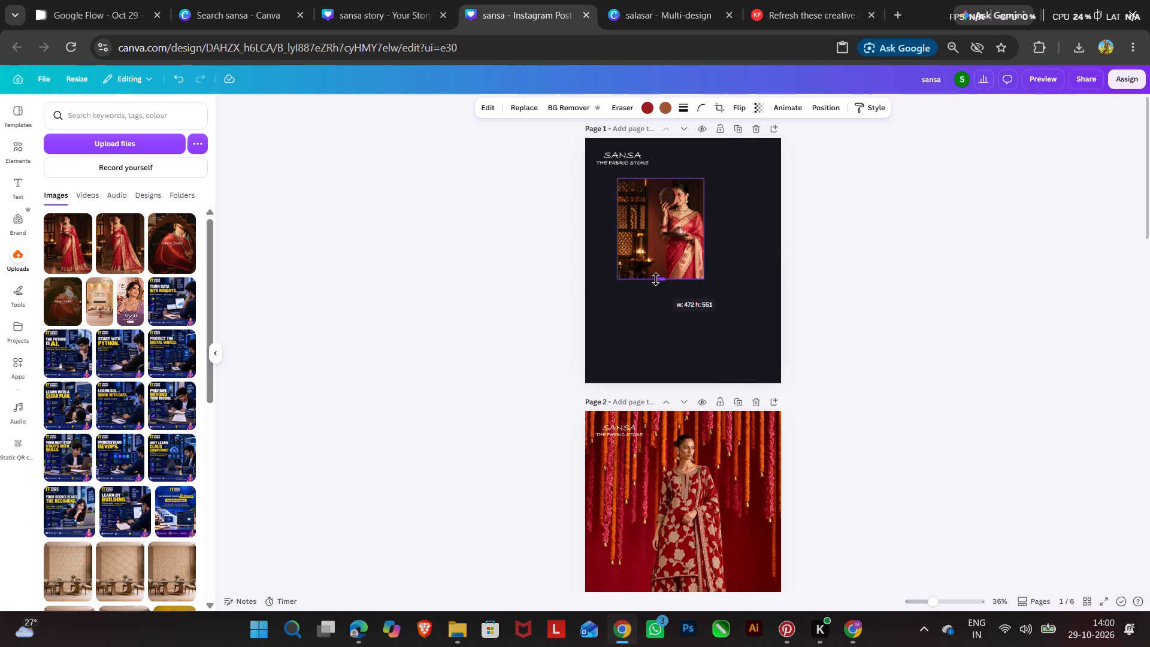
drag(656, 279, 656, 281)
Align the cropped photo with page 1's top-left corner and enlarge it to cover the whole page, 1,080 wide.
drag(678, 246, 643, 208)
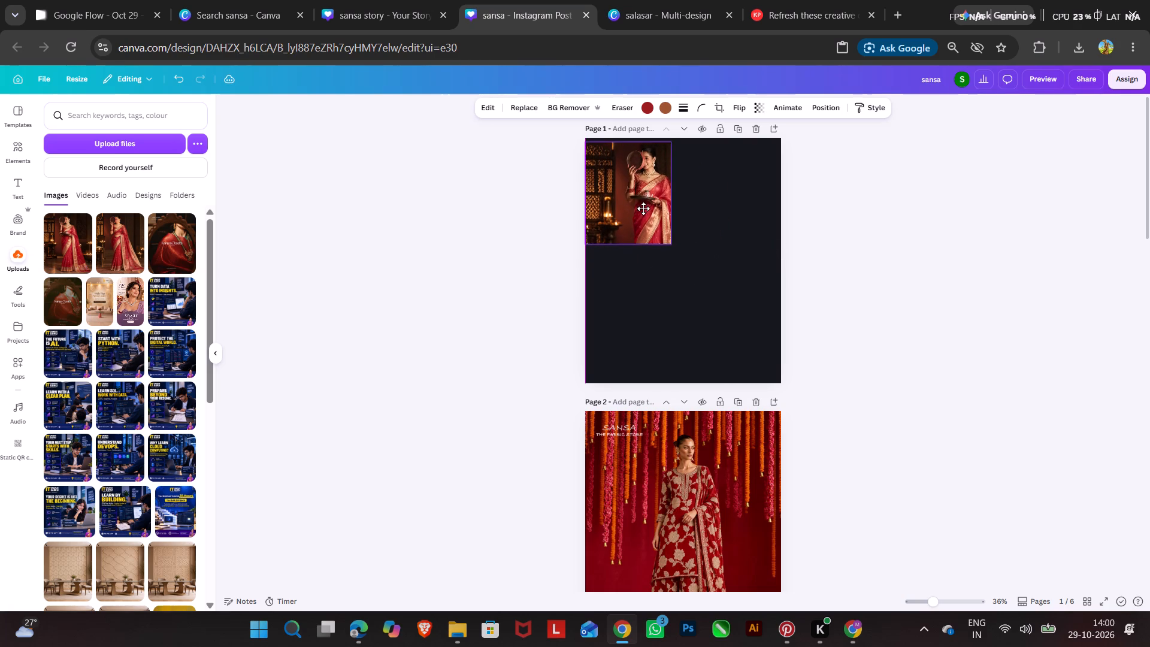
drag(643, 208, 643, 206)
drag(671, 238, 756, 392)
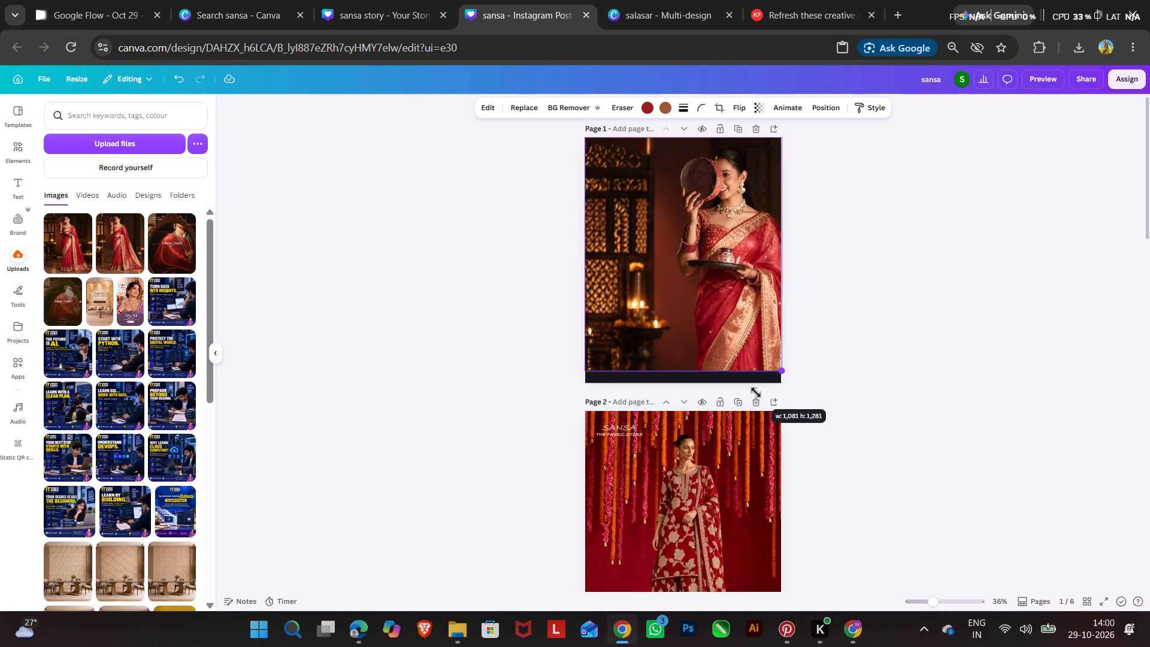
drag(756, 392, 756, 409)
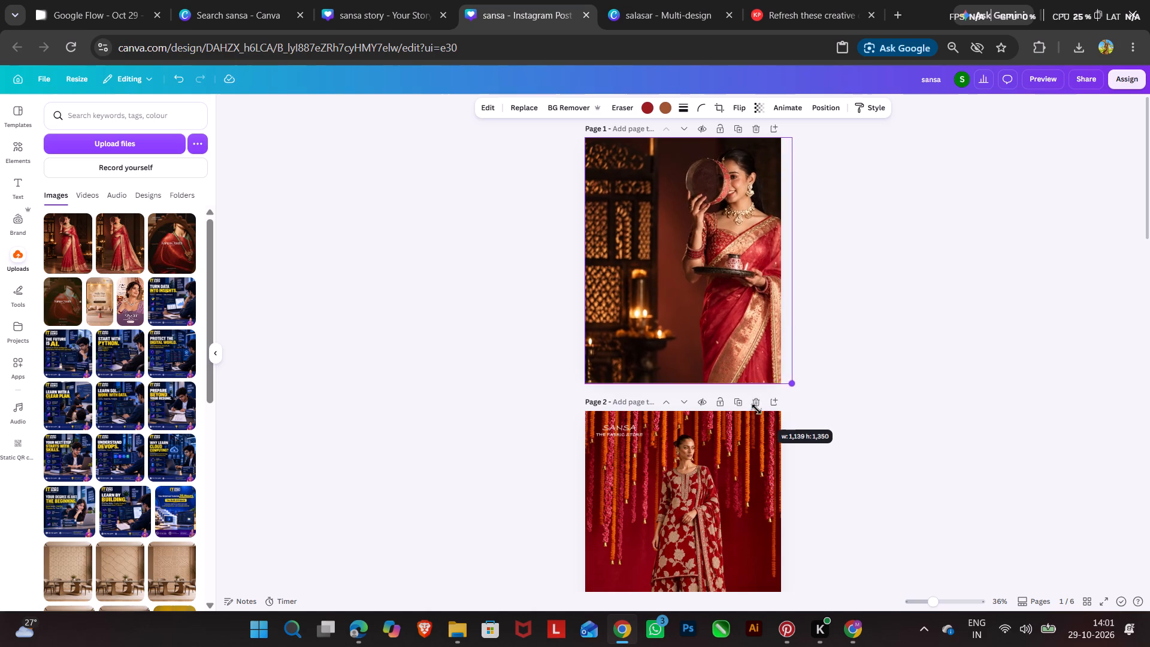
drag(756, 409, 742, 400)
drag(686, 370, 685, 386)
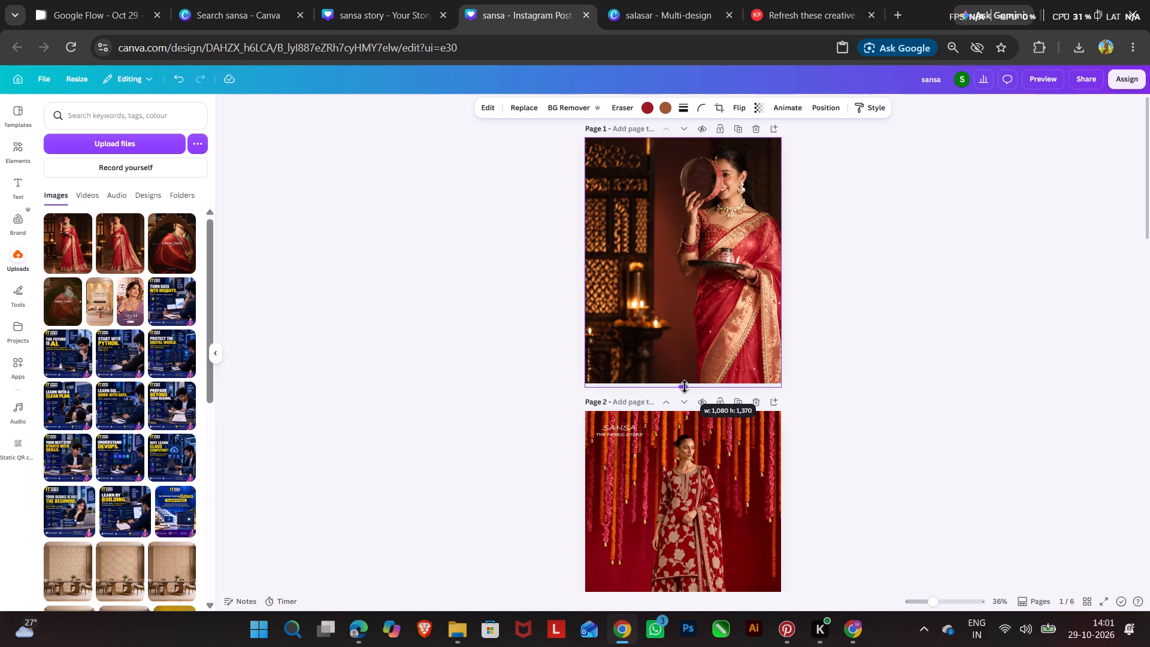
drag(685, 386, 683, 383)
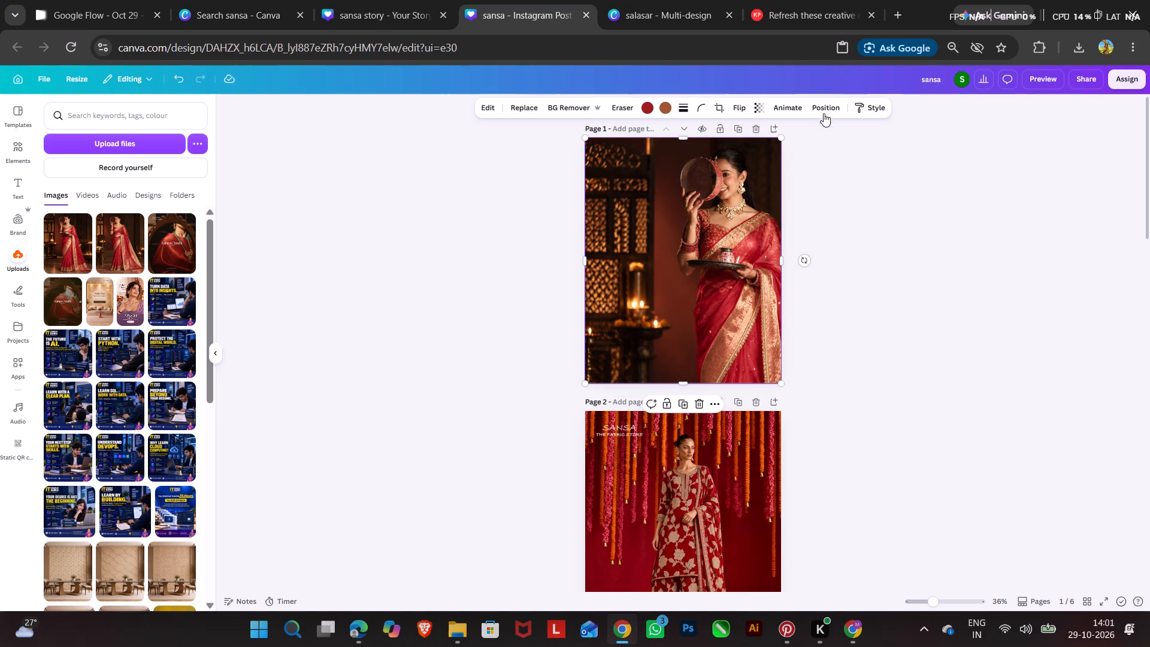
Move the saree photo's layer beneath the SANSA logo on page 1 and clear the selection.
click(827, 104)
drag(155, 186, 156, 231)
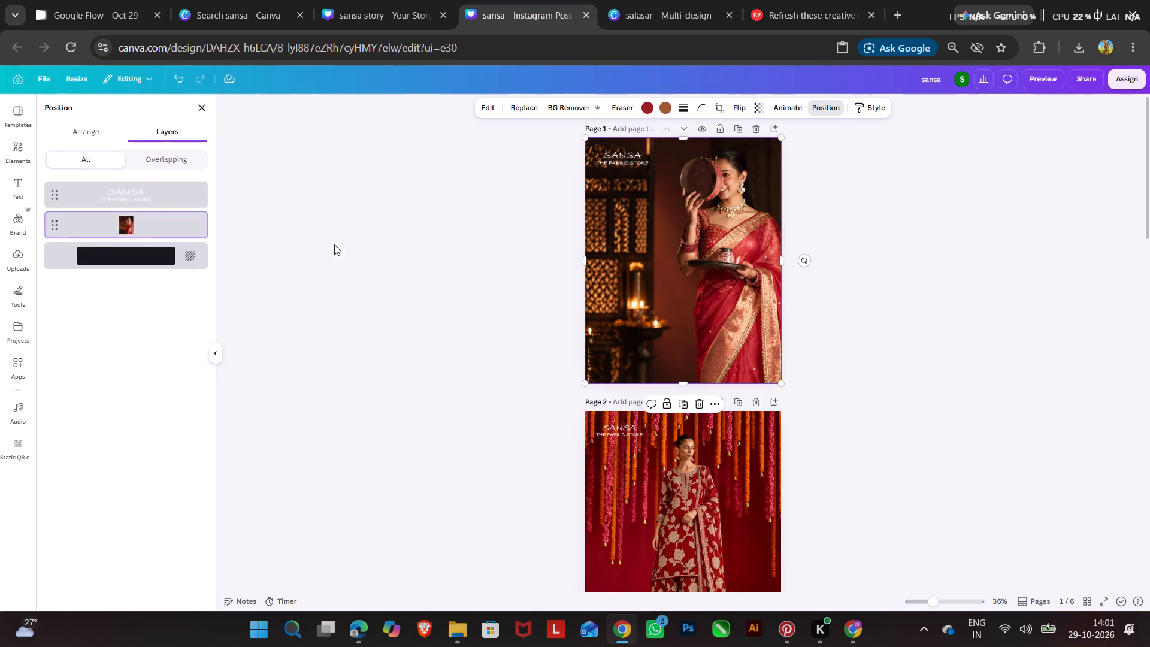
click(382, 242)
click(442, 376)
click(621, 156)
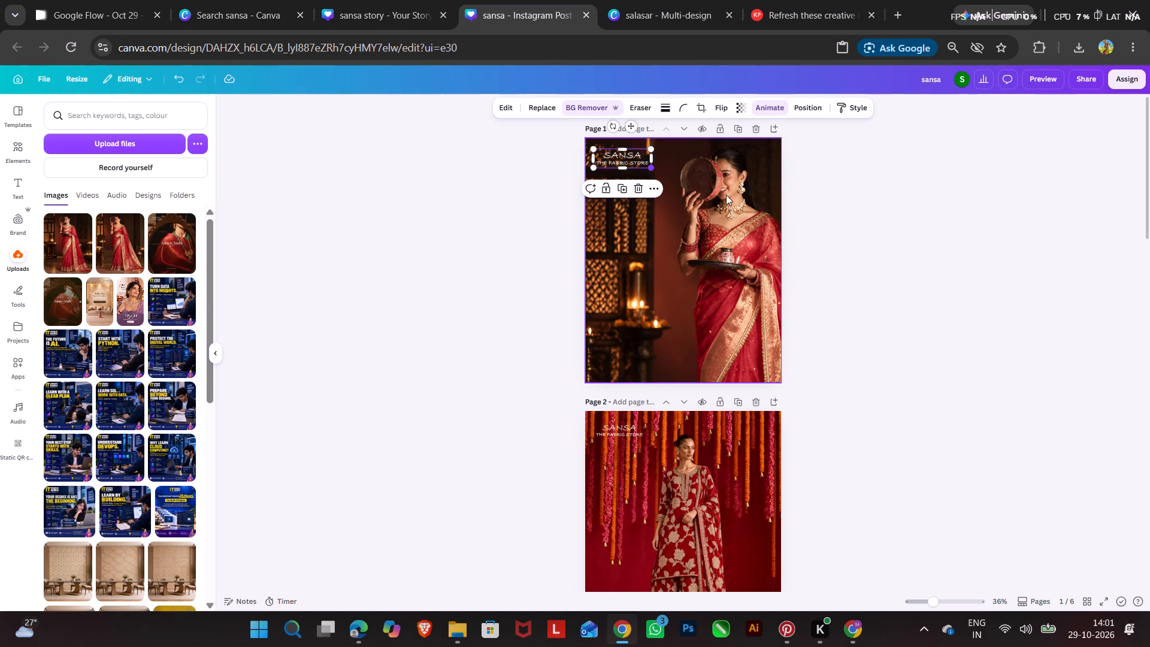
triple_click(881, 210)
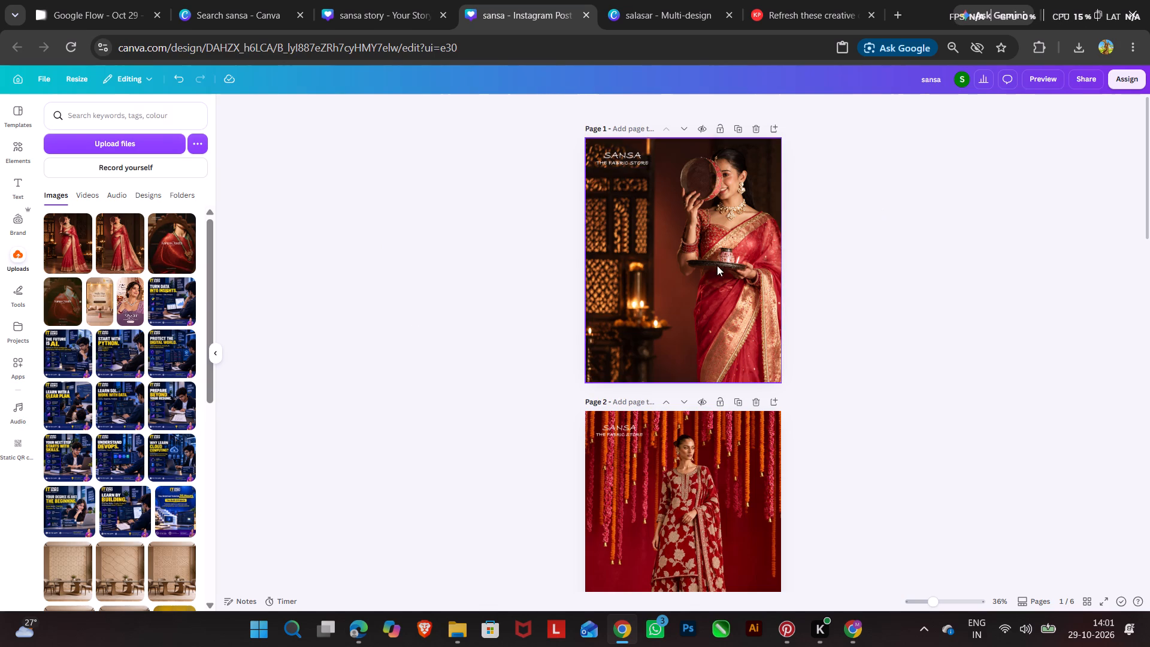
Reduce the transparency value of page 1's red saree photo to about 65 to darken it, and deselect the photo.
drag(713, 266, 709, 286)
click(743, 212)
click(752, 110)
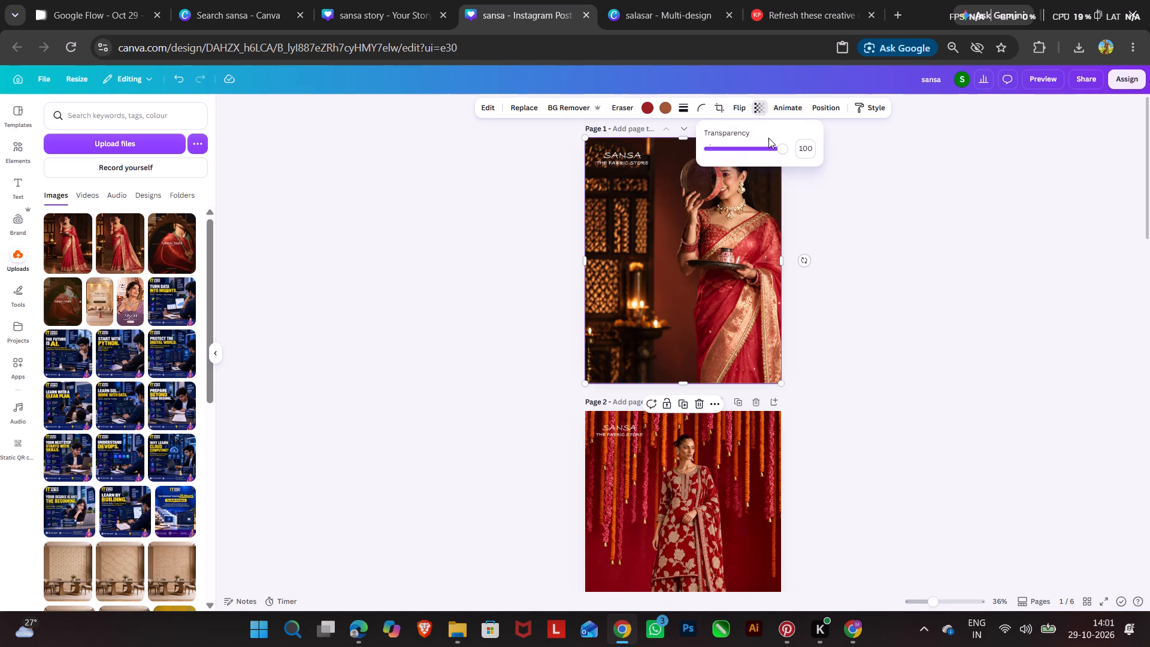
drag(780, 150, 758, 164)
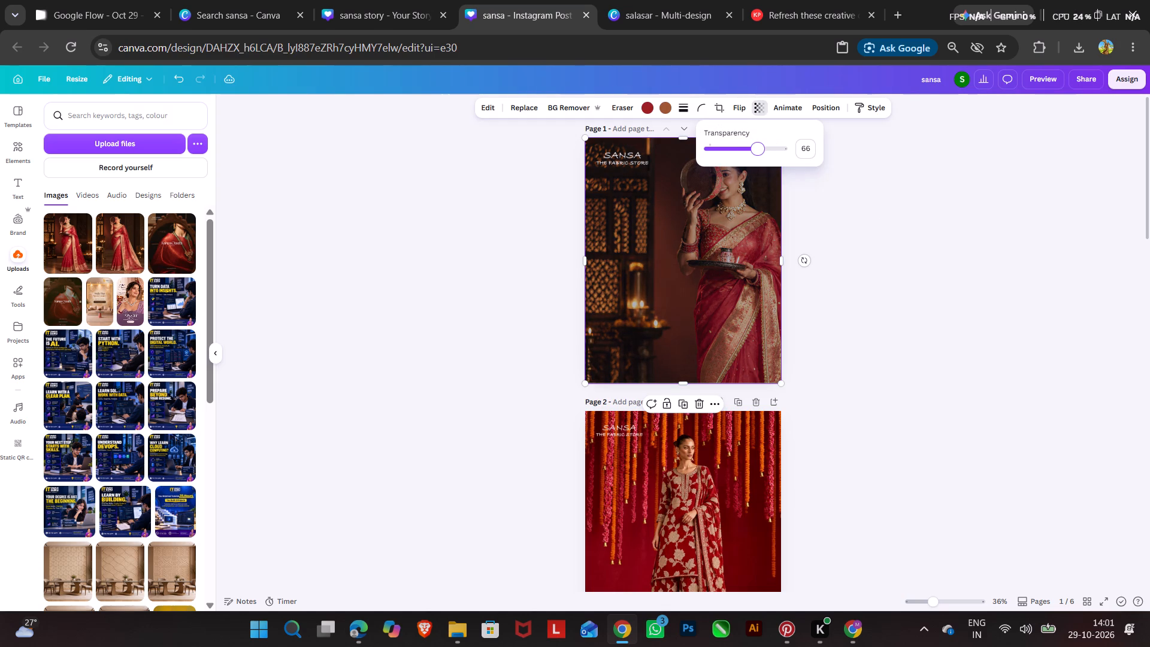
drag(758, 164, 756, 165)
drag(752, 152, 757, 158)
triple_click(877, 232)
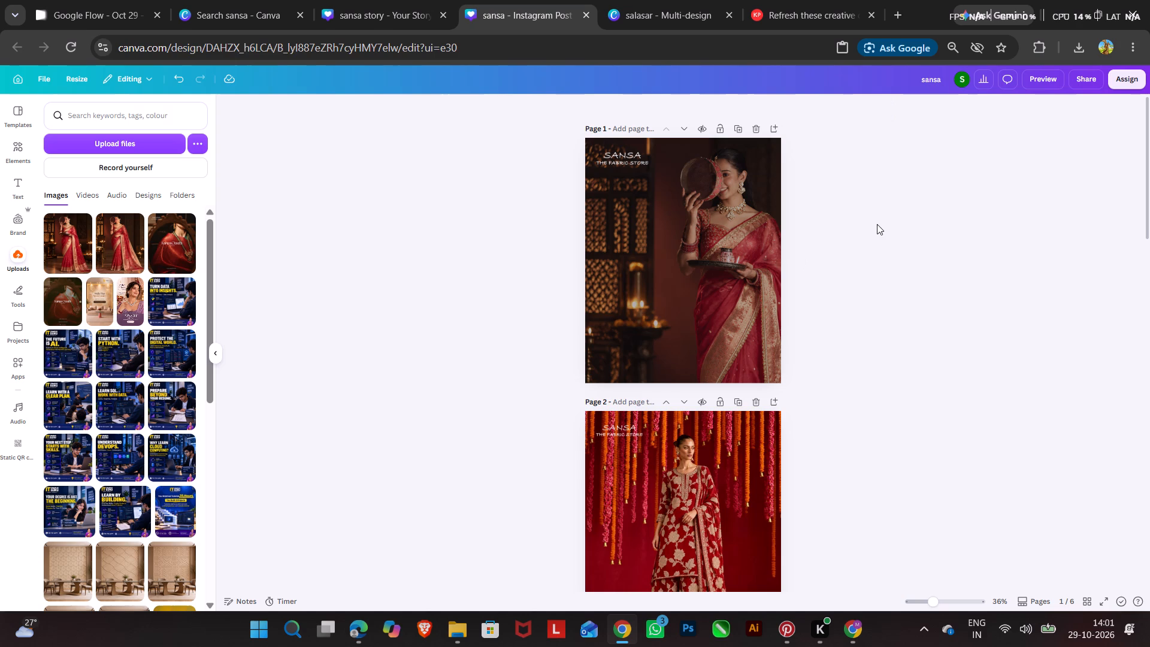
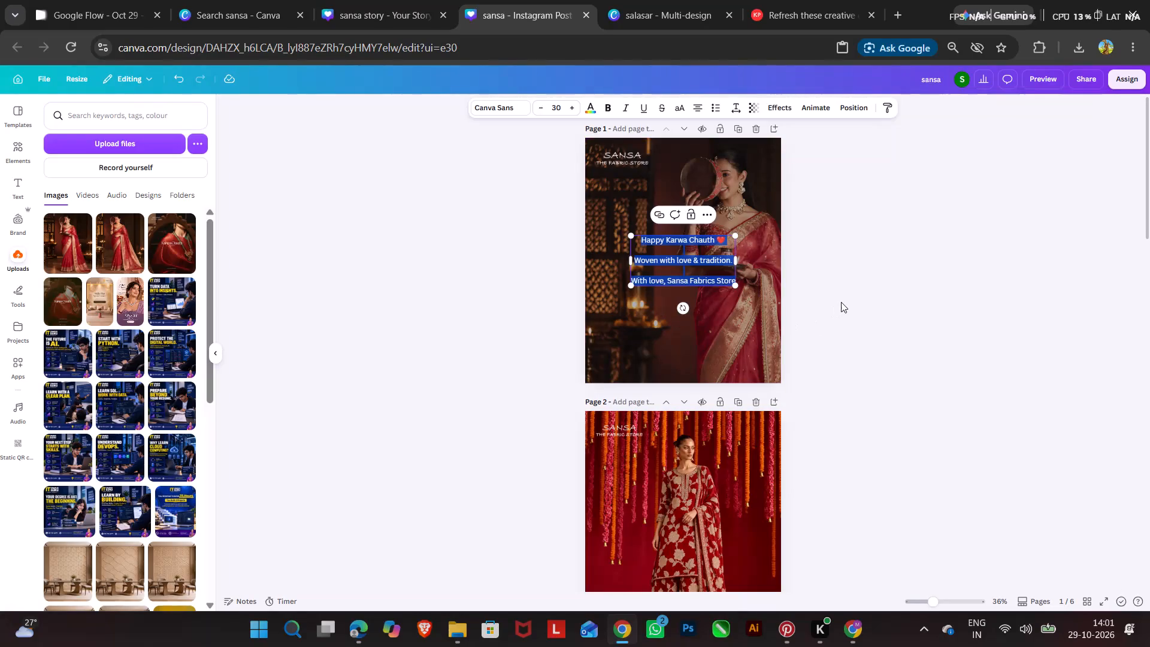
Delete the heart emoji after "Happy Karwa Chauth" in page 1's greeting text.
click(843, 300)
double_click(722, 238)
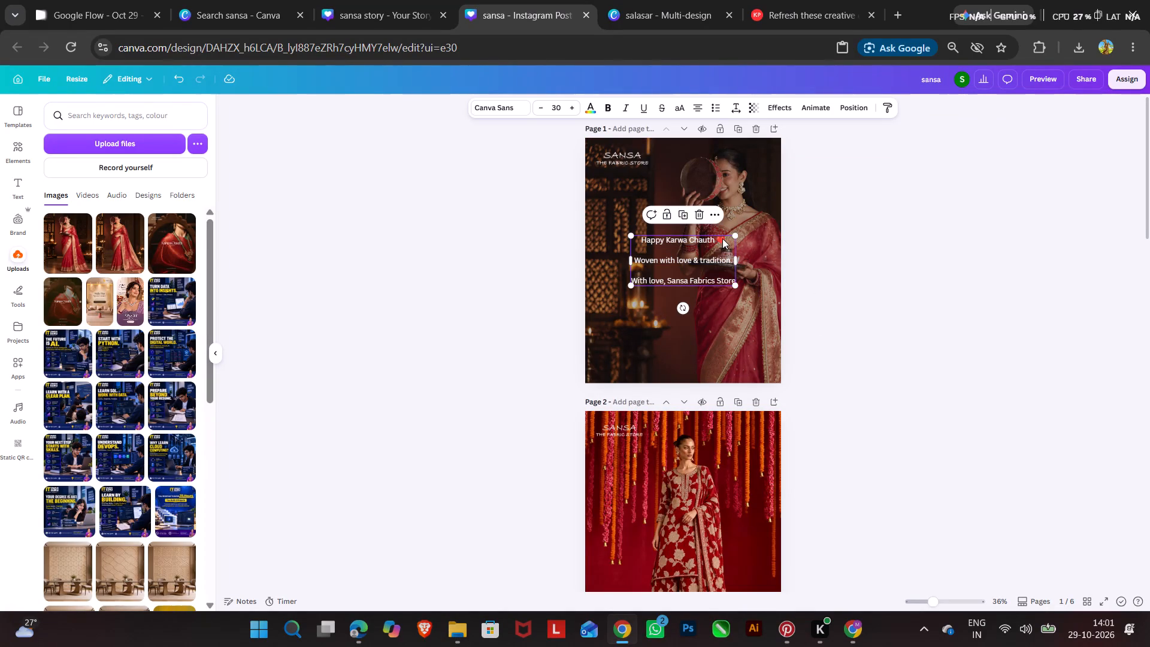
click(724, 238)
key(BackSpace)
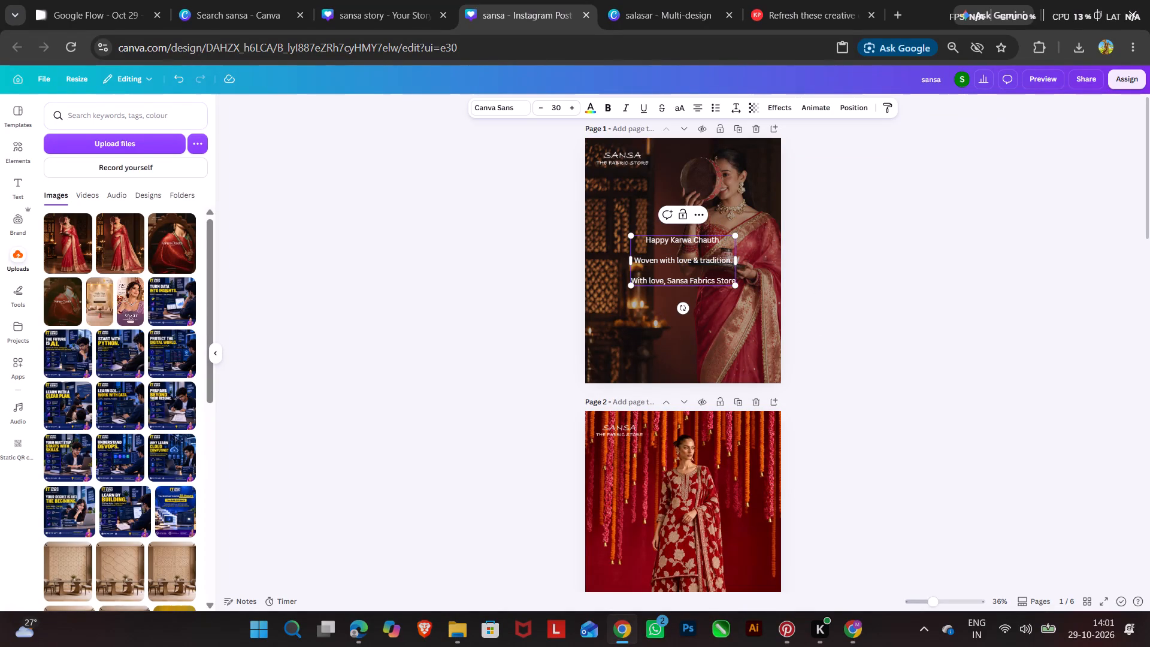
click(908, 269)
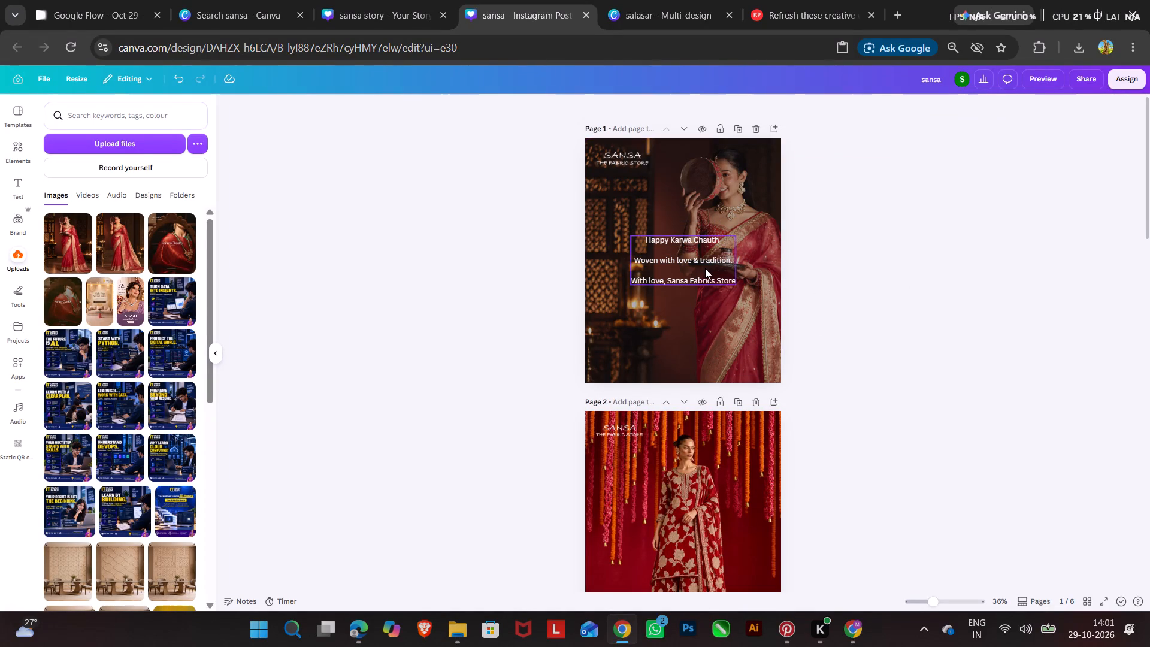
Move page 1's greeting text down over the saree's lower part, duplicate it, and place the copy mid-page.
drag(705, 268, 736, 356)
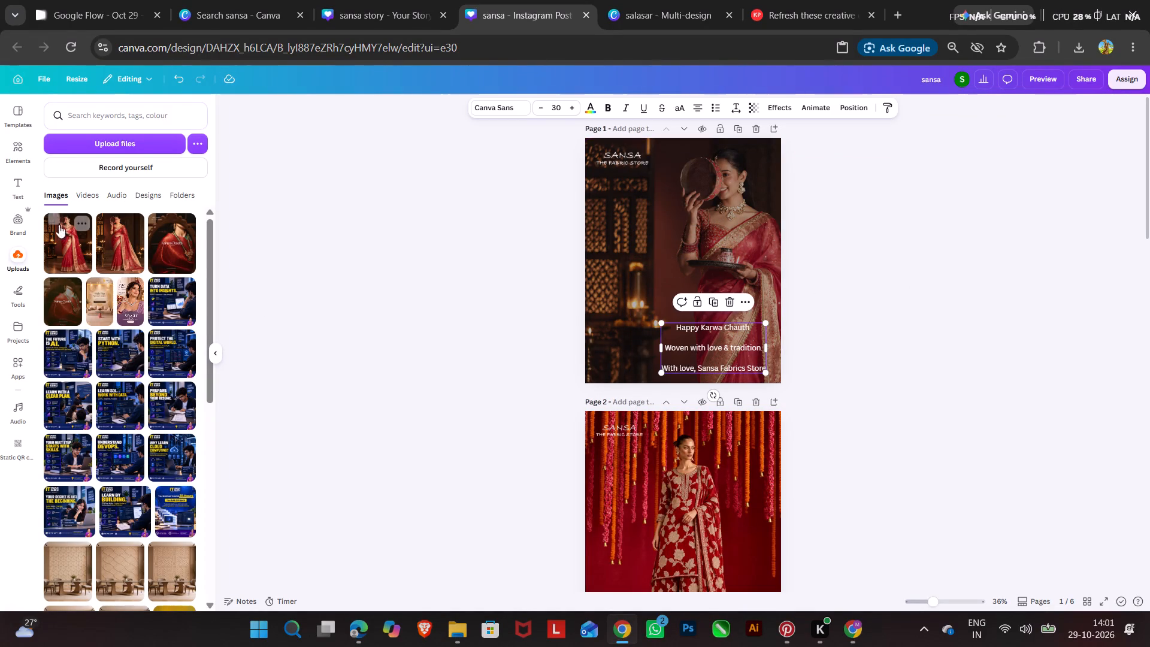
click(710, 298)
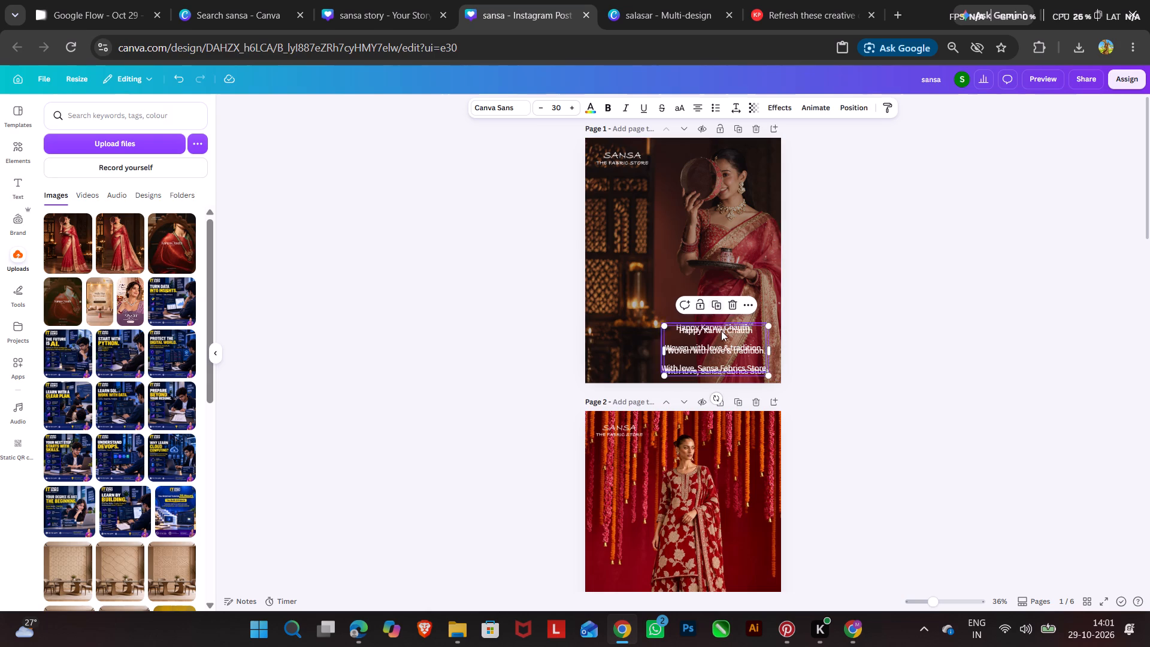
drag(724, 334, 670, 236)
Trim the upper greeting copy to just "Happy Karwa Chauth", removing the two lines below it and the blank lines.
click(674, 252)
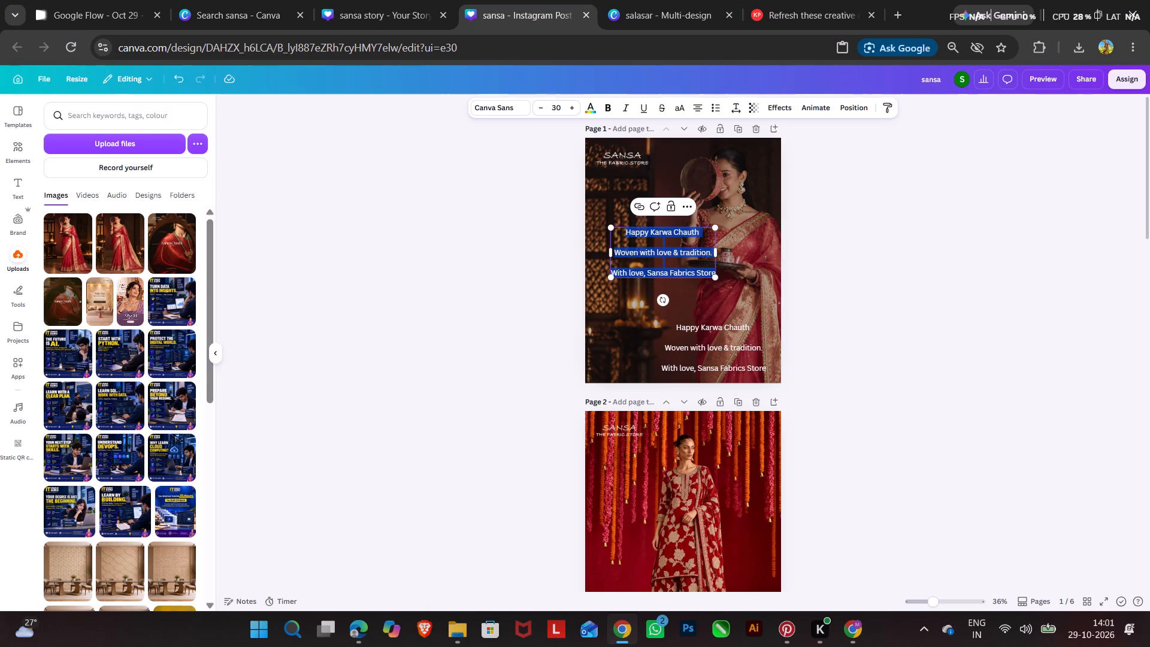
click(625, 255)
drag(613, 249, 719, 275)
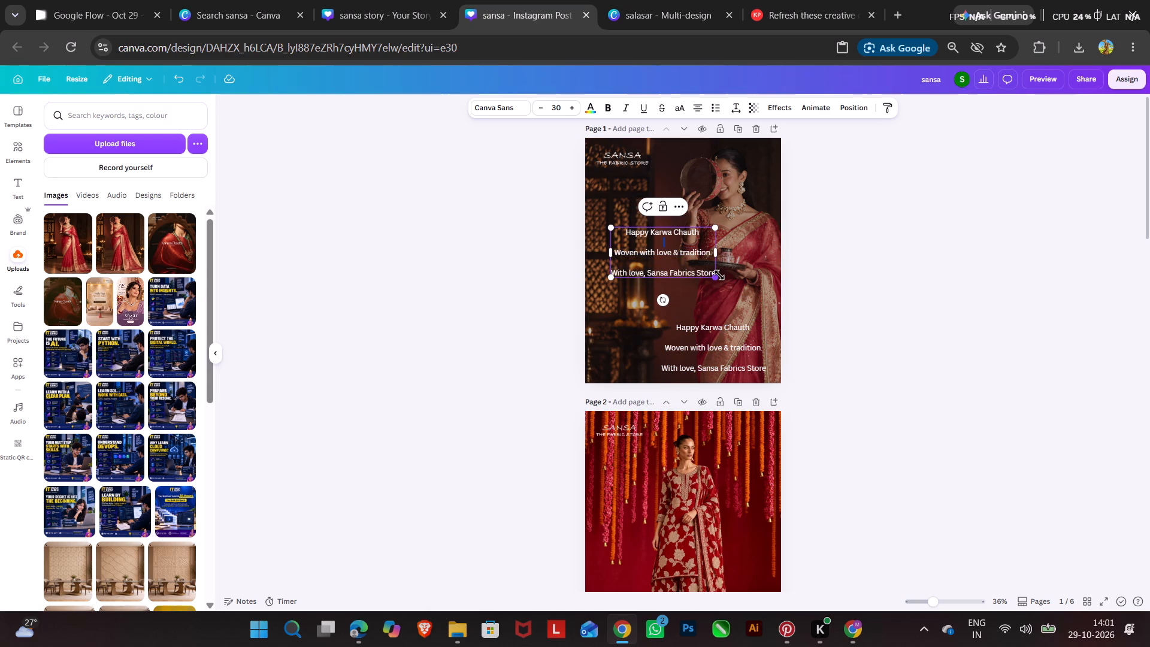
drag(719, 275, 713, 273)
key(BackSpace)
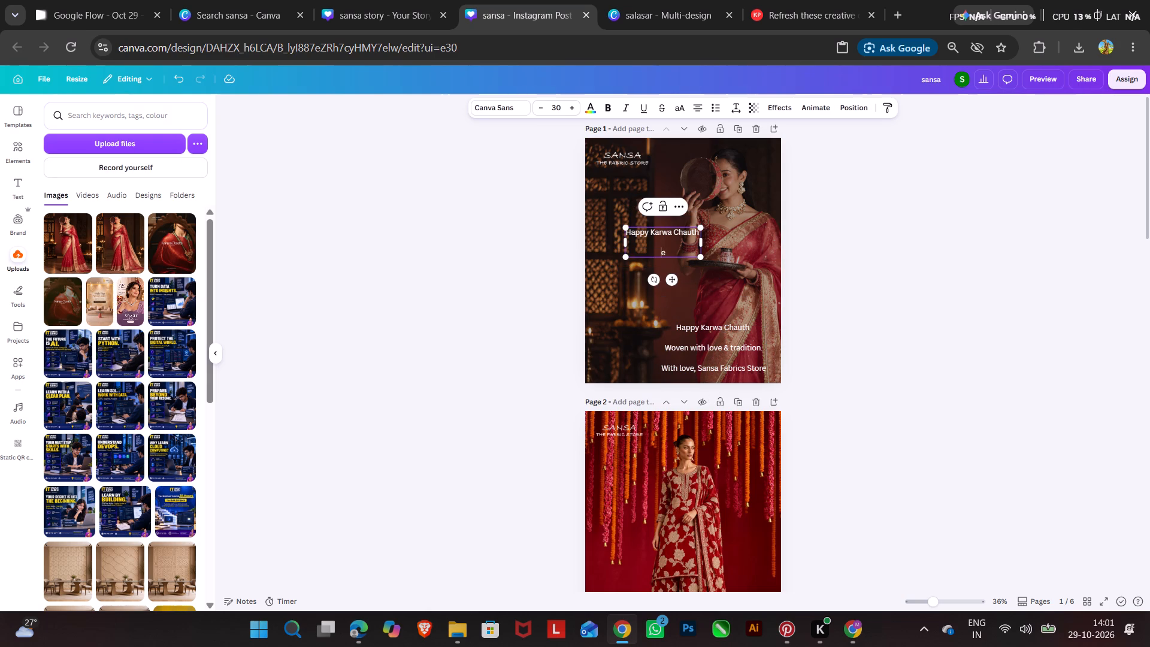
key(Right)
key(BackSpace)
key(BackSpace)
key(BackSpace)
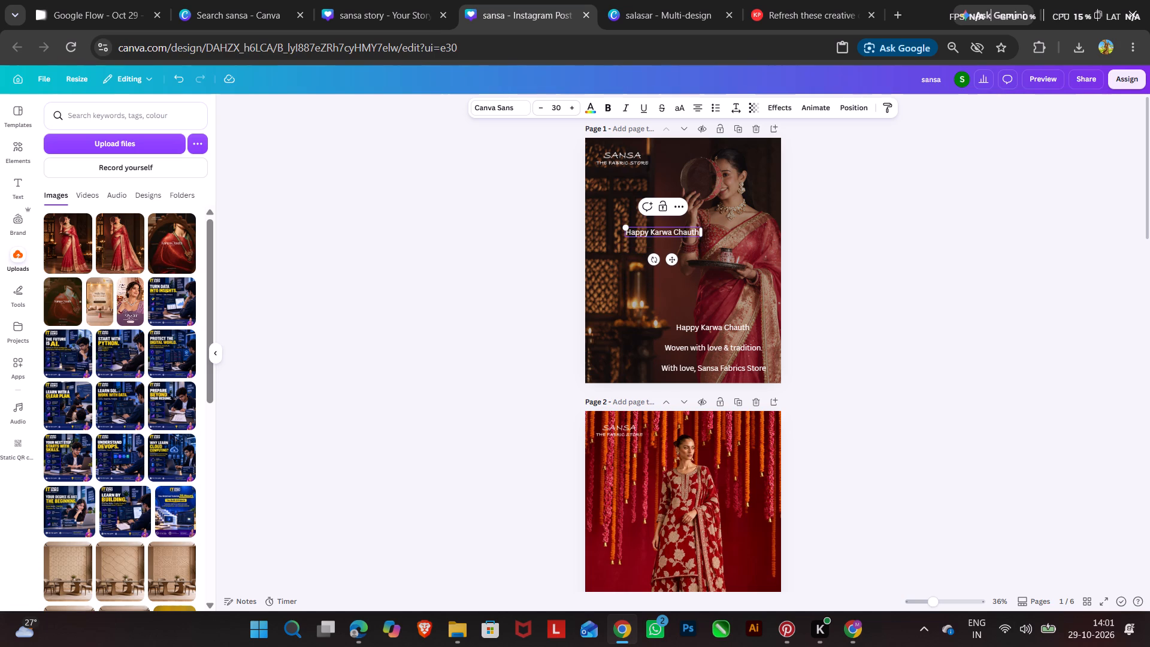
click(833, 218)
Set the font of the "Happy Karwa Chauth" heading to Playfair Display.
click(659, 235)
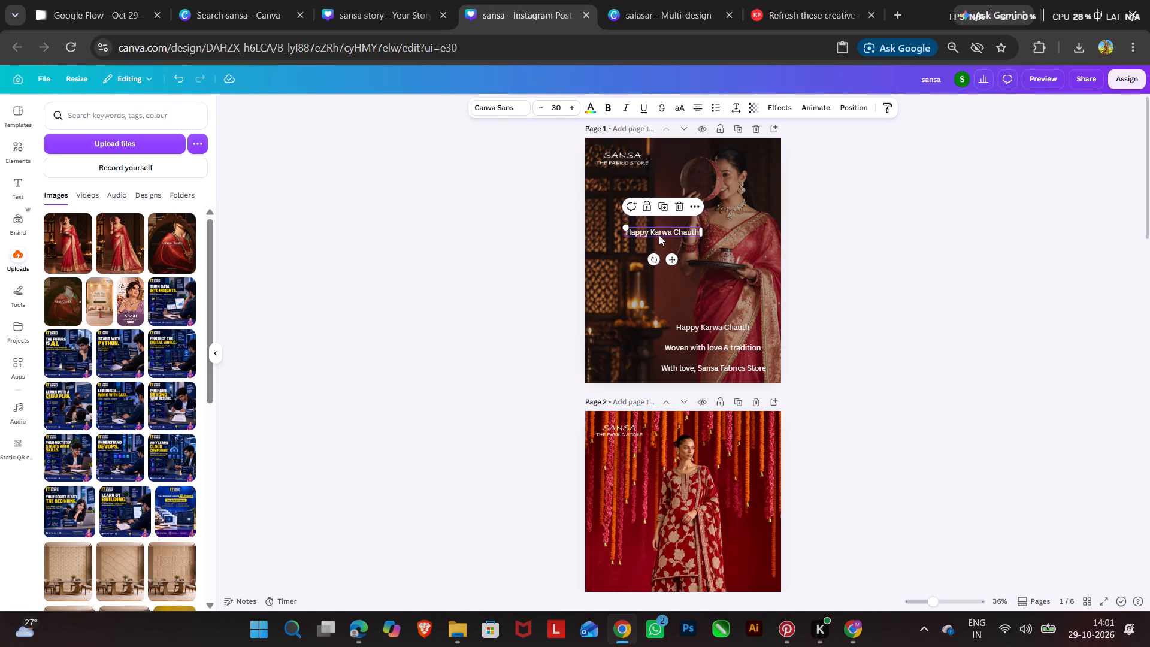
click(512, 110)
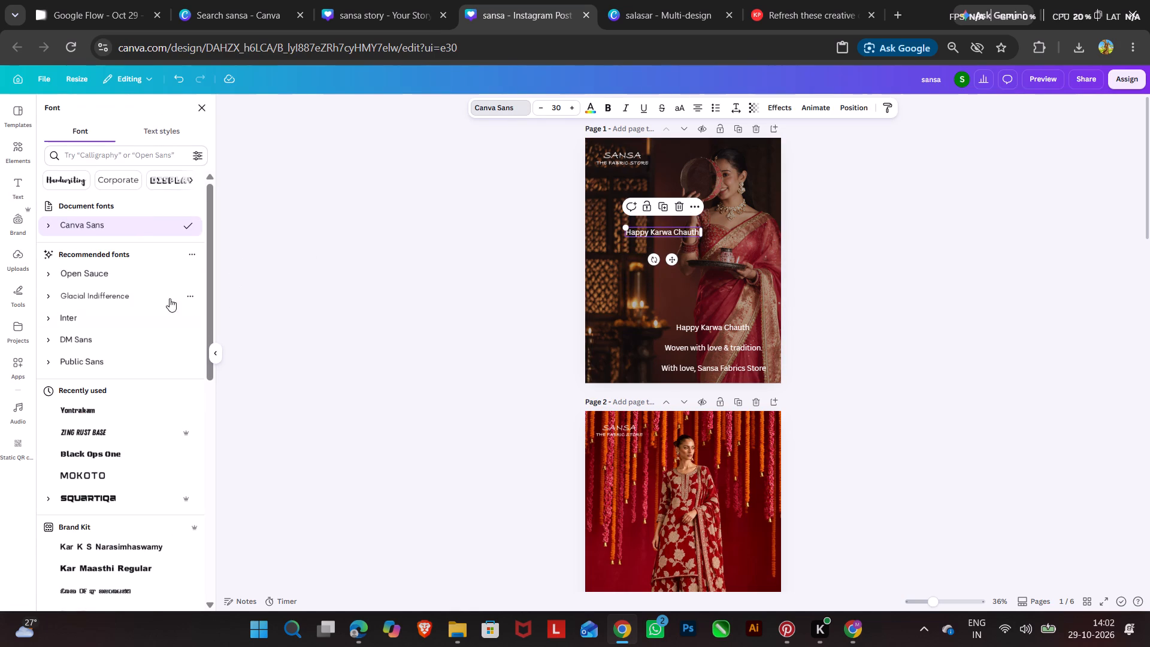
scroll(158, 261, down, 13)
scroll(158, 282, up, 6)
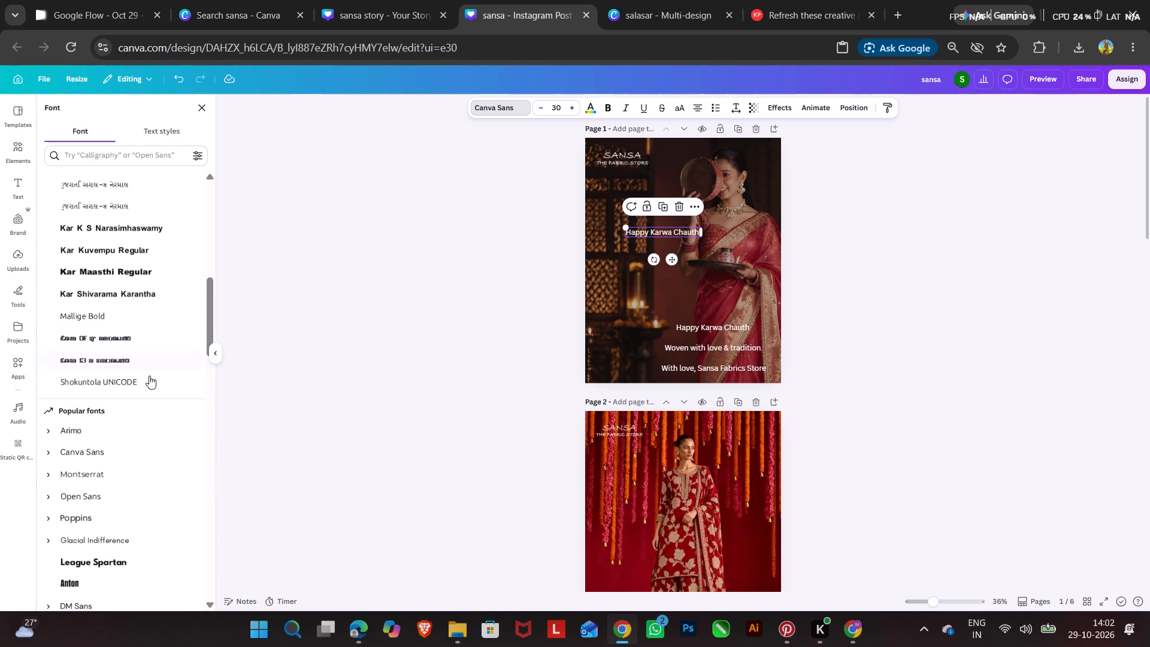
scroll(122, 379, down, 9)
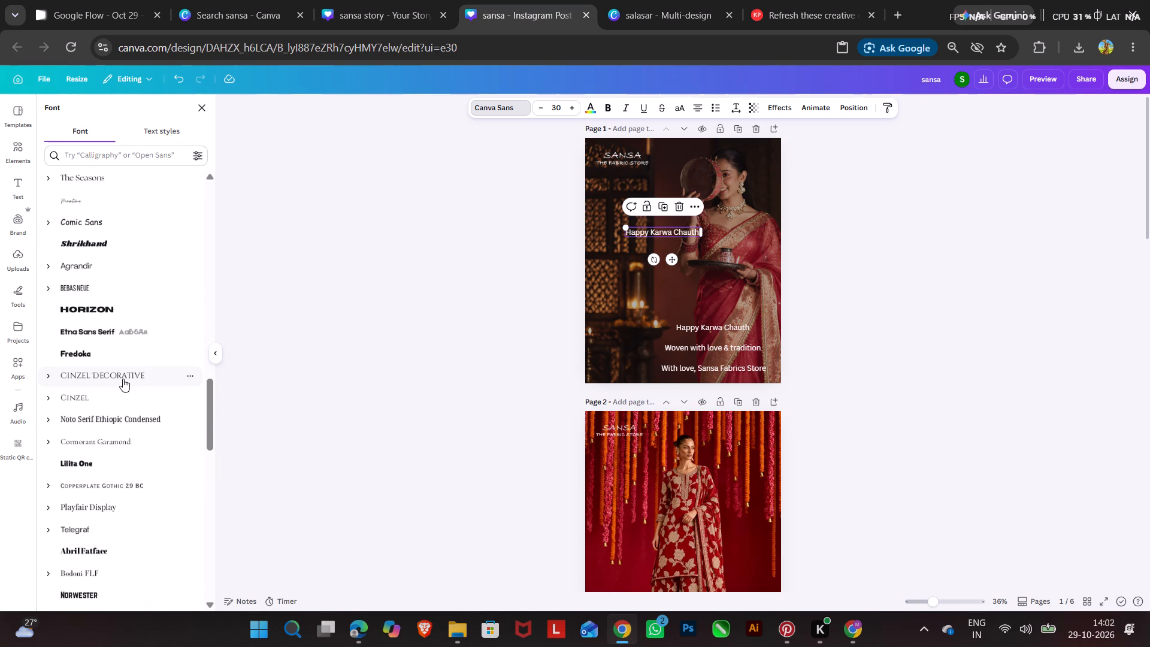
scroll(123, 379, down, 5)
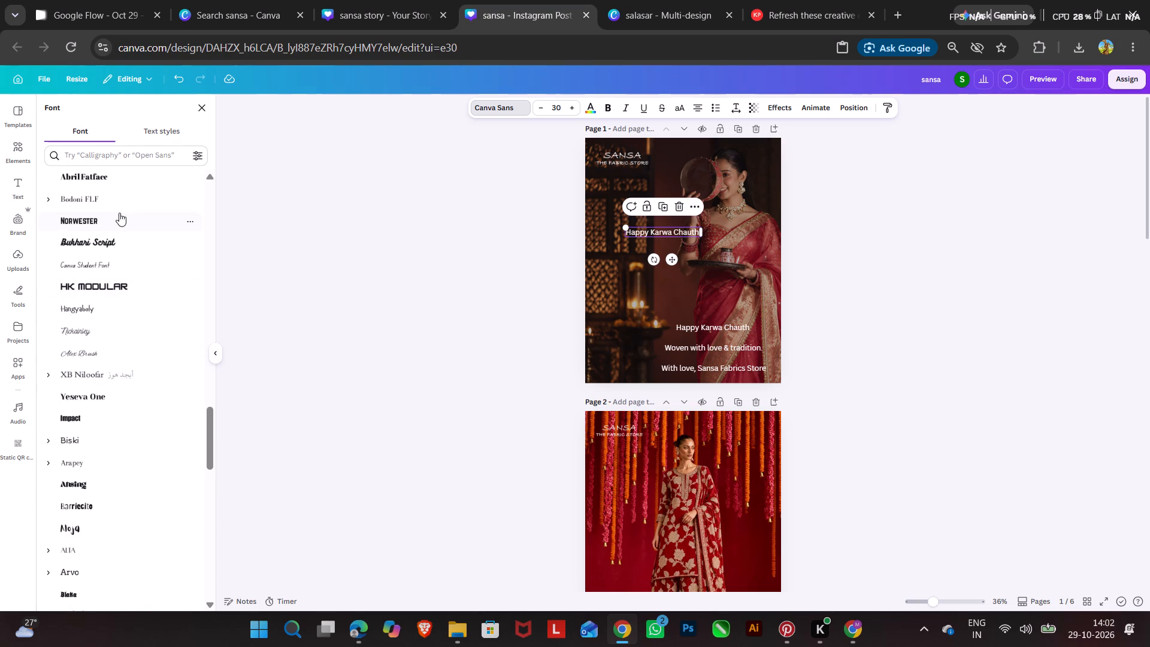
scroll(96, 354, up, 1)
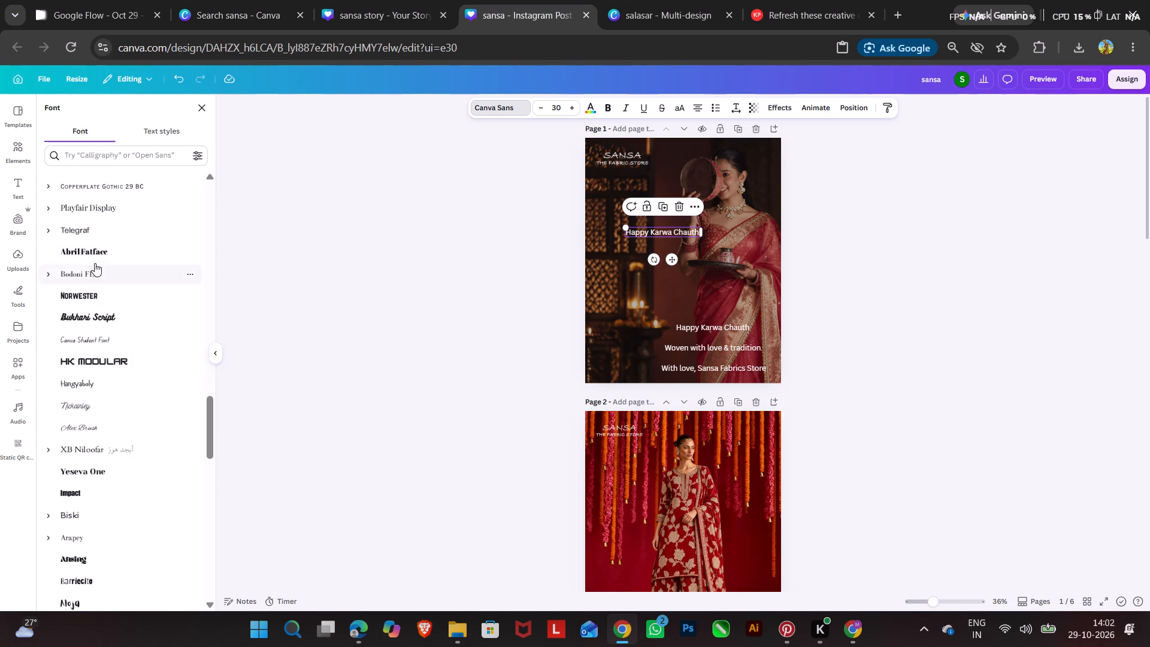
click(101, 209)
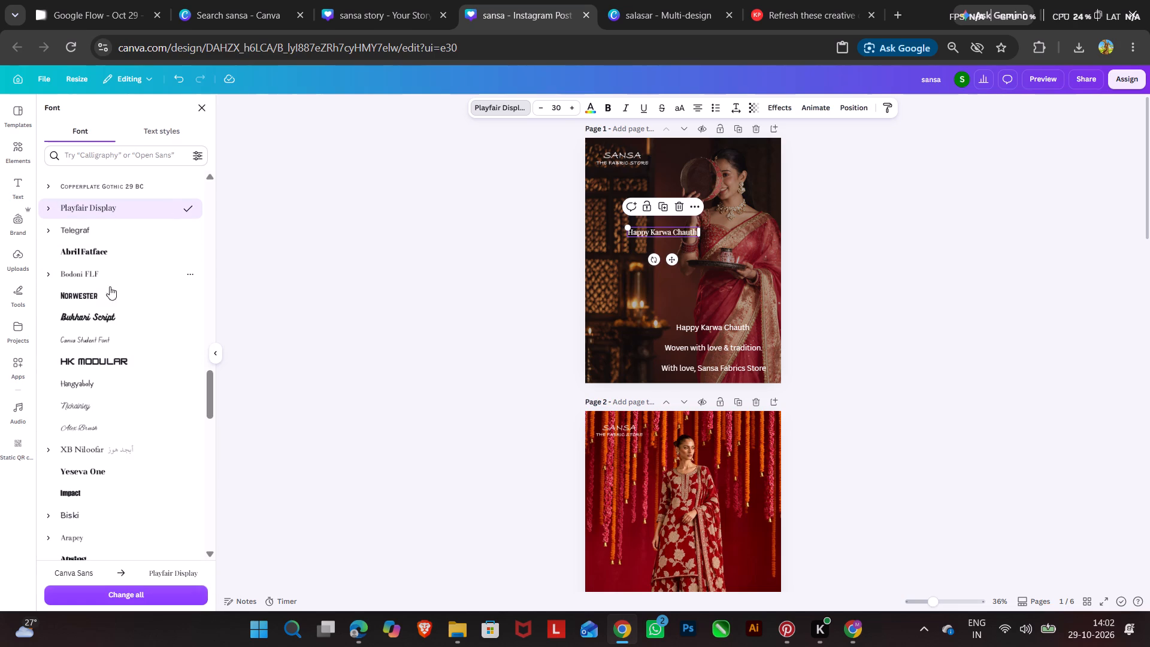
Enlarge the "Happy Karwa Chauth" heading to about size 75 and break it onto two lines after "Happy".
click(697, 236)
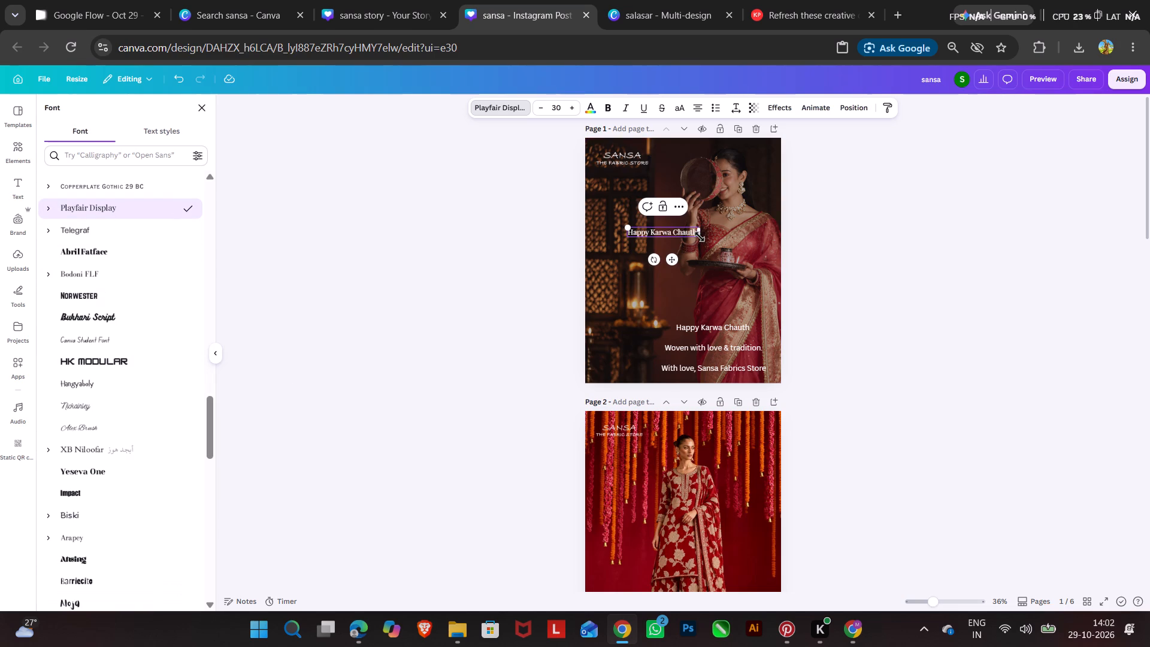
drag(700, 237, 800, 313)
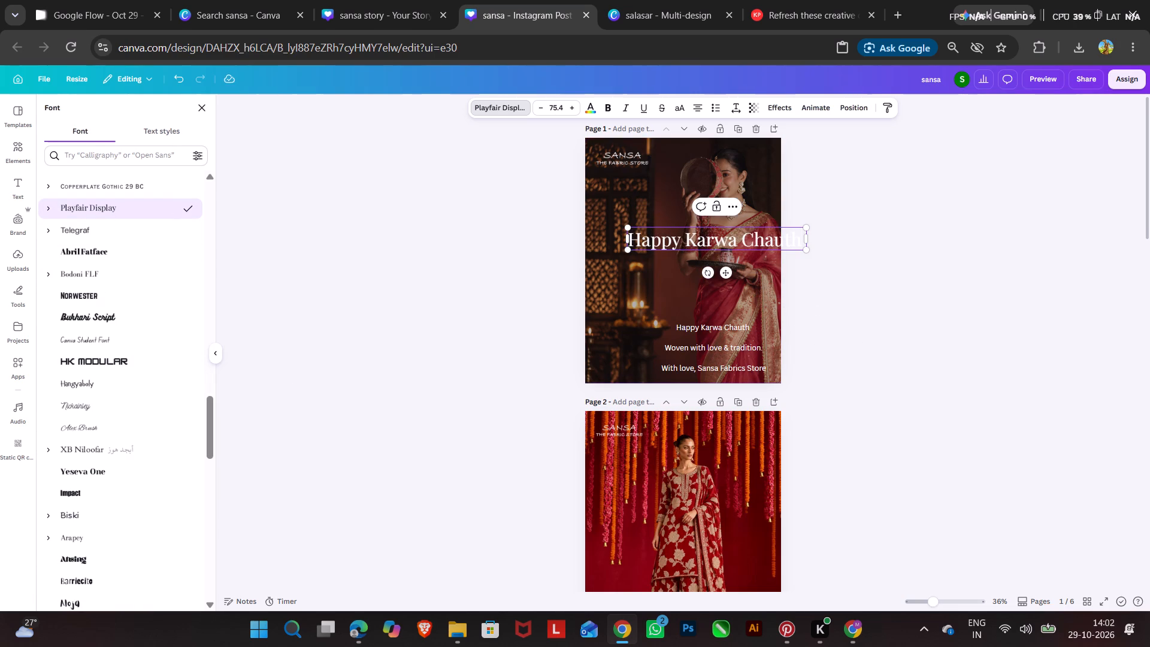
click(689, 240)
key(BackSpace)
key(Return)
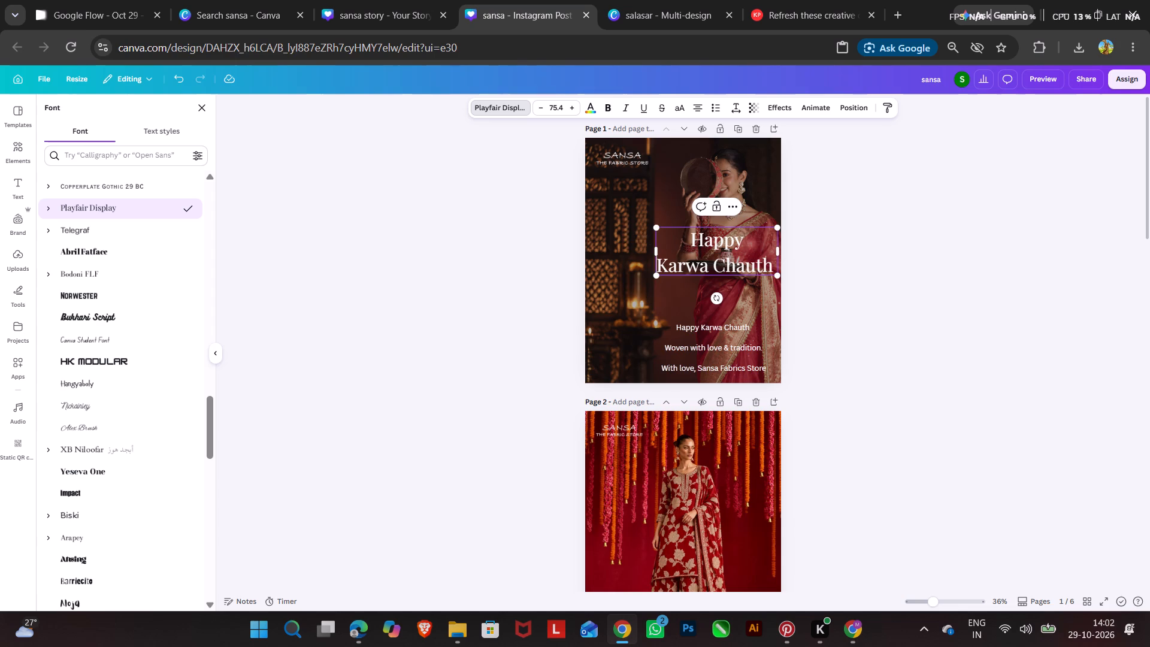
Move the heading down beside the saree and tighten its line spacing to about 1.23.
click(733, 106)
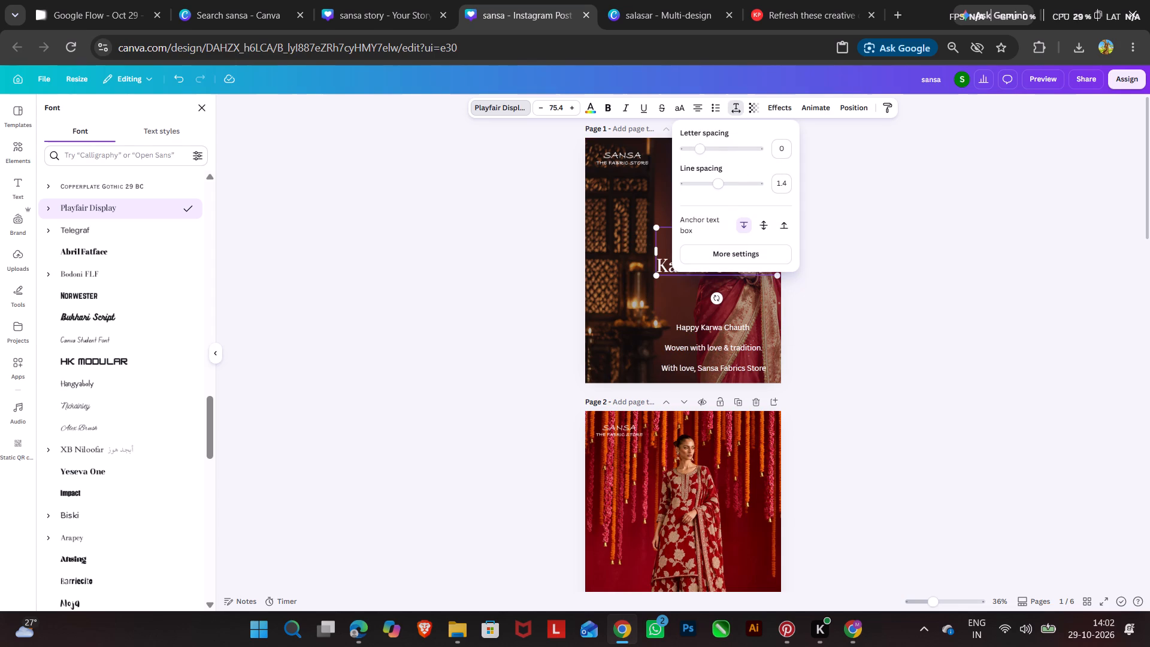
click(891, 294)
drag(708, 270, 682, 284)
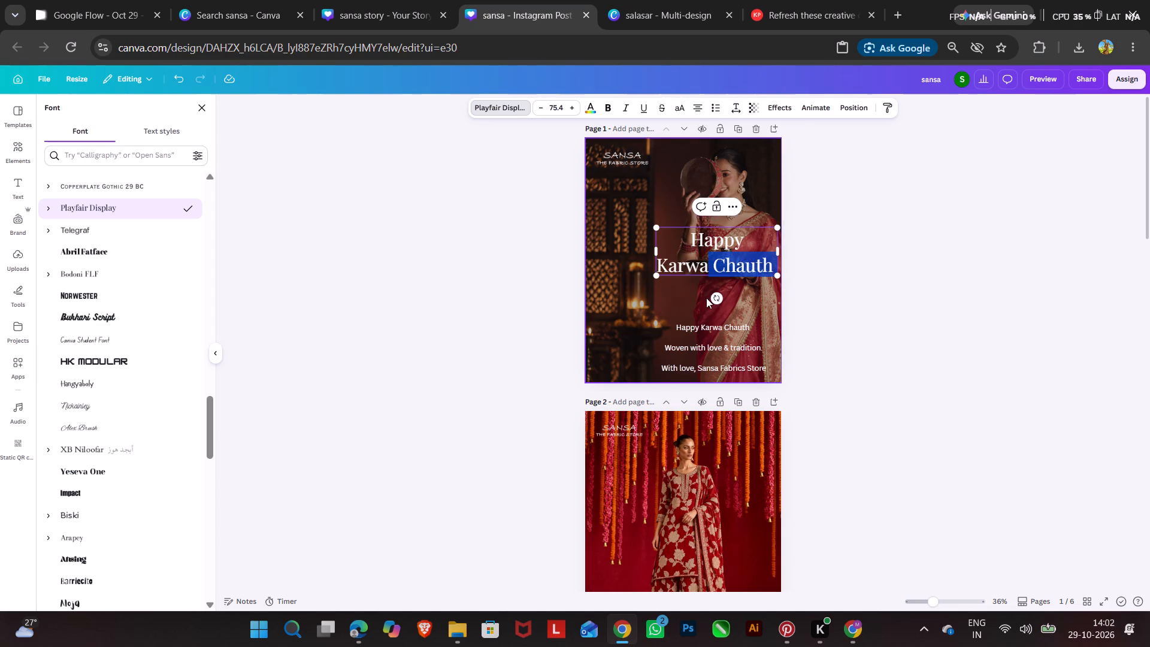
click(706, 298)
drag(675, 262, 582, 320)
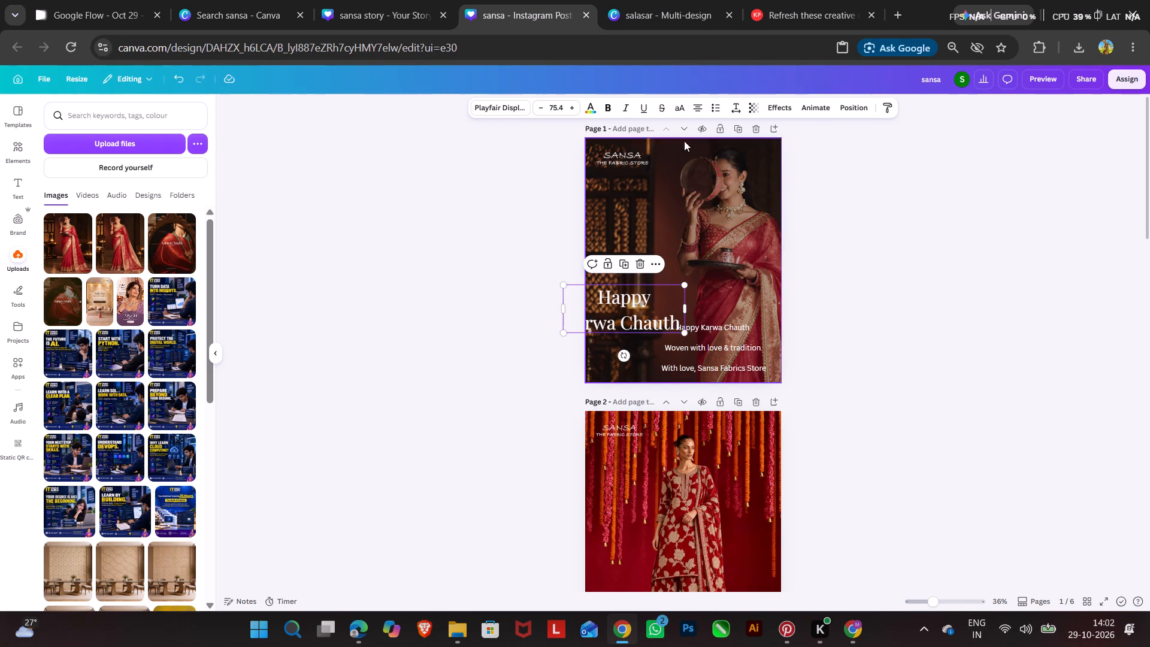
click(733, 104)
drag(718, 185, 710, 186)
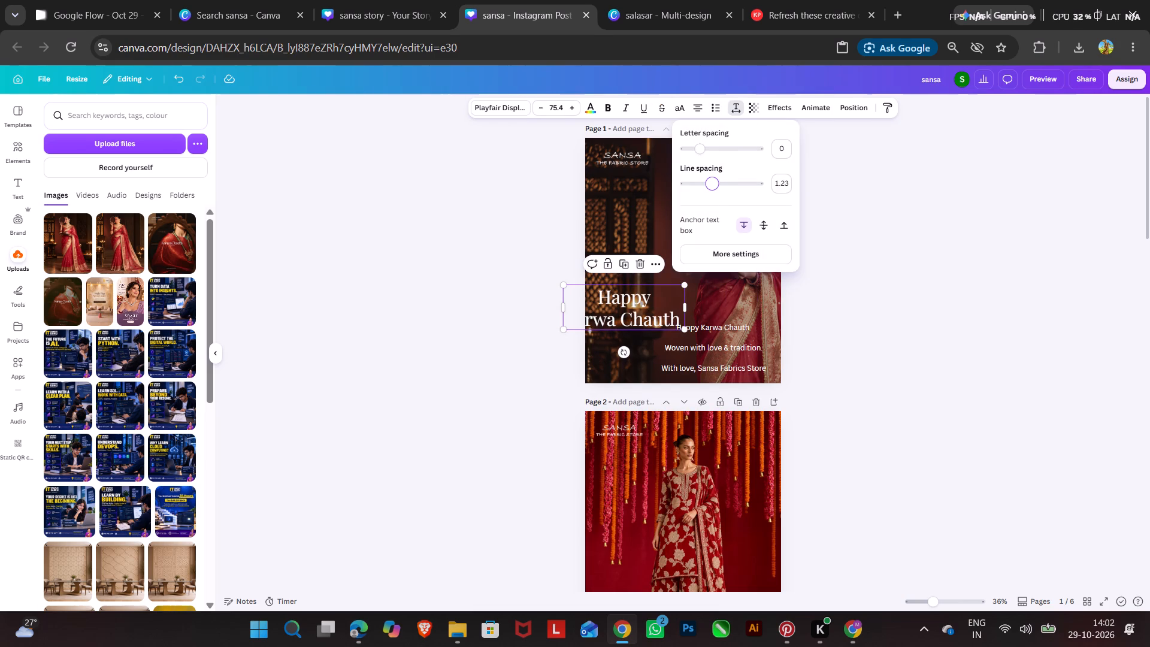
drag(710, 186, 712, 187)
click(876, 242)
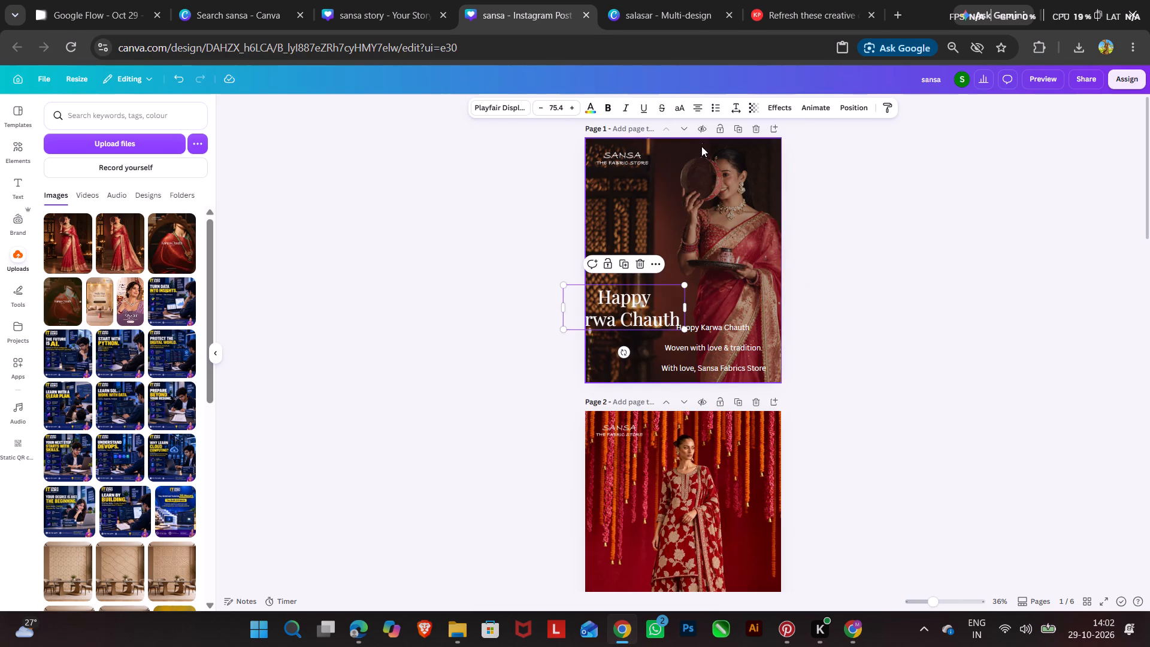
Left-align the two-line "Happy Karwa Chauth" heading.
click(692, 97)
click(634, 306)
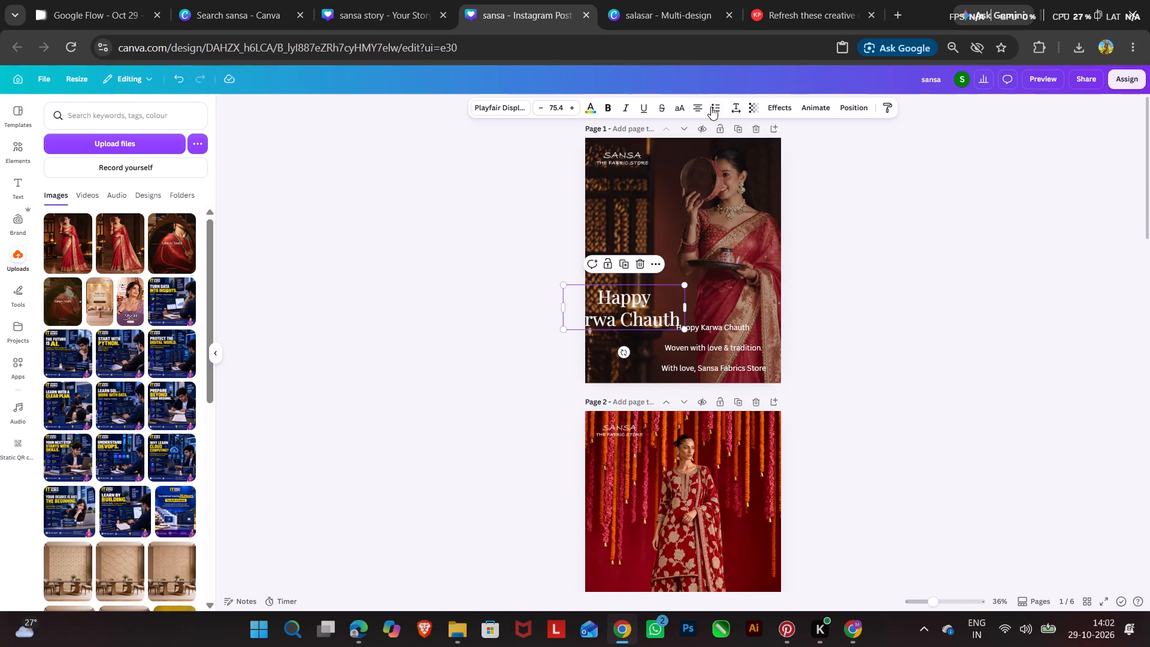
click(692, 105)
Place the heading beneath the SANSA logo and shrink it so it ends beside the model.
drag(647, 299, 668, 207)
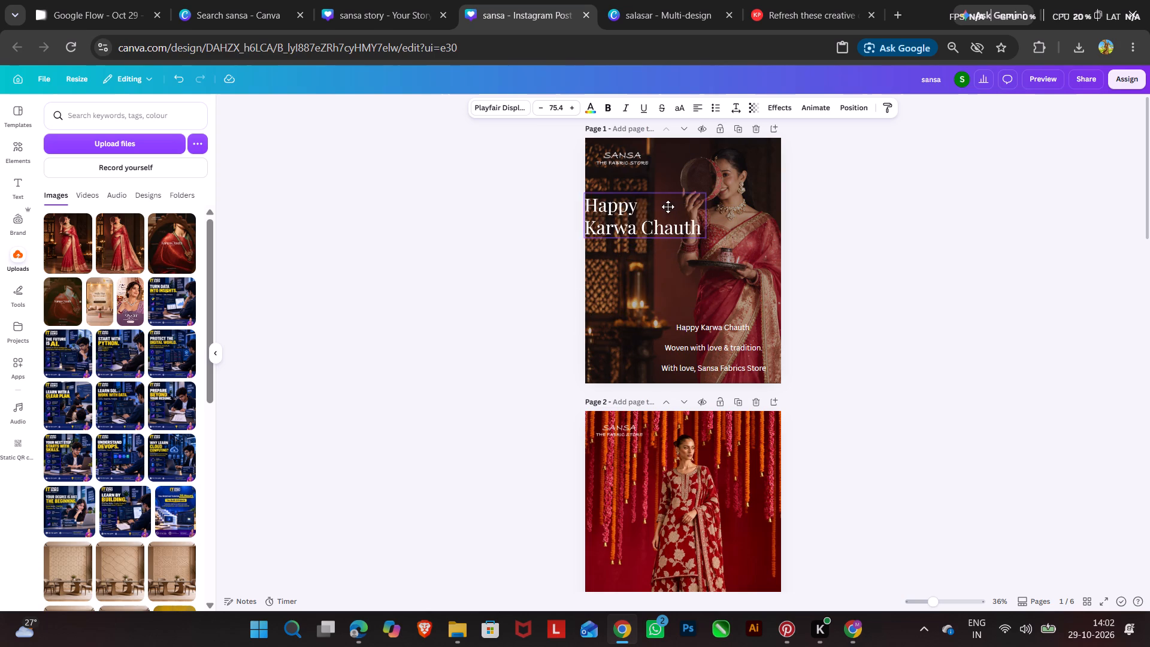
drag(668, 207, 685, 202)
drag(721, 234, 683, 234)
drag(662, 207, 660, 213)
triple_click(938, 237)
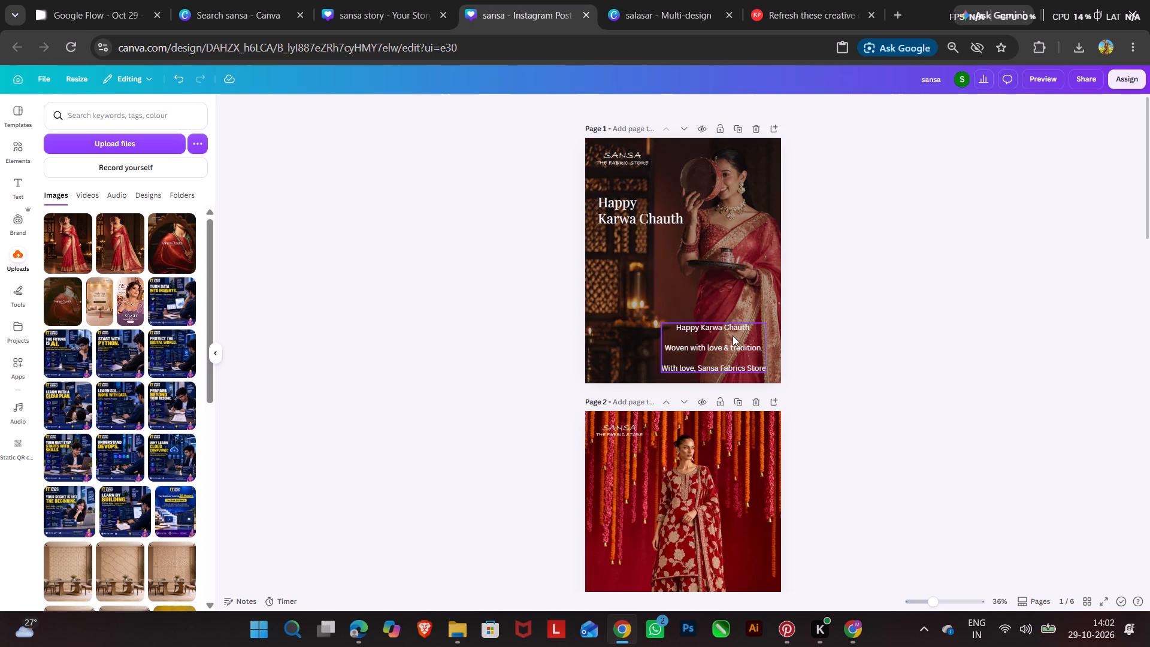
Delete the "Happy Karwa Chauth" line and the blank lines from the lower greeting text, leaving its two message lines together.
double_click(730, 329)
triple_click(749, 326)
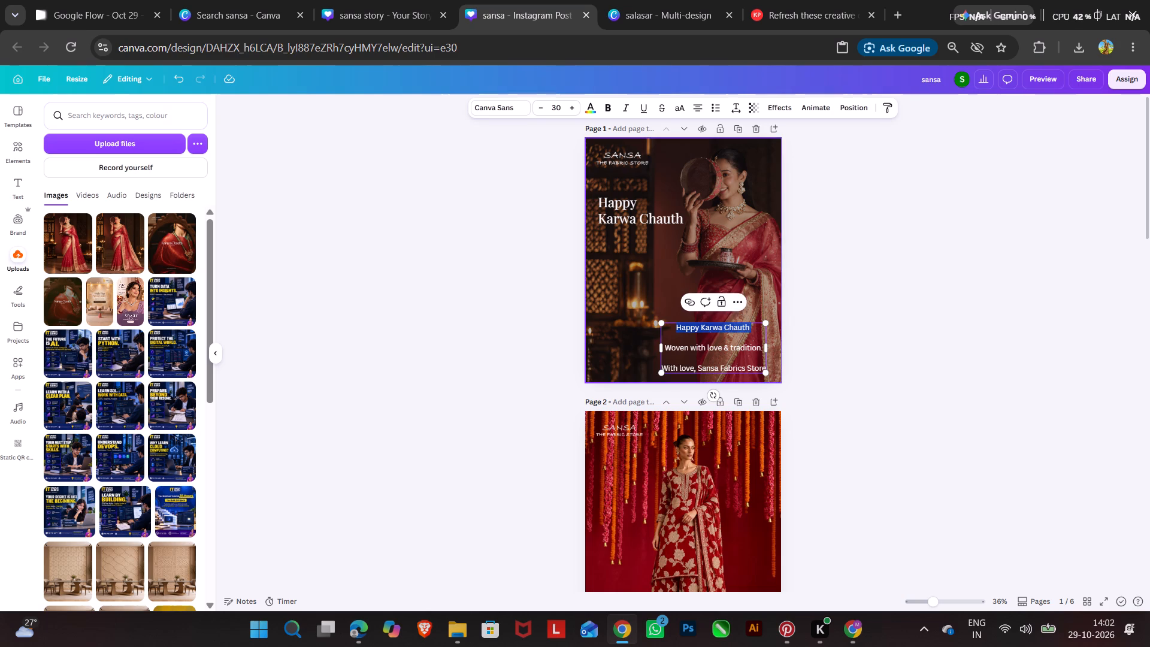
key(BackSpace)
key(Down)
key(Left)
key(Left)
key(Left)
key(Left)
key(Left)
key(Left)
key(Left)
key(Left)
key(Left)
key(Left)
key(Left)
key(Left)
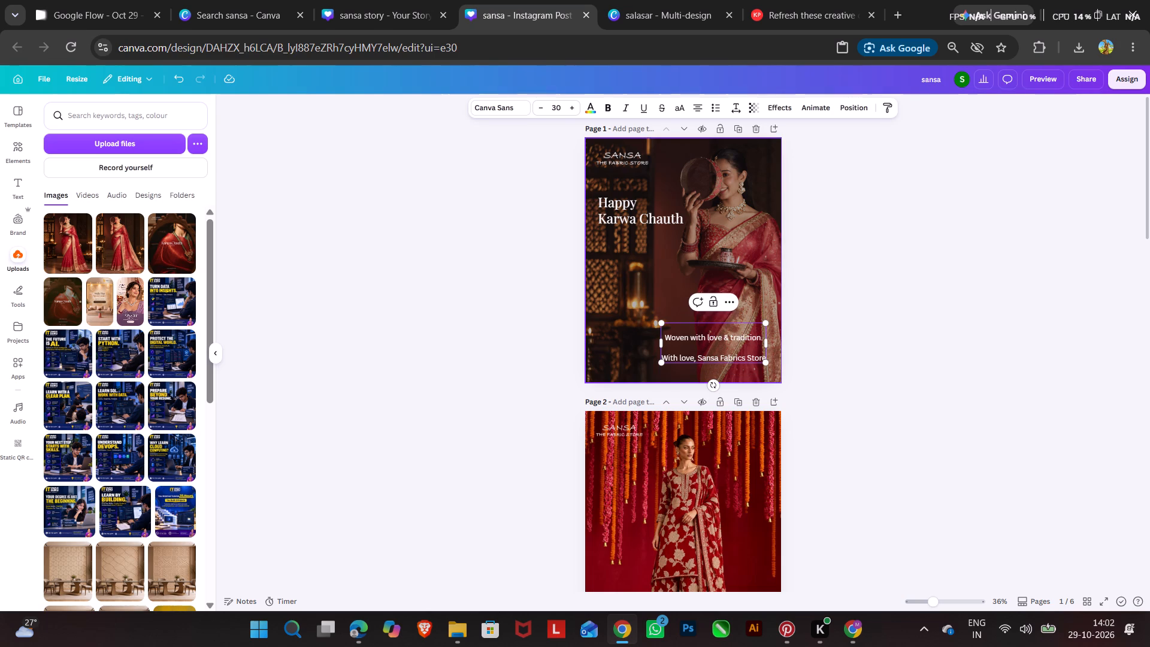
key(Left)
key(BackSpace)
key(Down)
key(BackSpace)
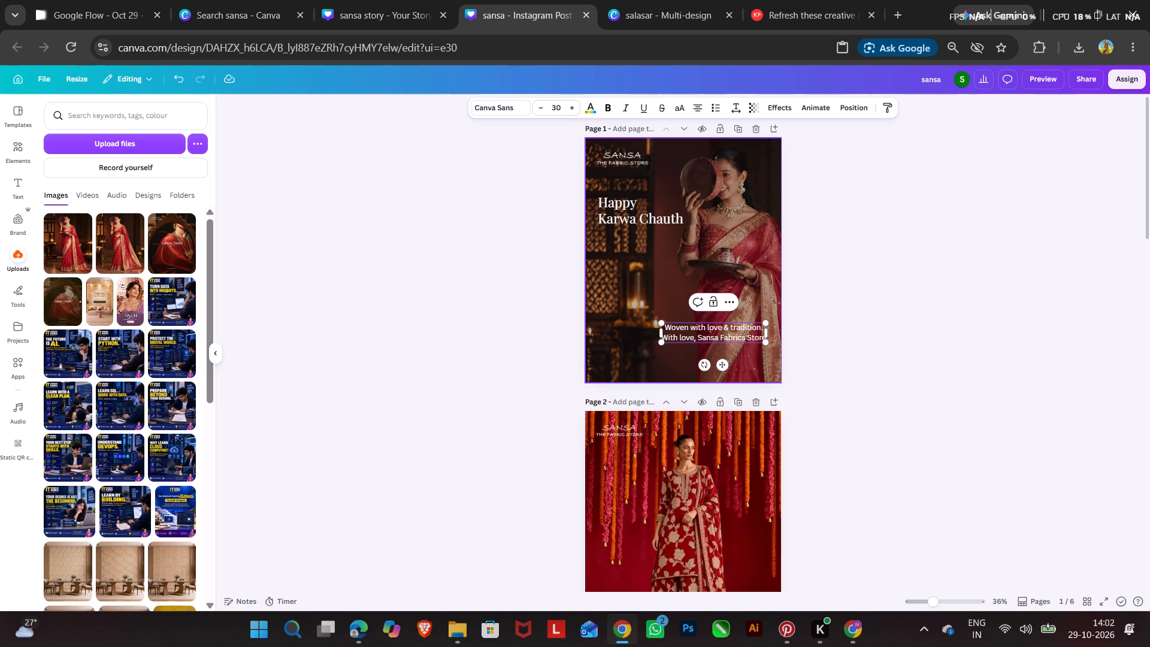
double_click(906, 342)
Left-align the lower text reading "Woven with love & tradition. With love, Sansa Fabrics Store".
click(716, 337)
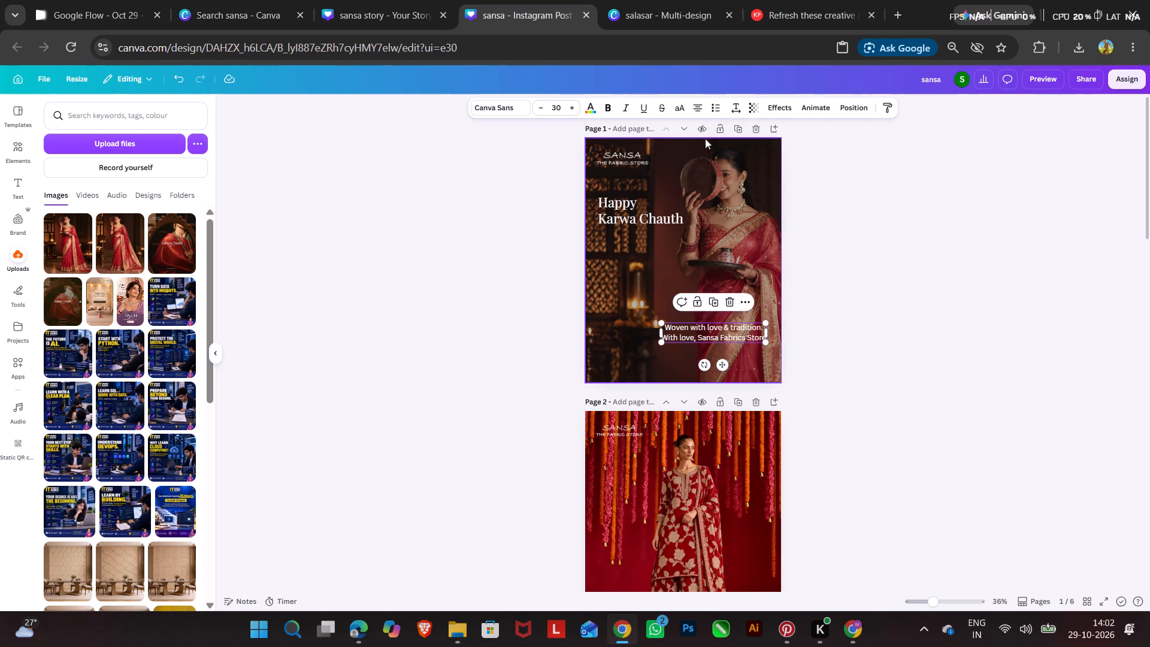
click(695, 108)
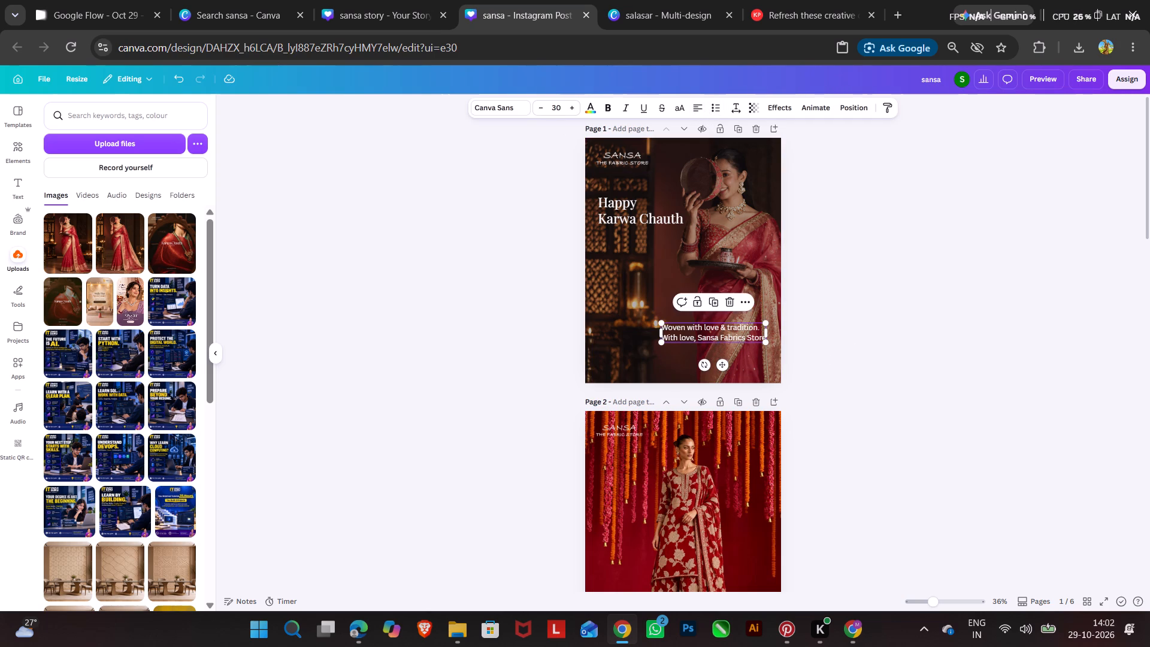
Set the font of the two-line message on page 1 to Bodoni FLF.
click(522, 108)
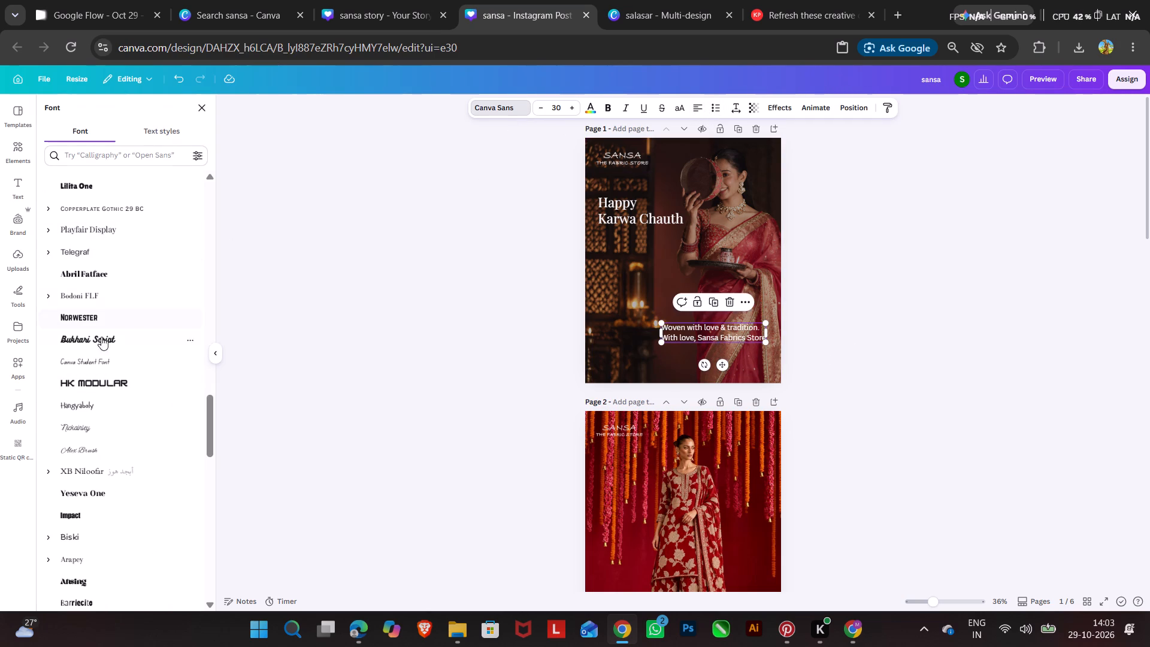
click(90, 294)
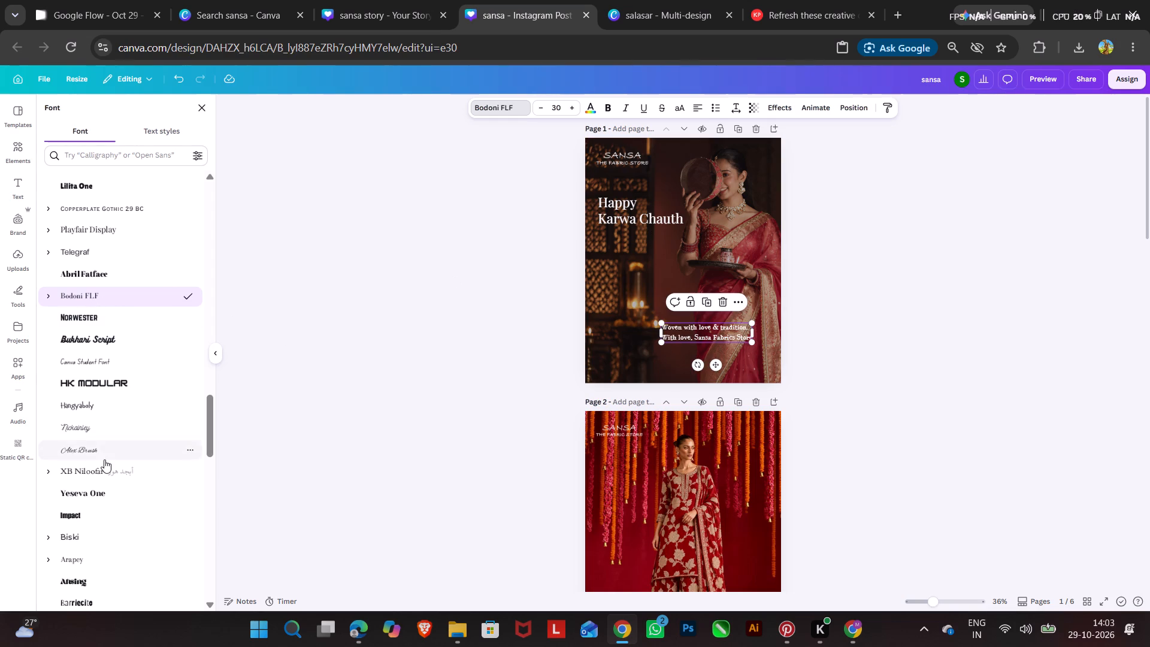
Change the font of the two-line message on page 1 to Playfair Display.
scroll(116, 341, up, 1)
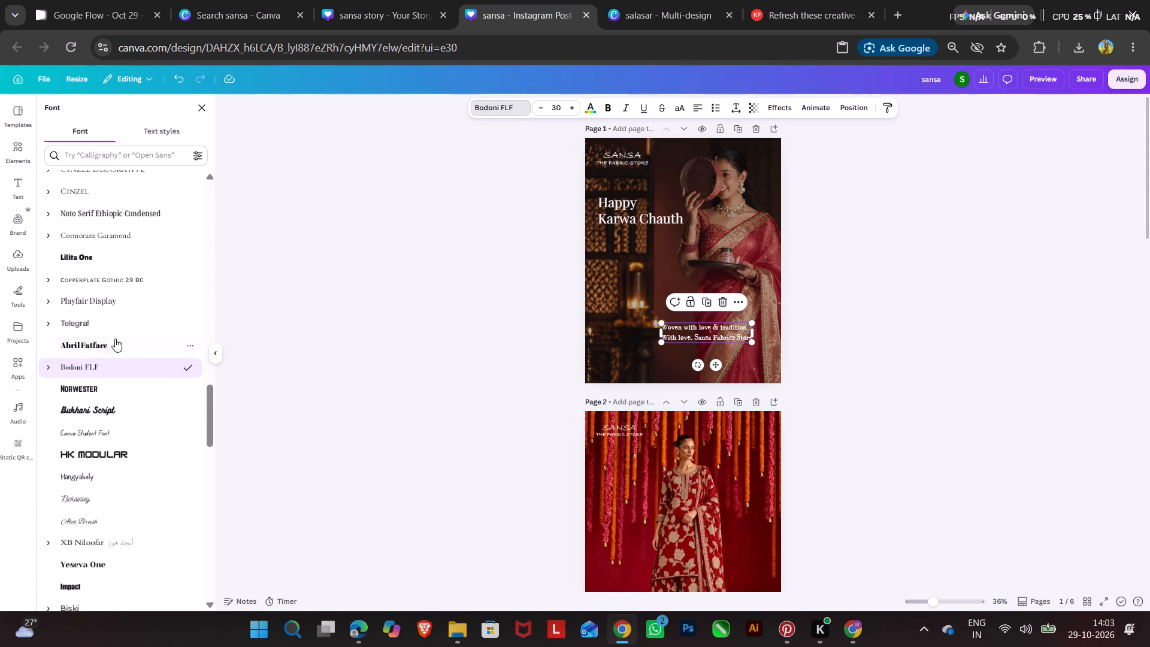
click(112, 310)
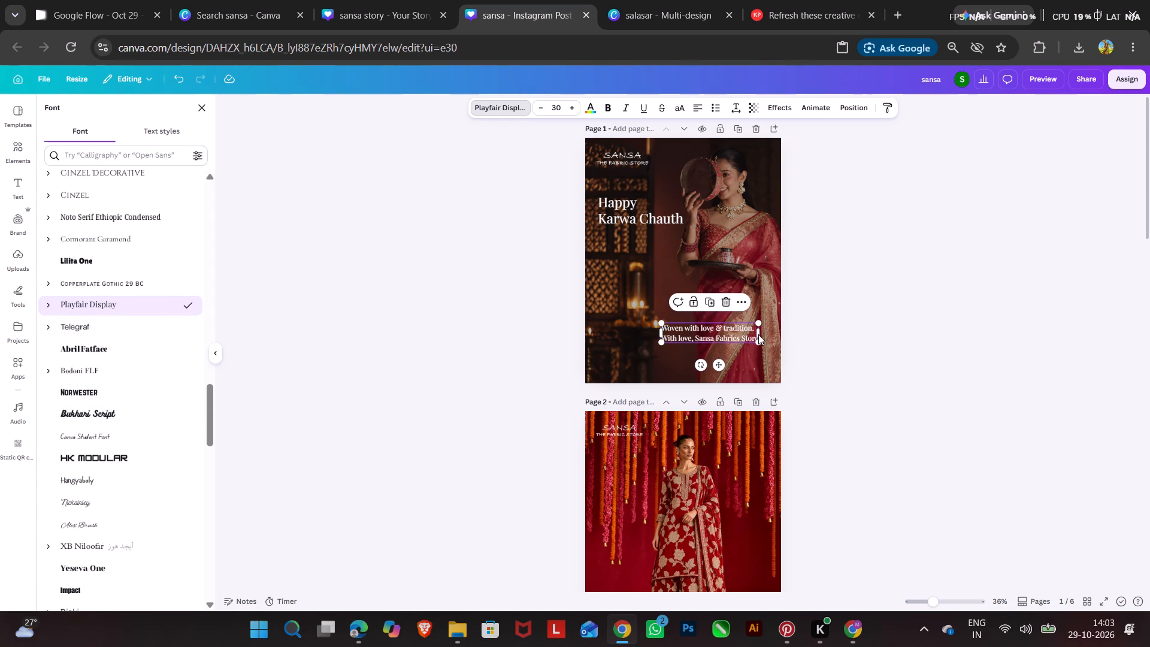
Shrink the two-line message to about size 21 and place it directly beneath the "Happy Karwa Chauth" heading, aligned with its left edge.
drag(758, 344, 729, 341)
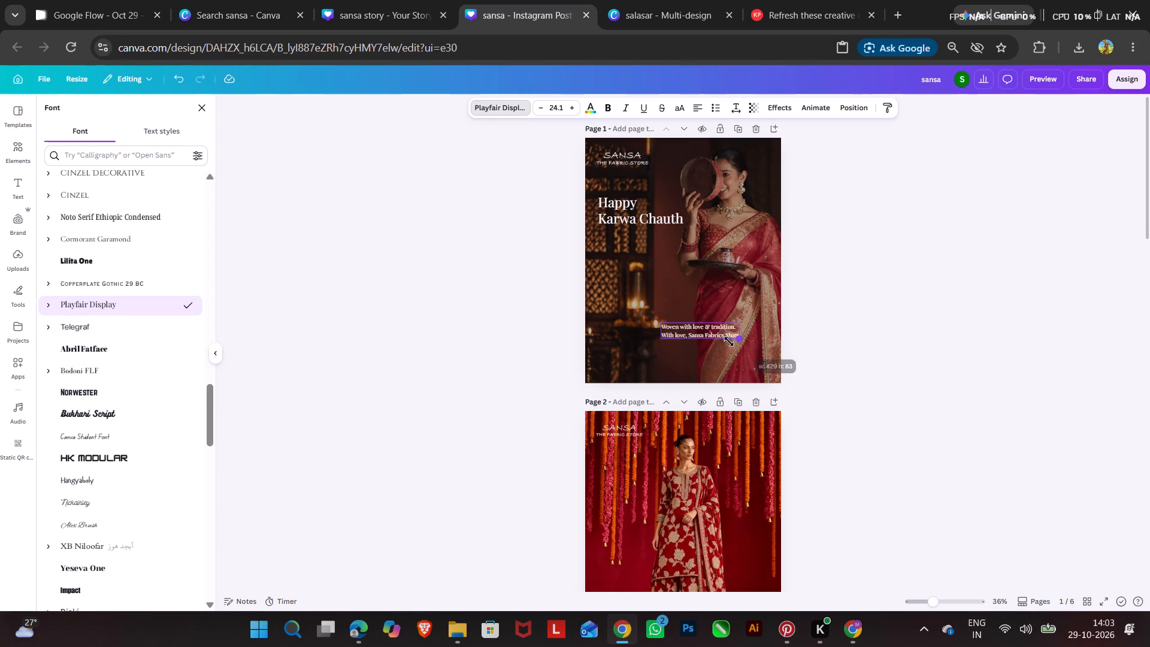
drag(729, 341, 729, 341)
click(735, 331)
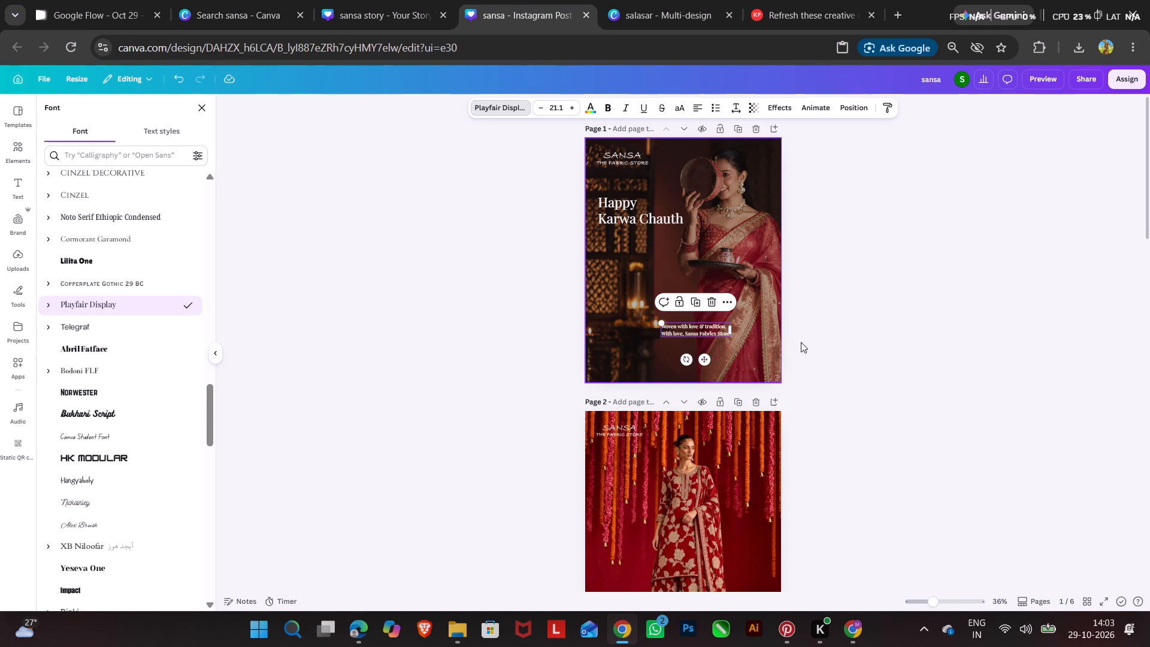
drag(704, 360, 639, 268)
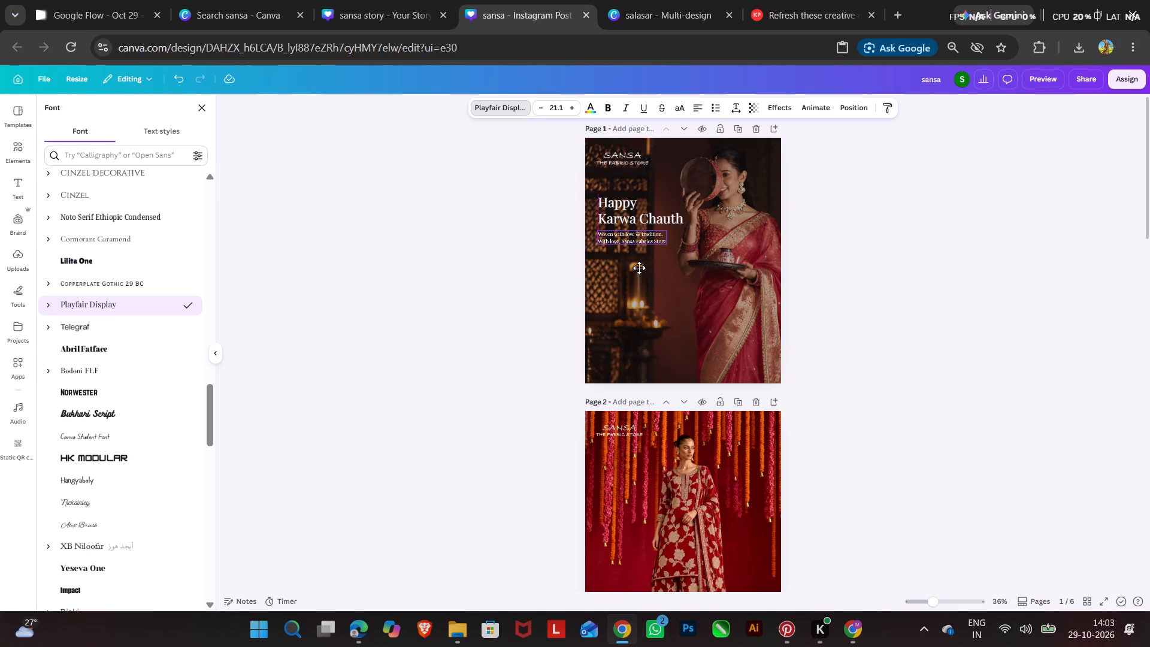
drag(639, 268, 638, 268)
drag(638, 268, 643, 268)
double_click(901, 290)
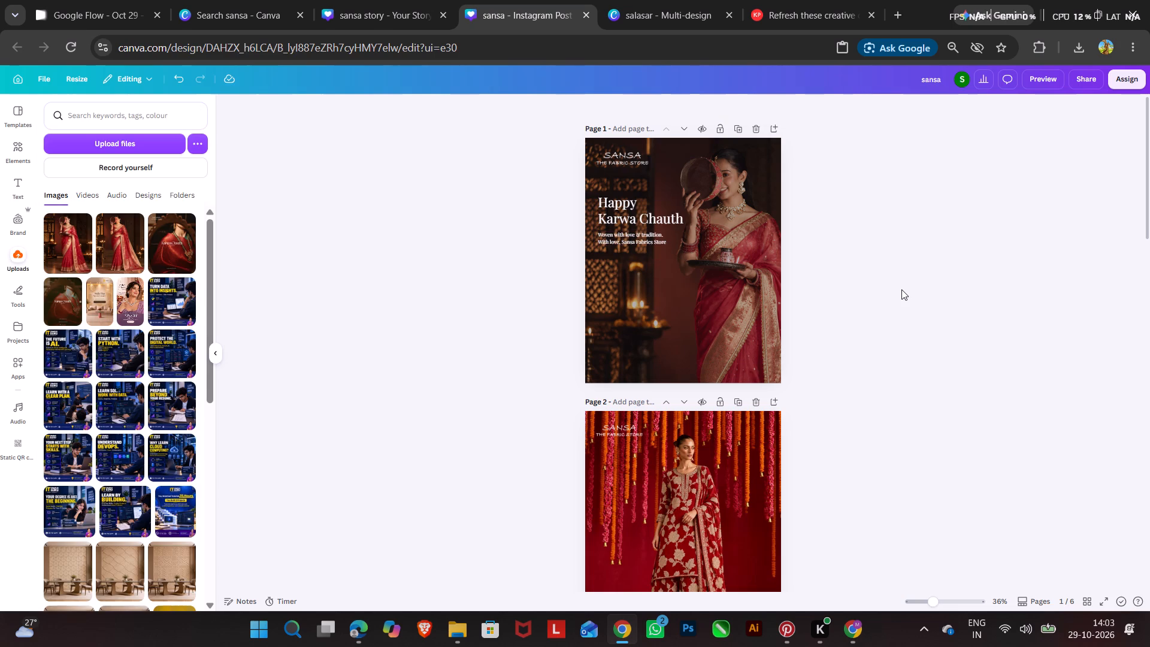
click(901, 289)
Group the heading with the two-line message, lower the group, and enlarge it until the heading is about size 66, keeping it left-aligned under the logo.
scroll(859, 361, up, 2)
drag(568, 205, 627, 211)
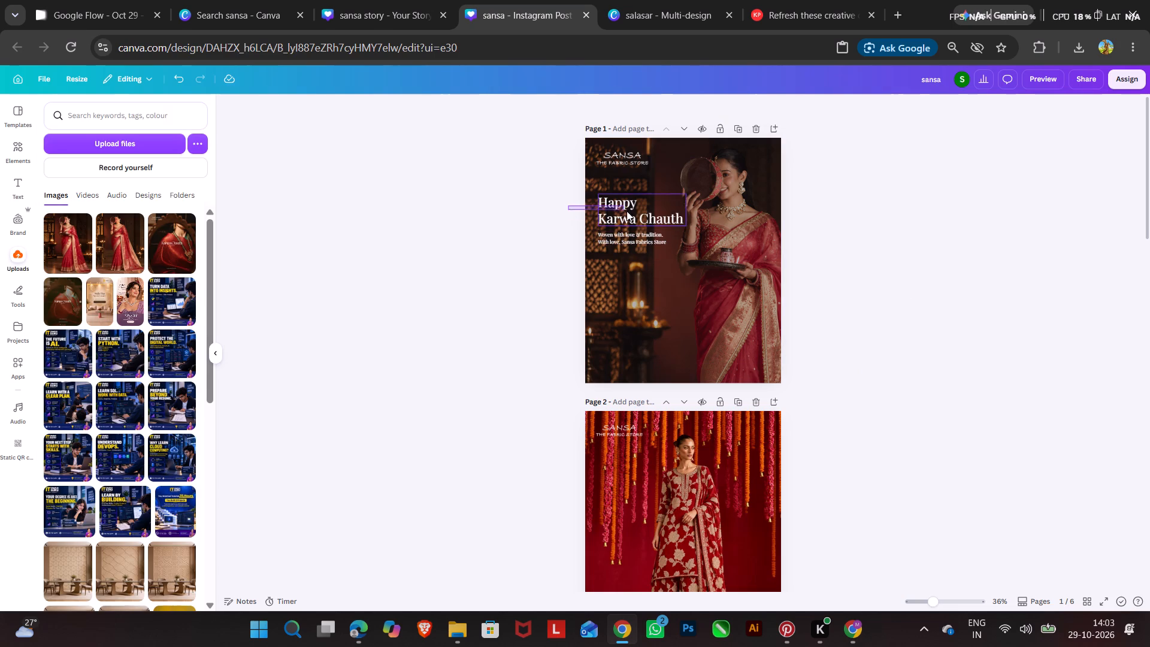
drag(627, 211, 634, 243)
click(615, 171)
drag(644, 216, 646, 234)
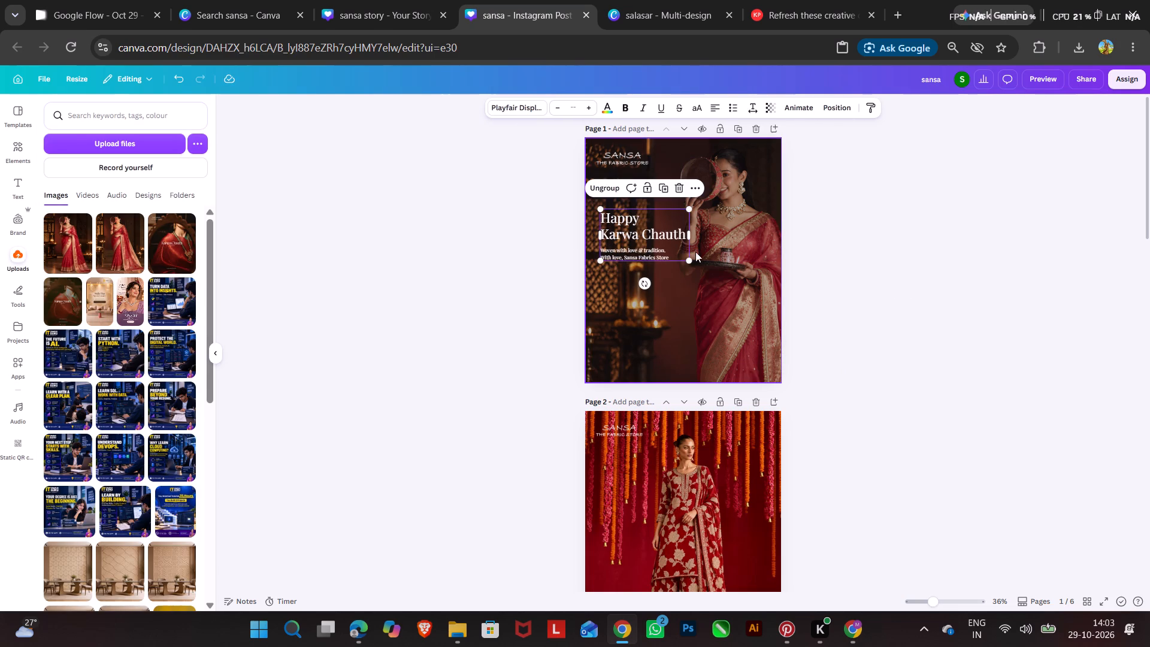
drag(689, 258, 710, 282)
drag(701, 260, 700, 268)
drag(716, 283, 705, 281)
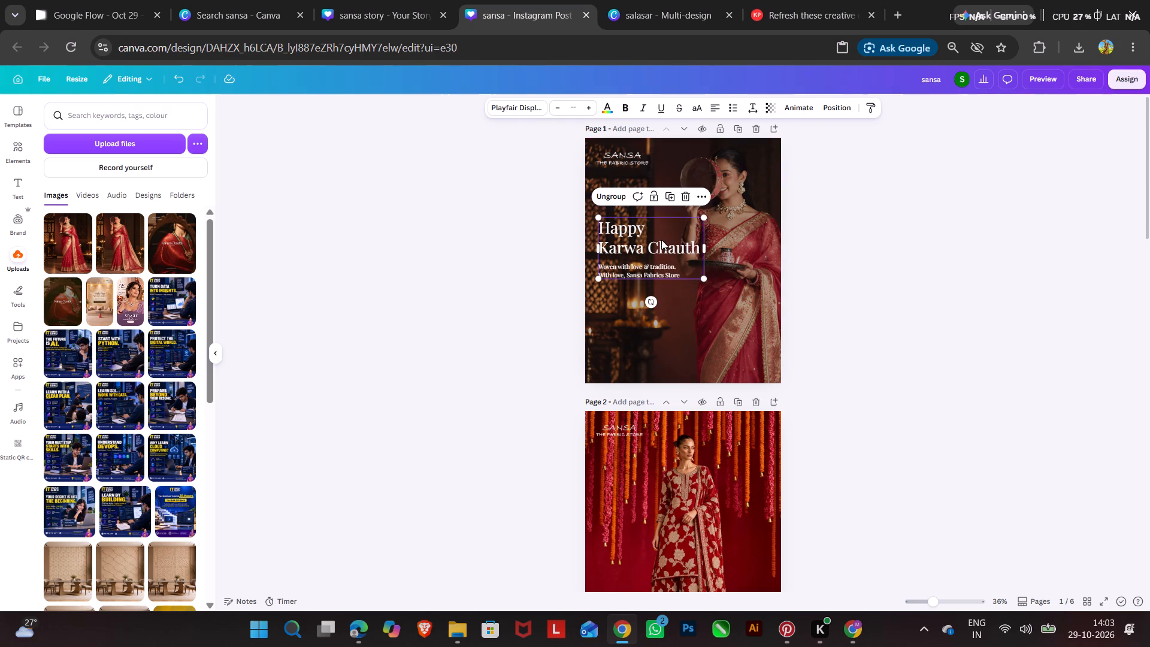
Apply a Drop shadow effect to the "Happy Karwa Chauth" heading with direction 0, blur 100 and transparency 100.
click(661, 240)
click(670, 247)
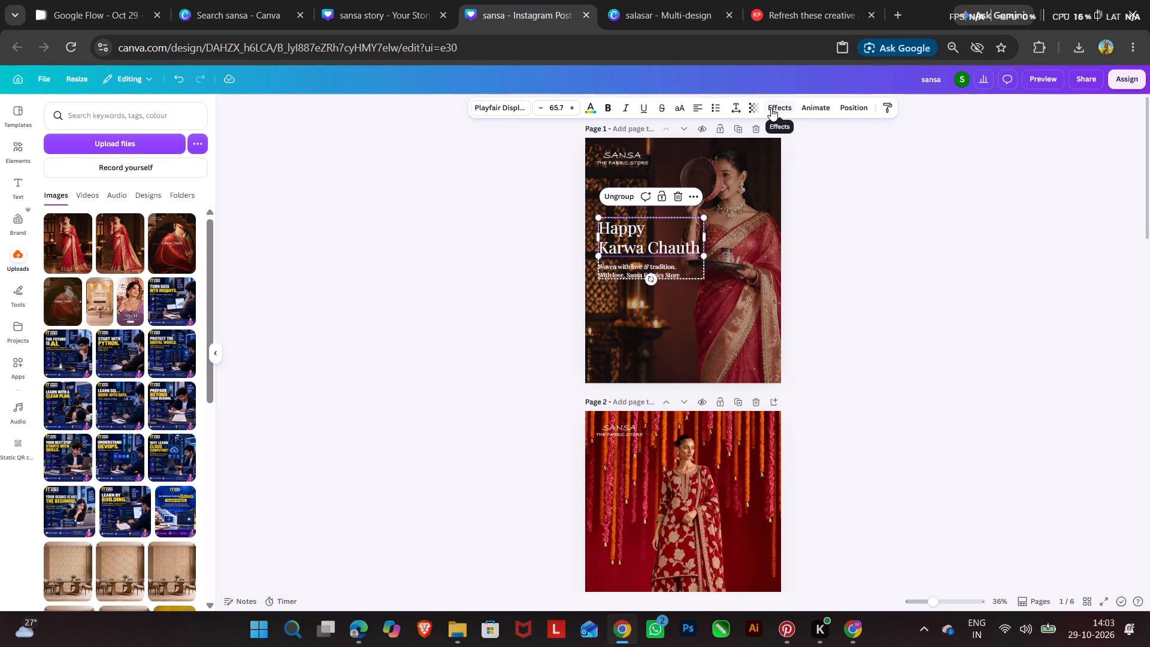
click(773, 107)
click(79, 164)
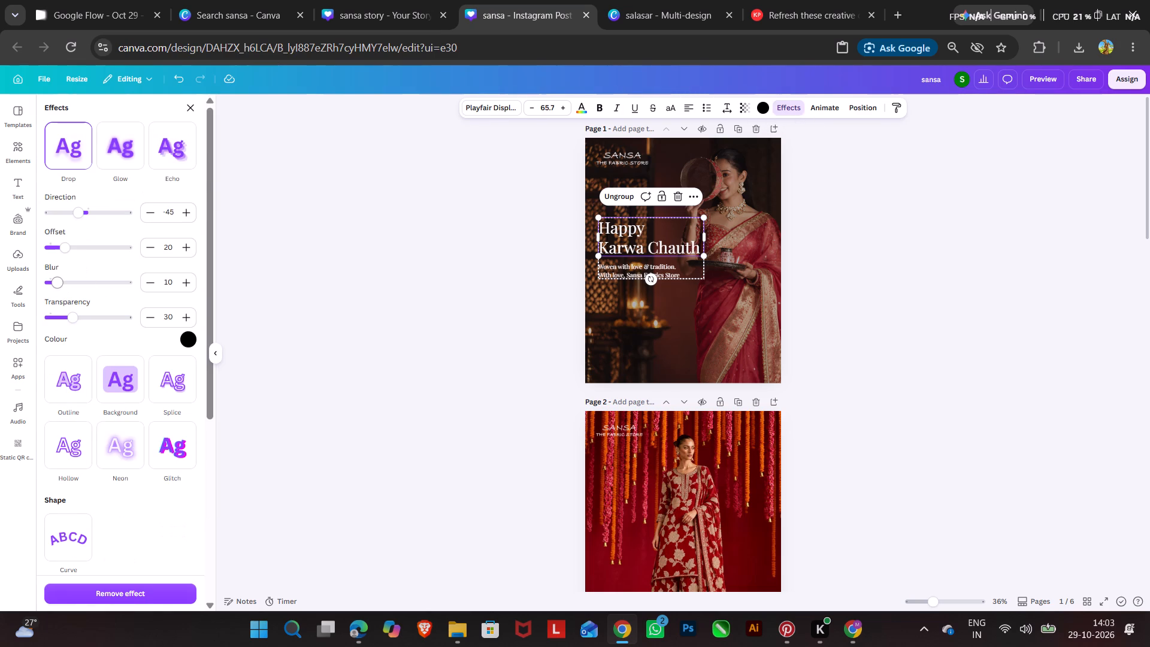
drag(57, 282, 186, 282)
drag(73, 212, 87, 223)
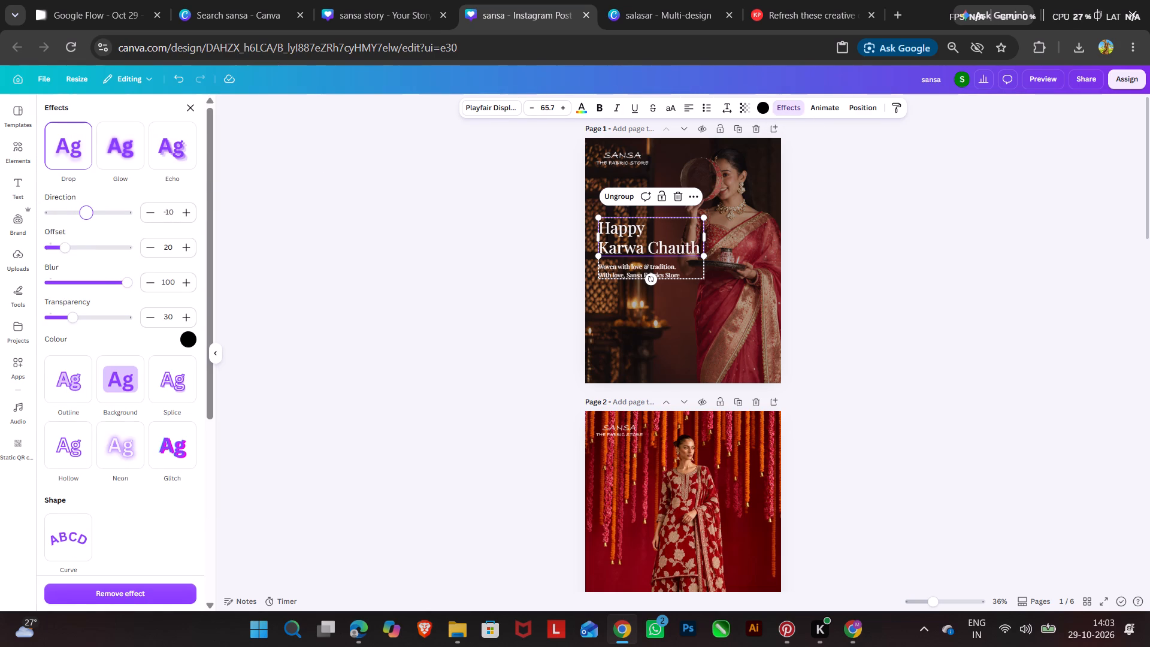
drag(87, 223, 89, 224)
drag(72, 312, 310, 316)
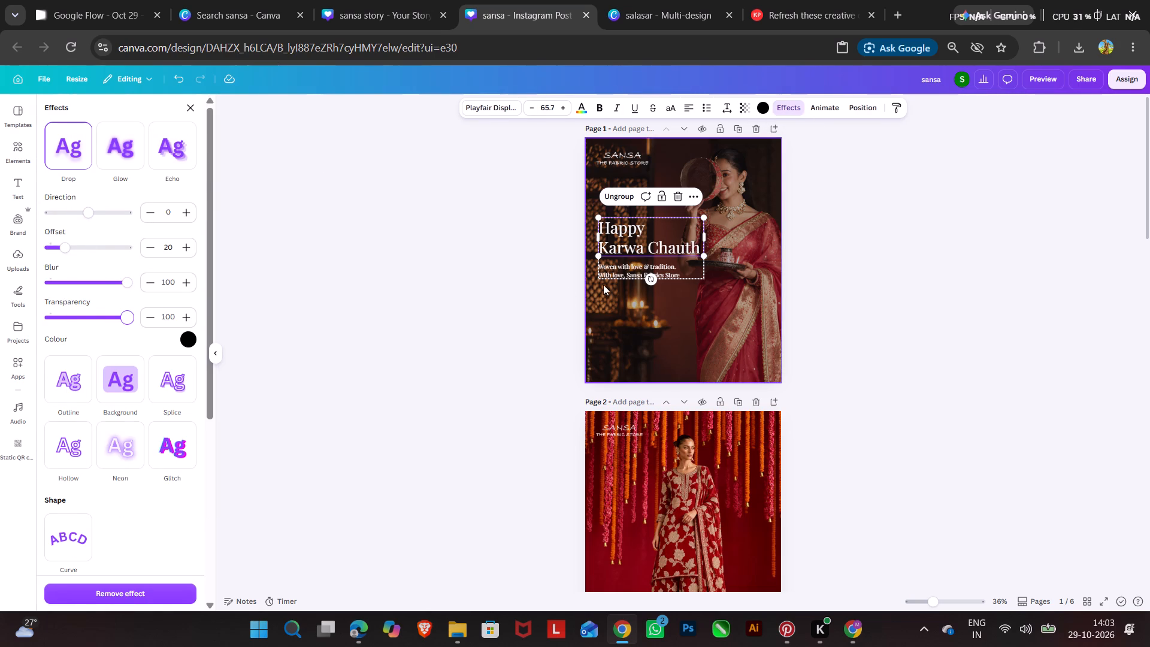
Apply a Drop shadow effect to the two-line message with direction 0, offset 0, blur 100 and transparency 100.
click(622, 274)
click(66, 150)
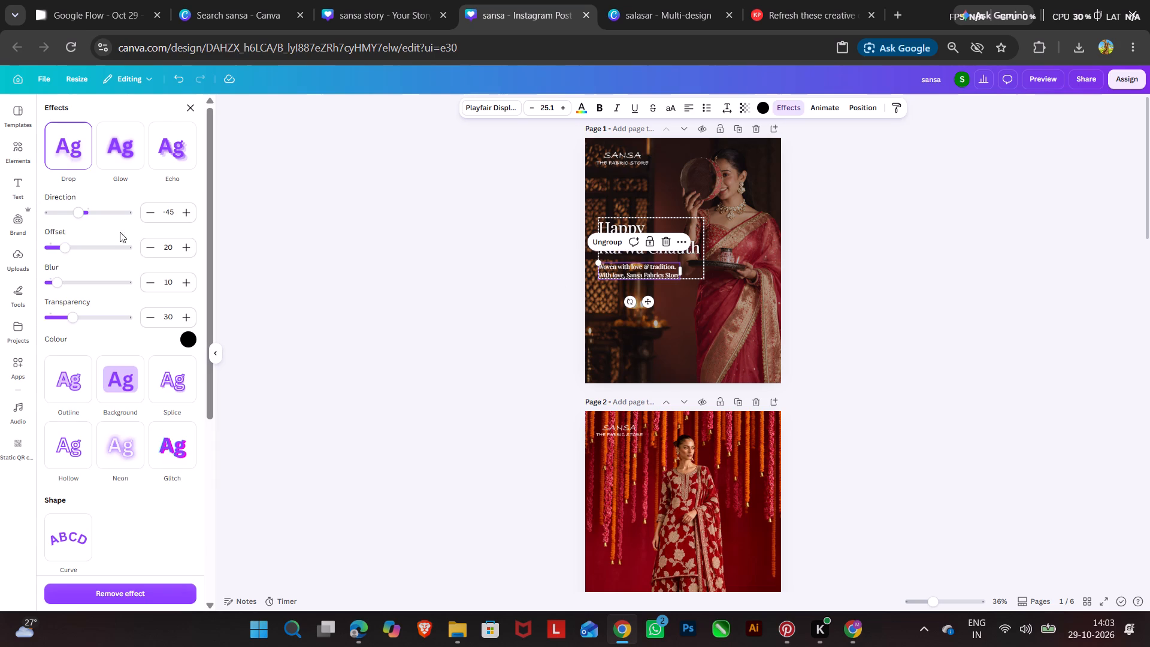
click(176, 217)
key(0)
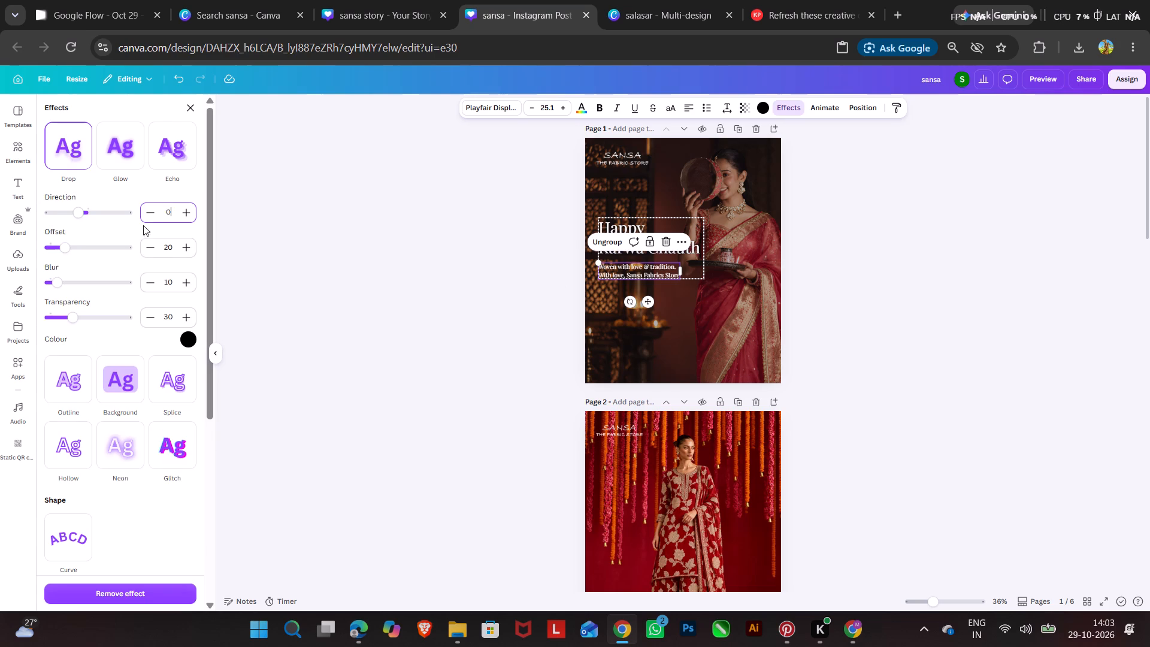
drag(66, 252, 0, 255)
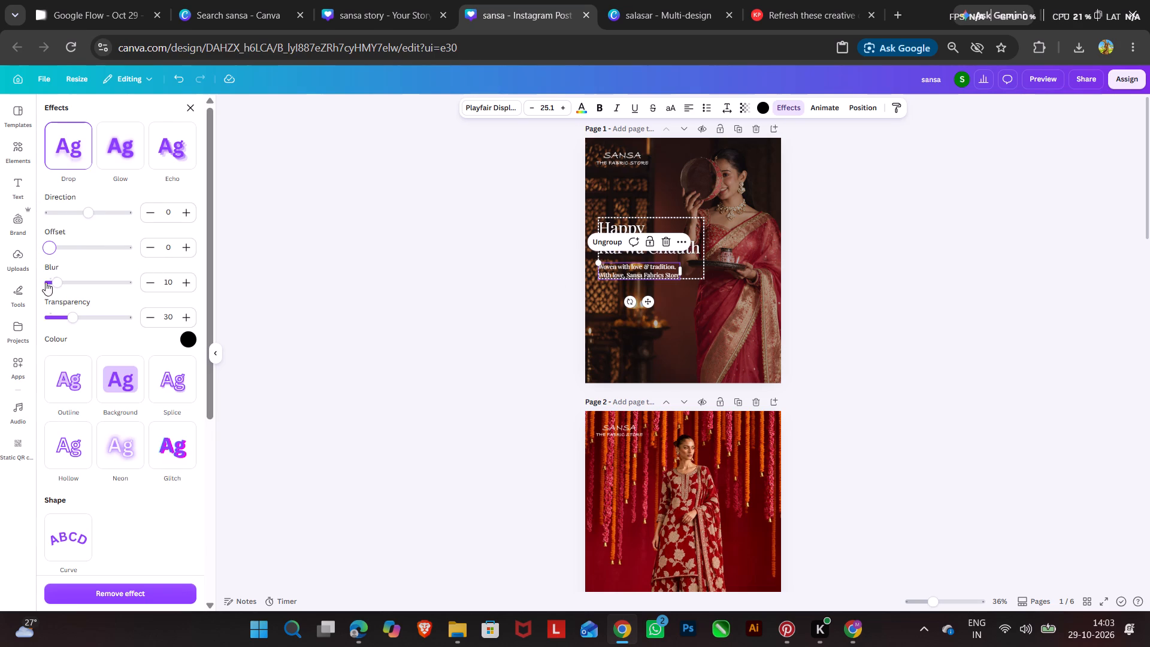
drag(71, 280, 210, 280)
drag(70, 313, 278, 315)
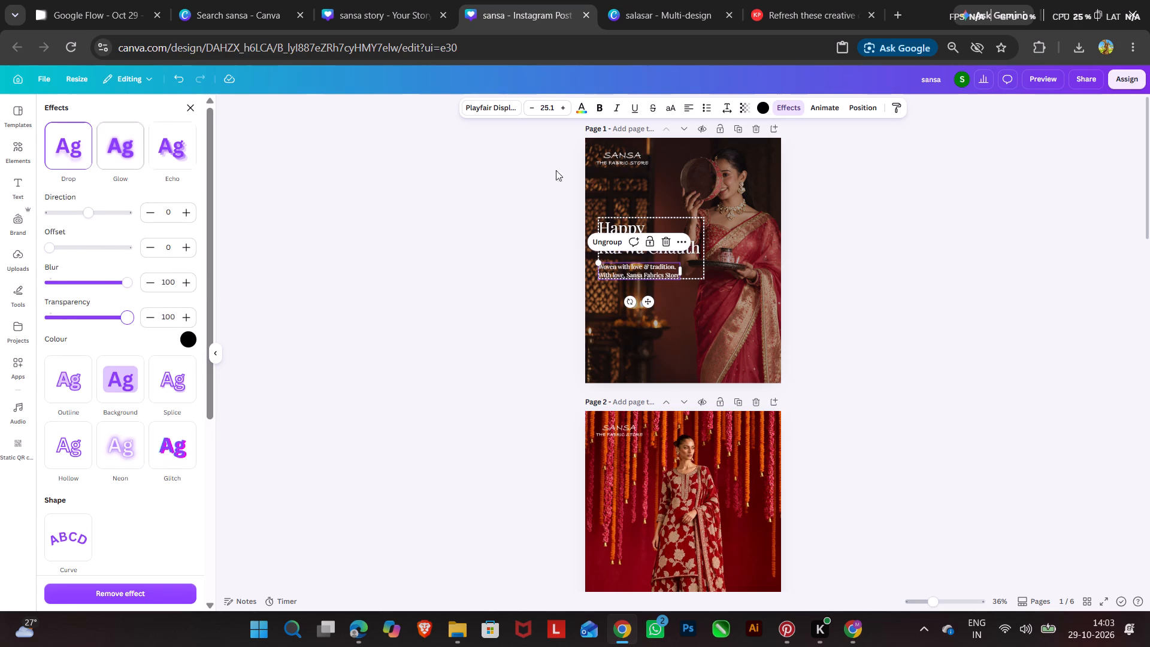
Set the offset of the "Happy Karwa Chauth" heading's drop shadow to 0.
click(621, 221)
drag(60, 247, 41, 249)
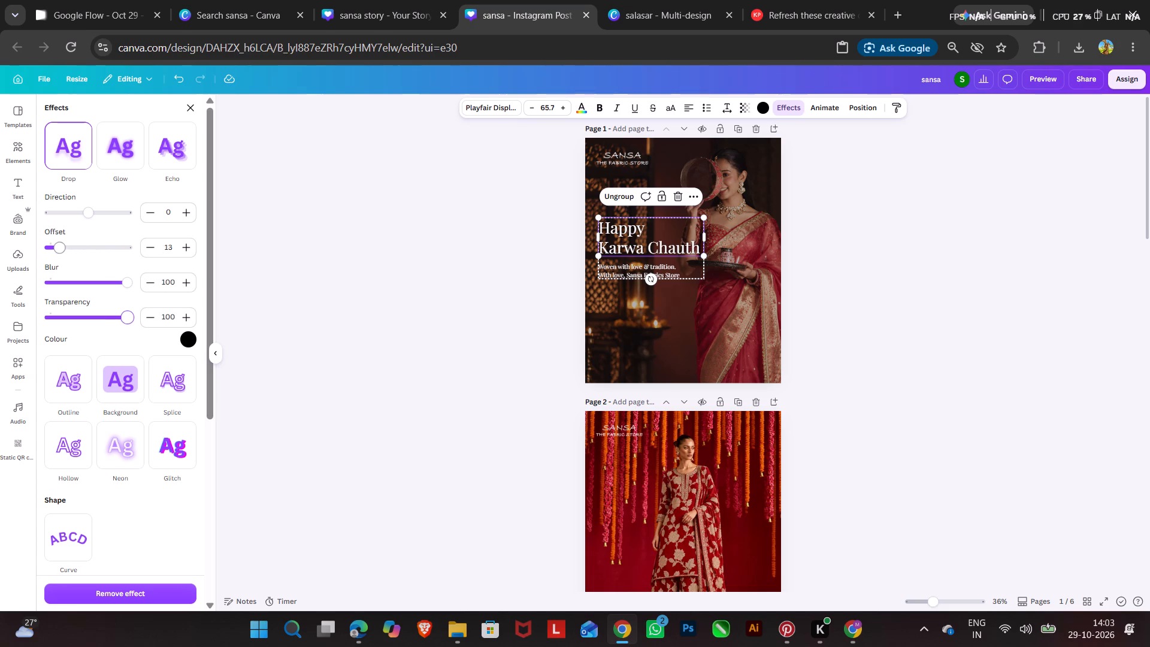
drag(41, 249, 0, 261)
triple_click(419, 263)
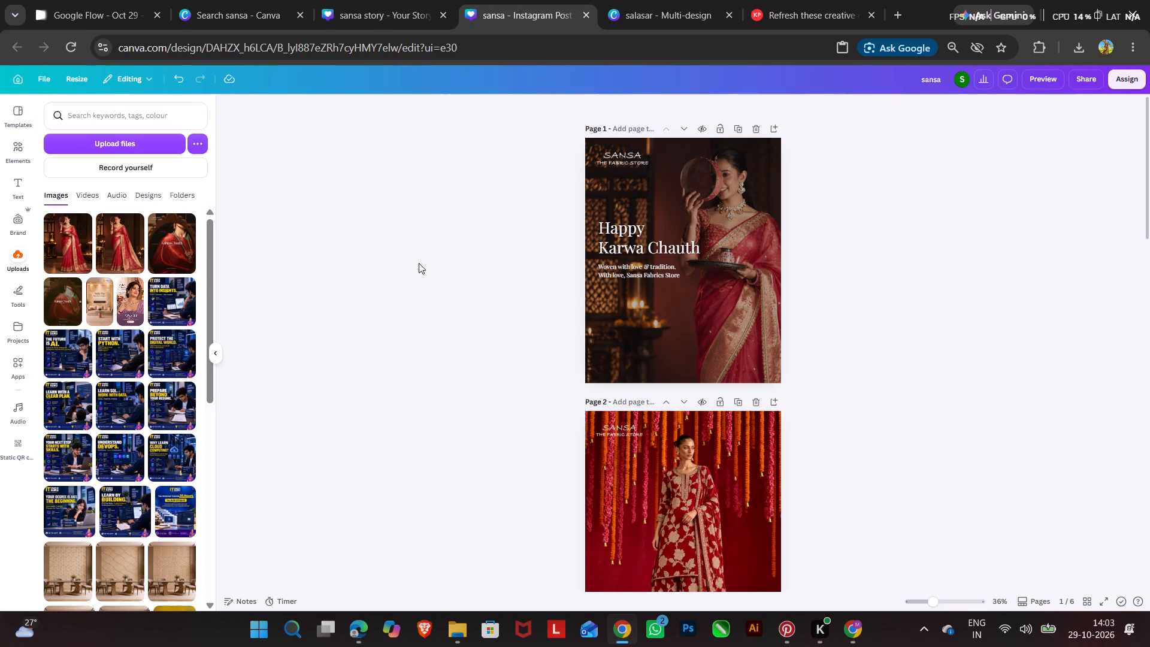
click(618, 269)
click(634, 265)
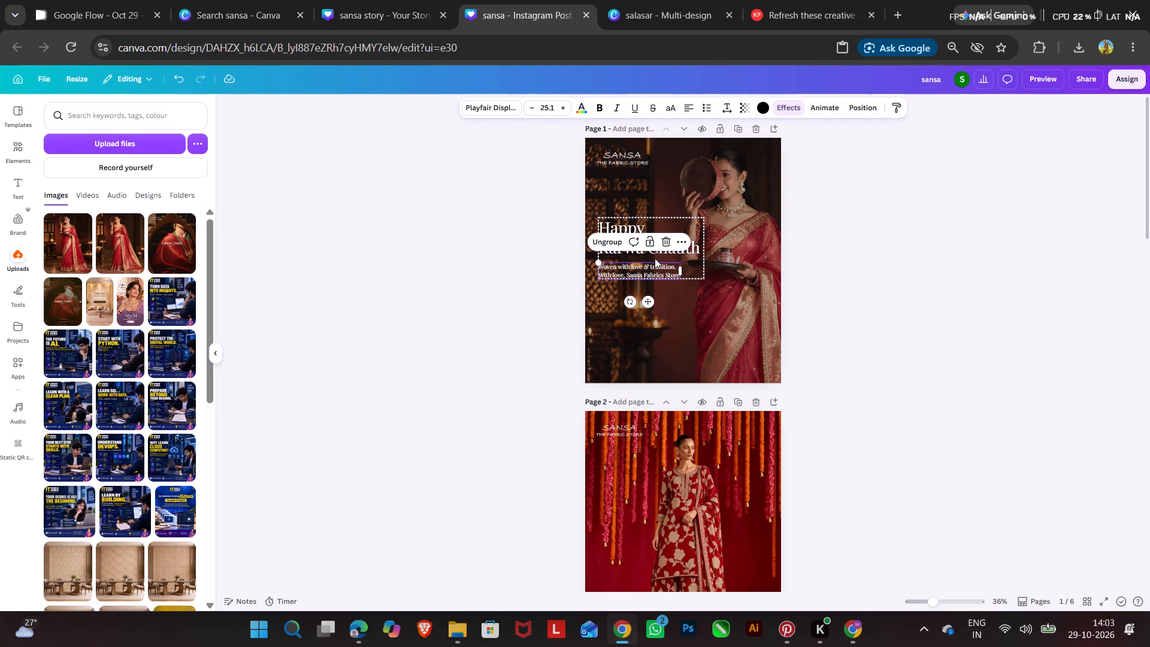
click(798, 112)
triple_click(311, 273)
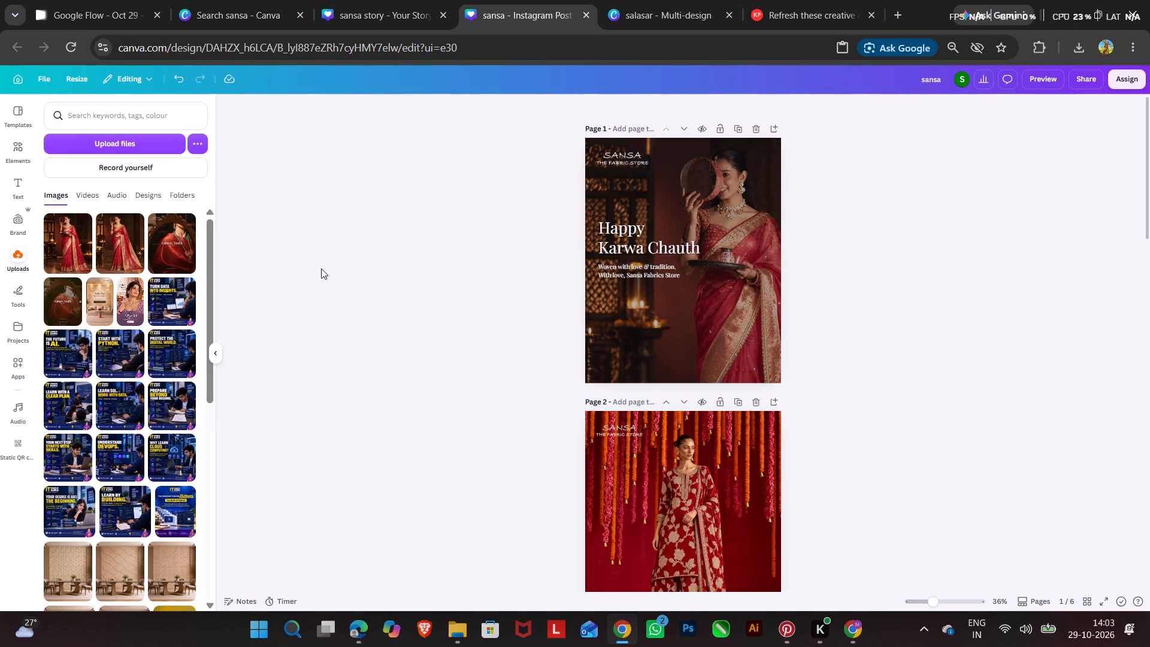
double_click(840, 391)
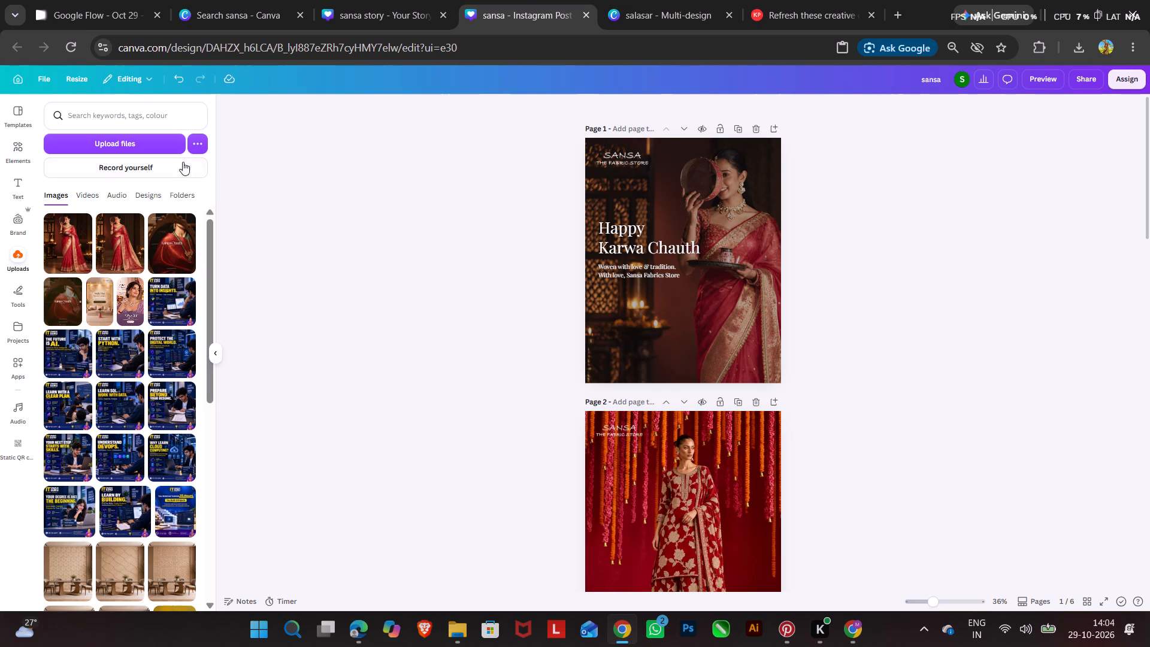
Search the graphic elements for "next icon".
click(20, 153)
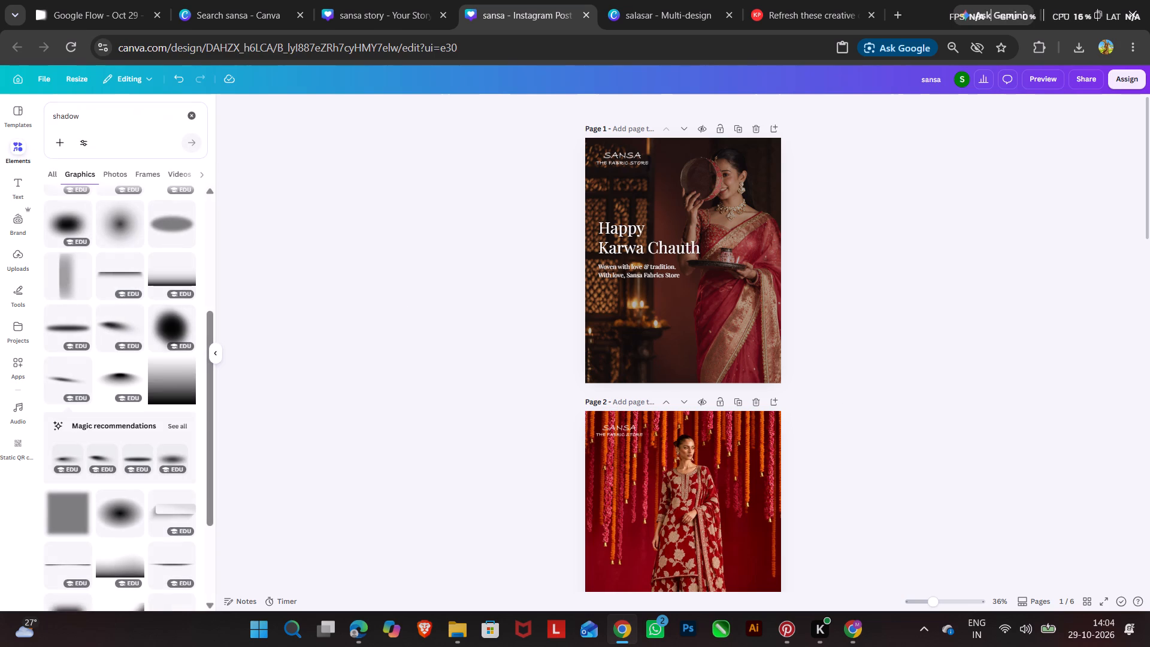
double_click(108, 115)
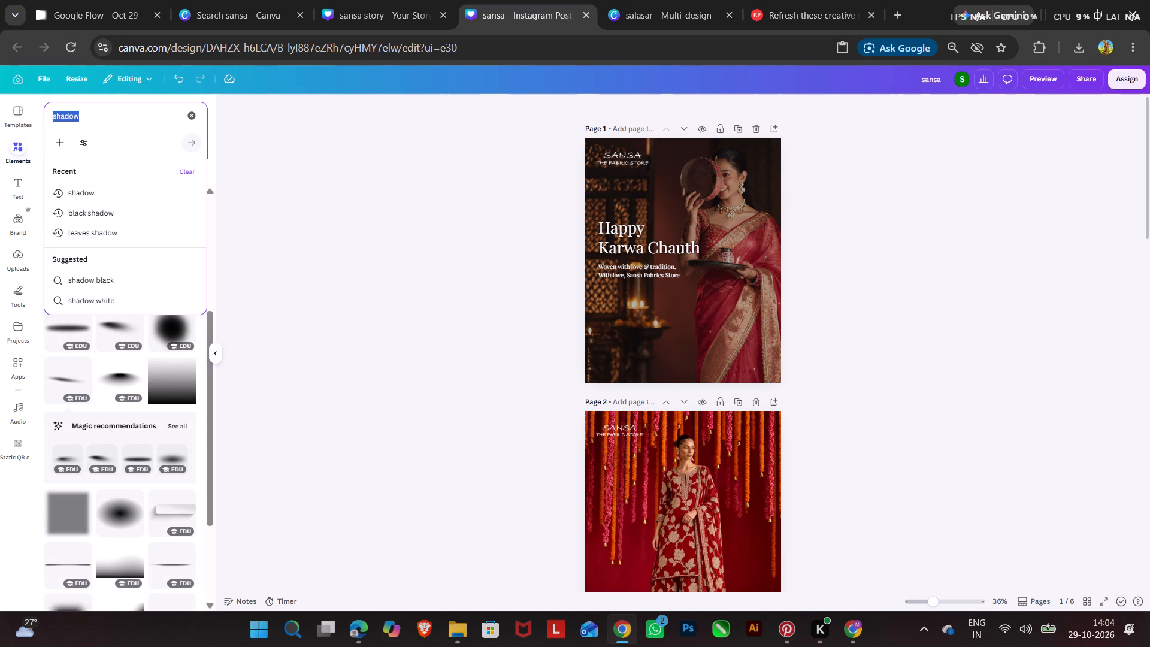
key(n)
text(ext)
key(space)
key(i)
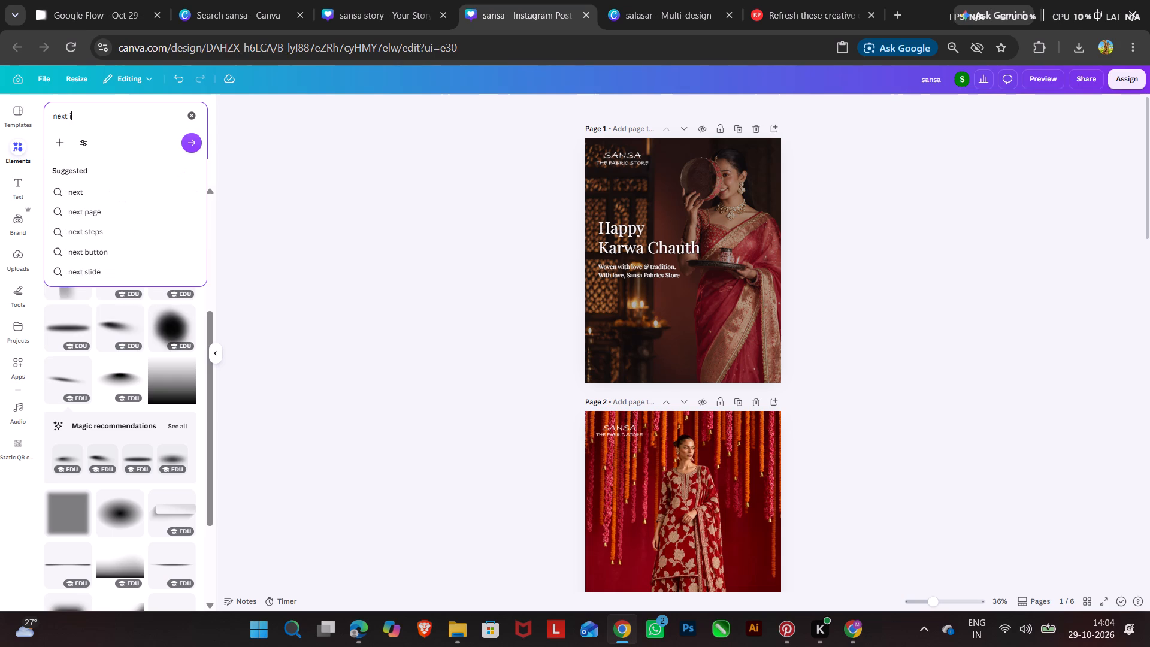
text(con)
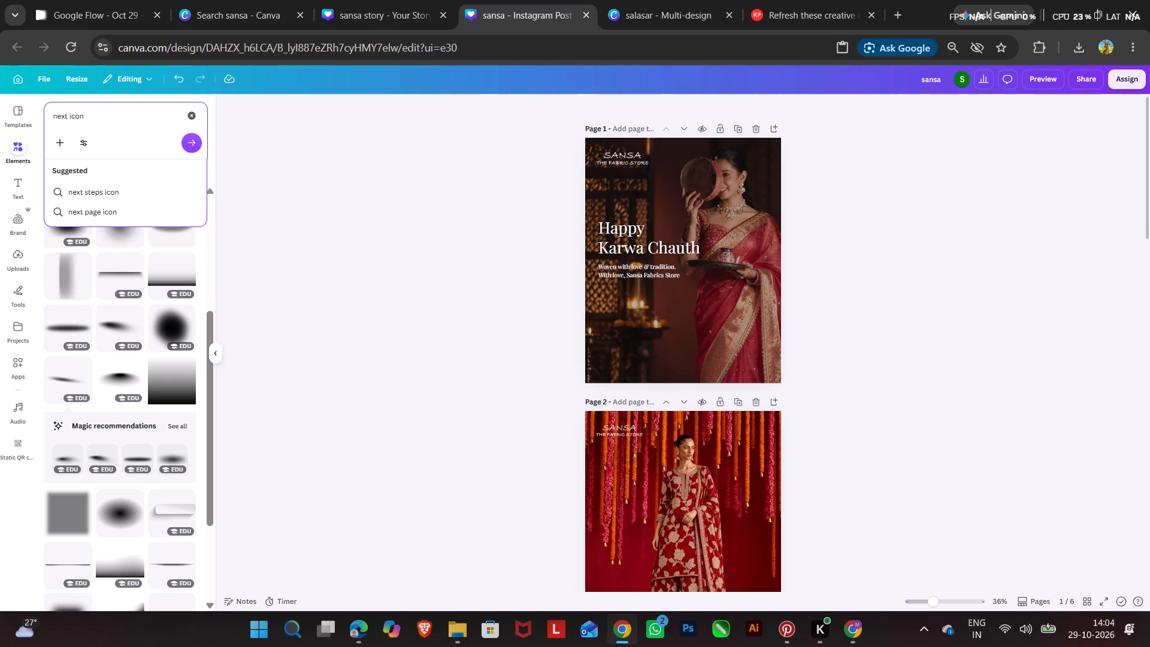
key(Return)
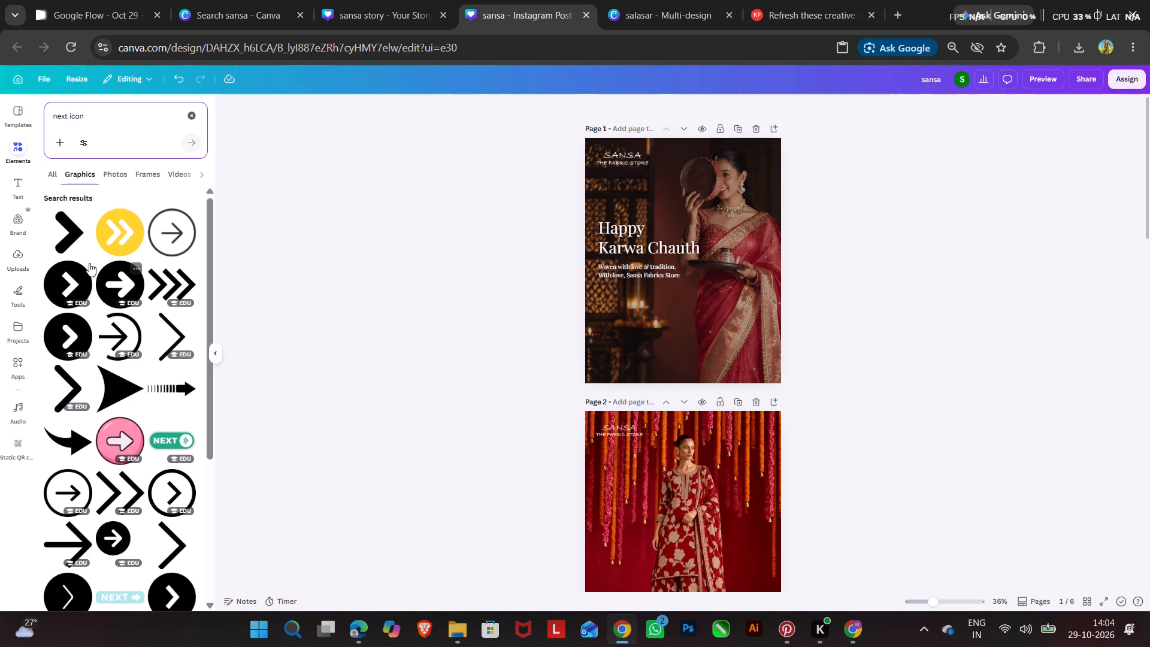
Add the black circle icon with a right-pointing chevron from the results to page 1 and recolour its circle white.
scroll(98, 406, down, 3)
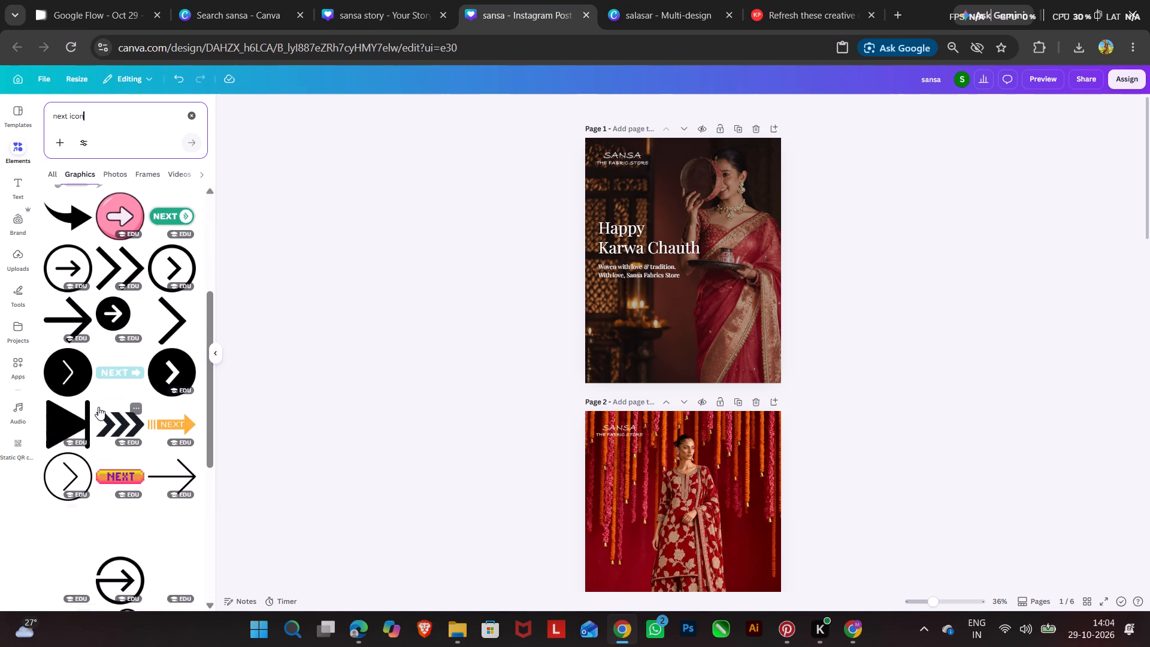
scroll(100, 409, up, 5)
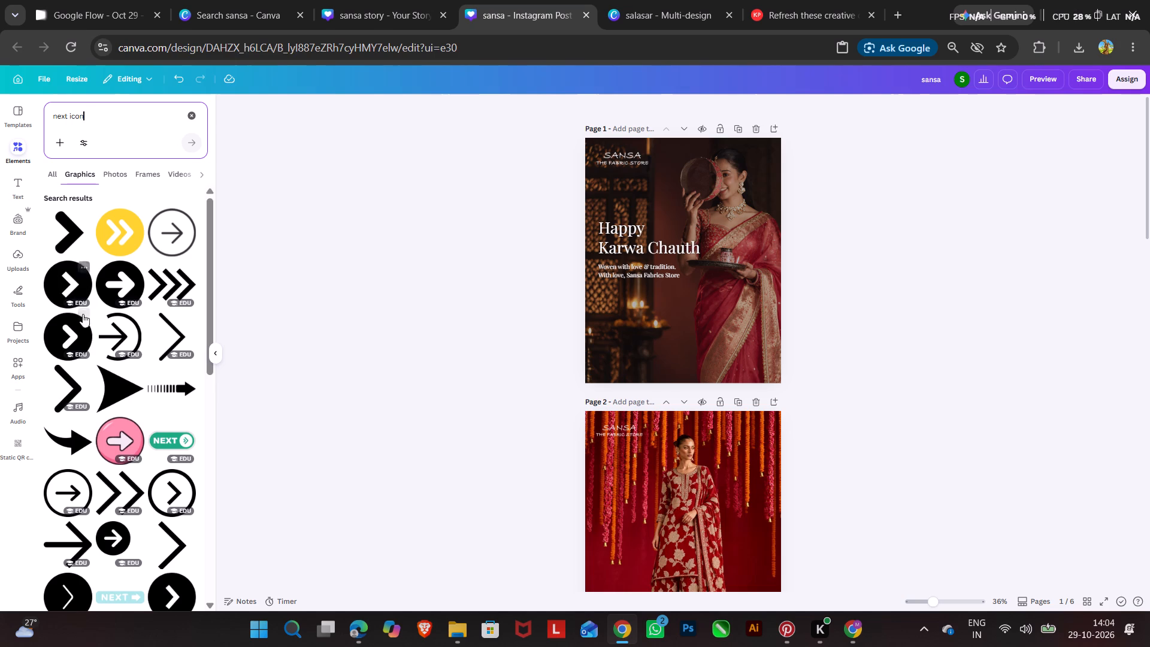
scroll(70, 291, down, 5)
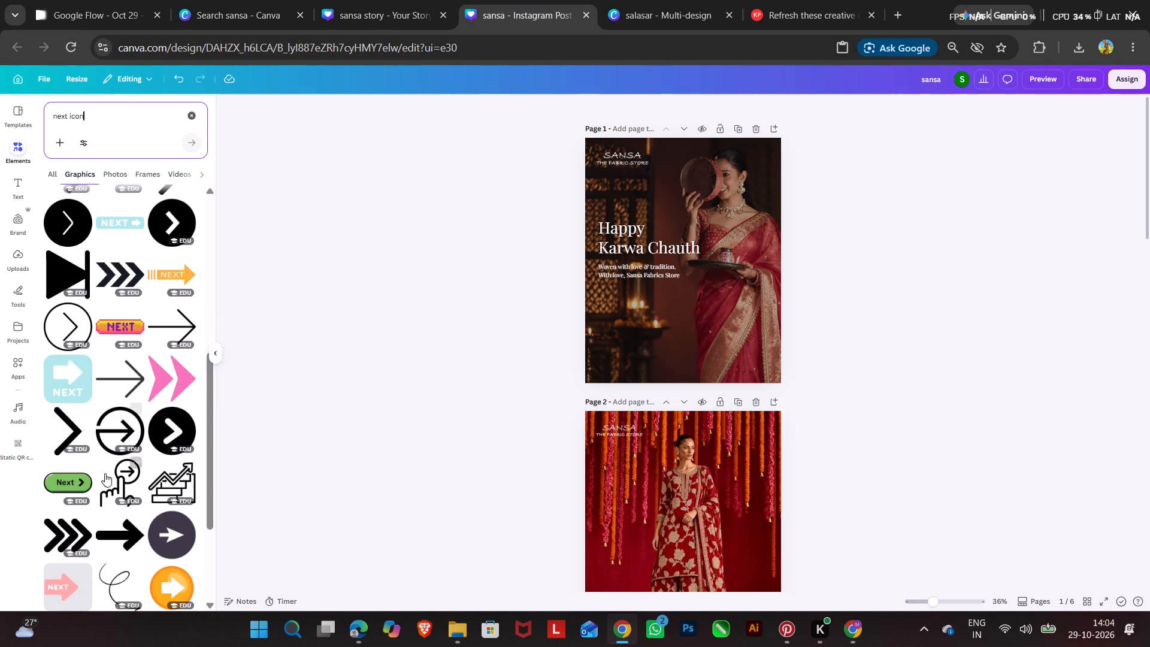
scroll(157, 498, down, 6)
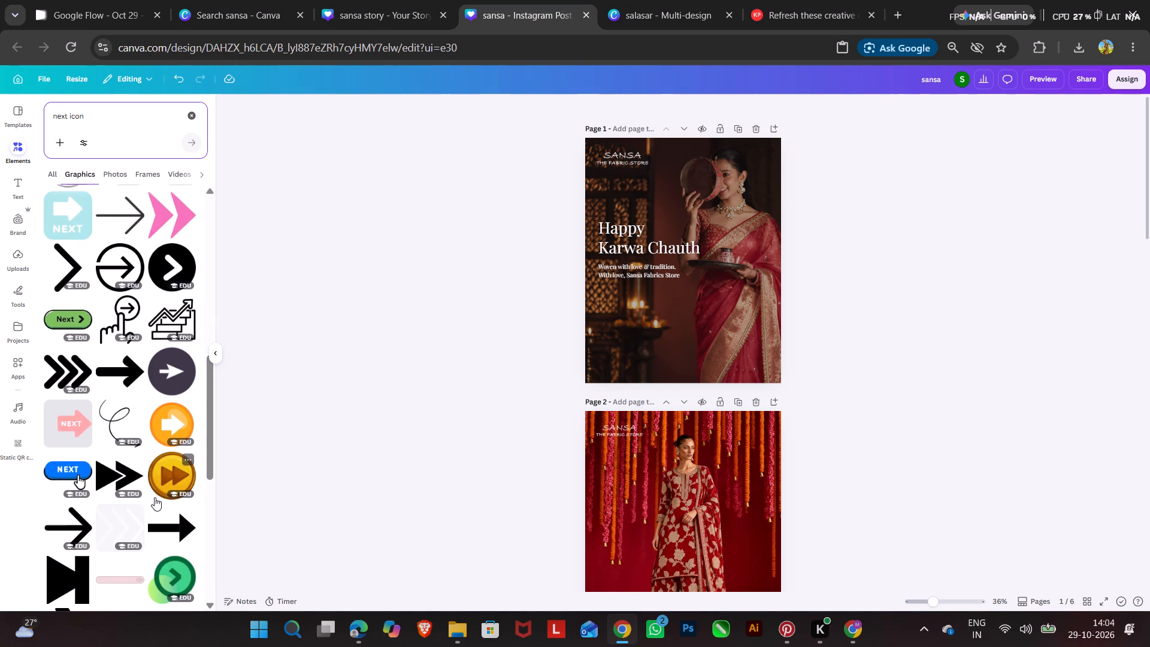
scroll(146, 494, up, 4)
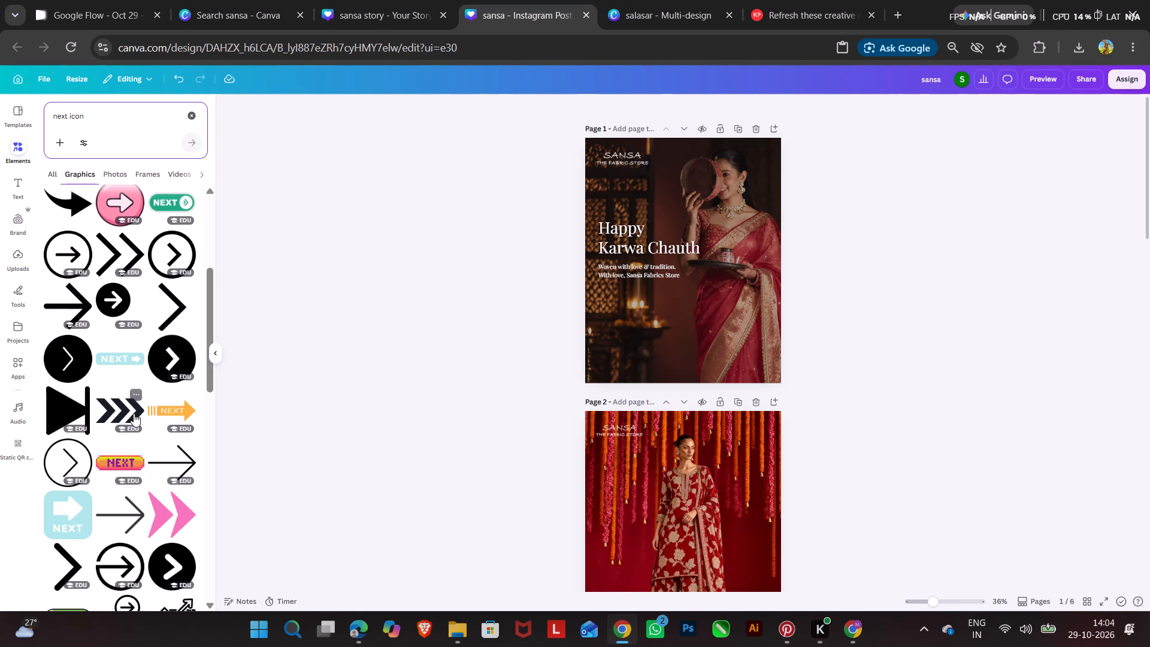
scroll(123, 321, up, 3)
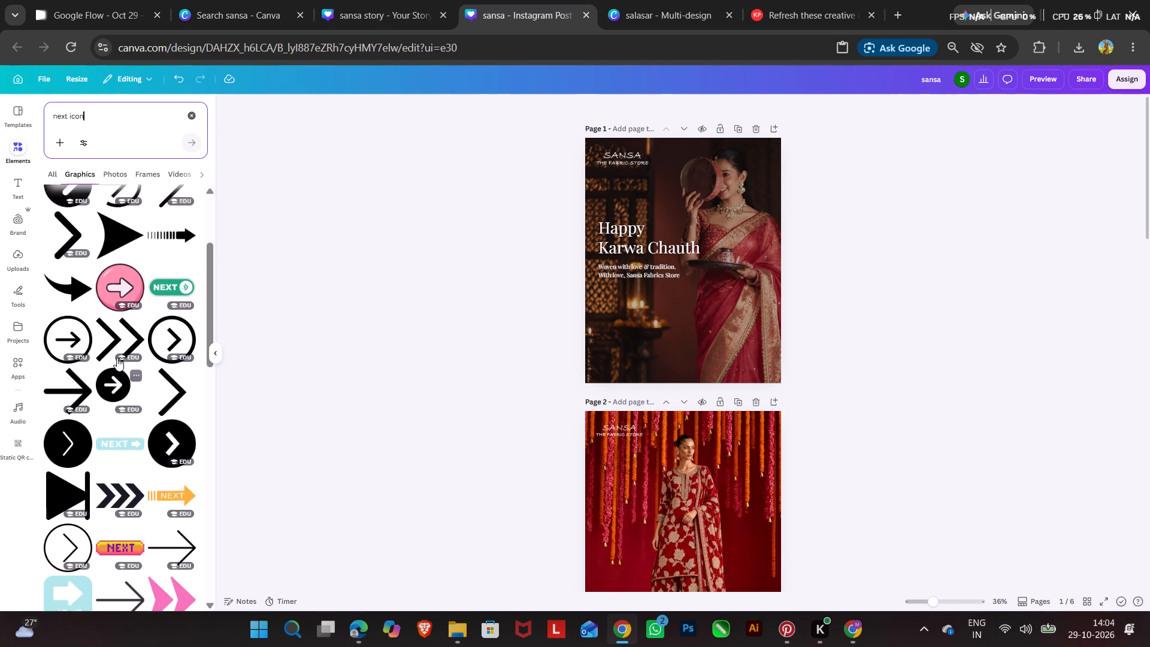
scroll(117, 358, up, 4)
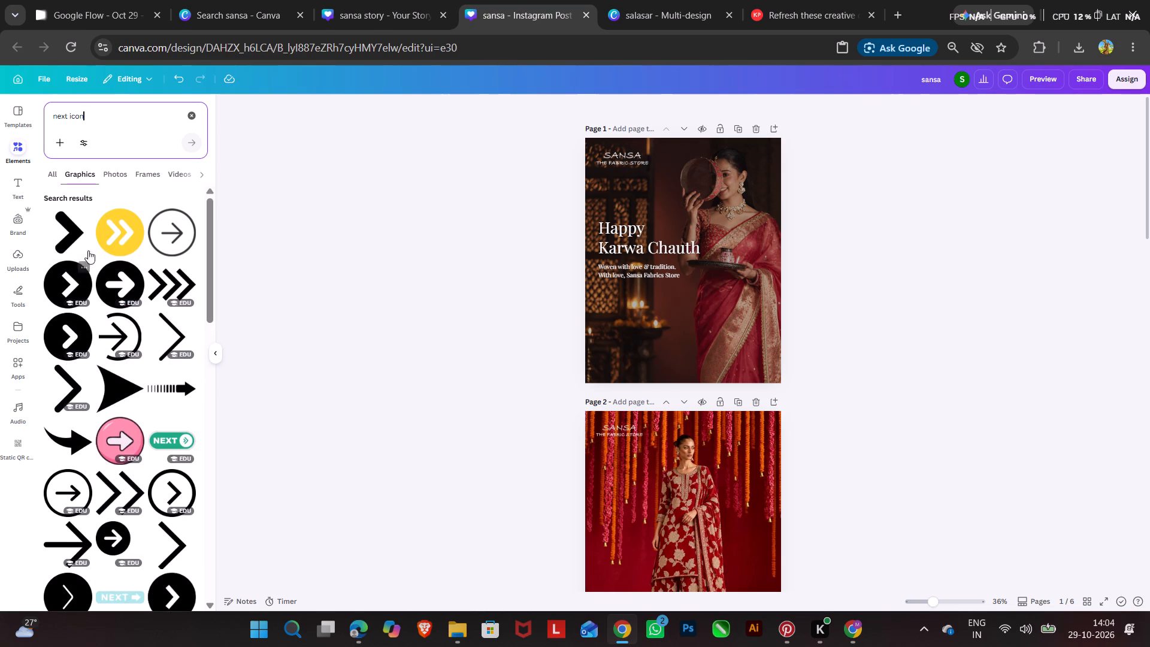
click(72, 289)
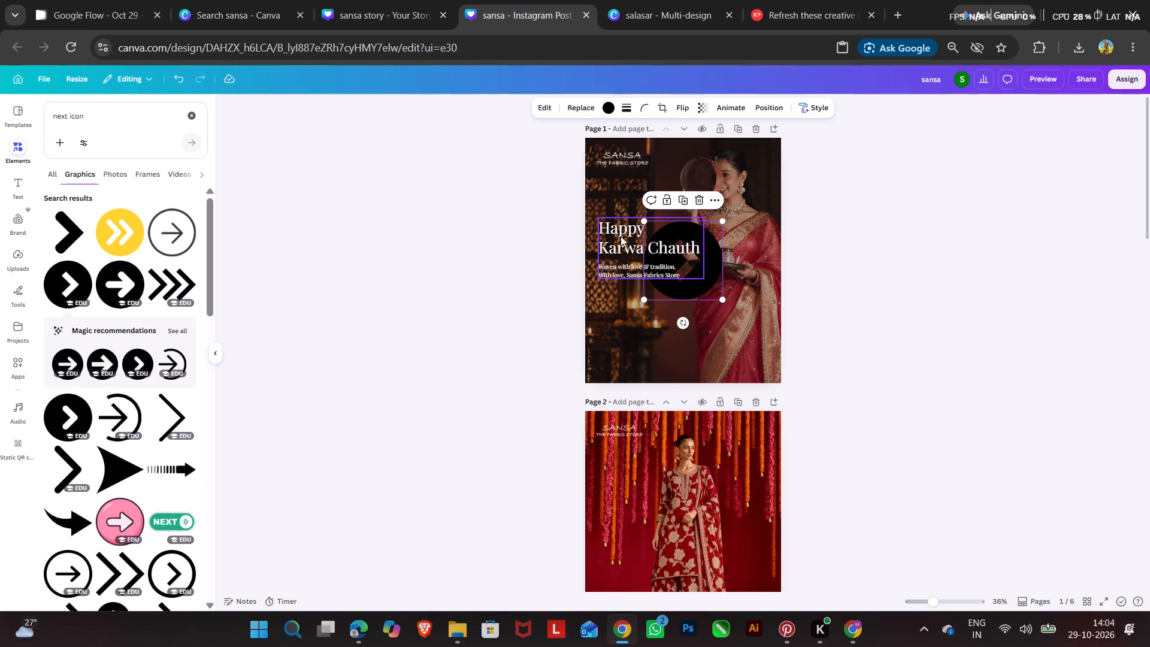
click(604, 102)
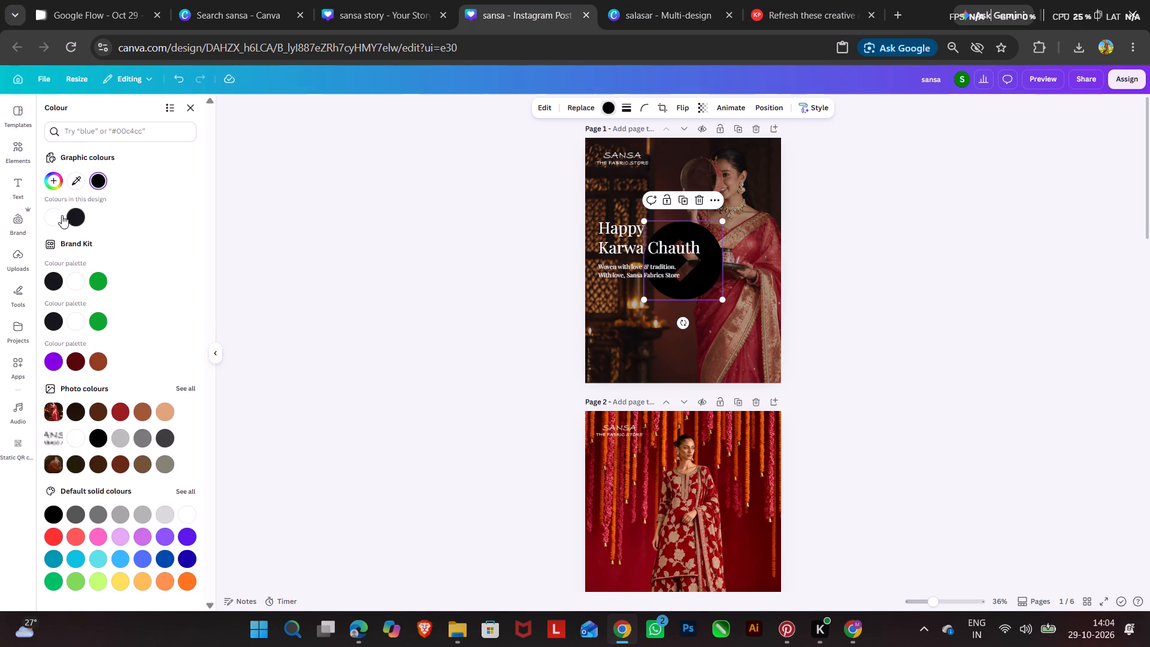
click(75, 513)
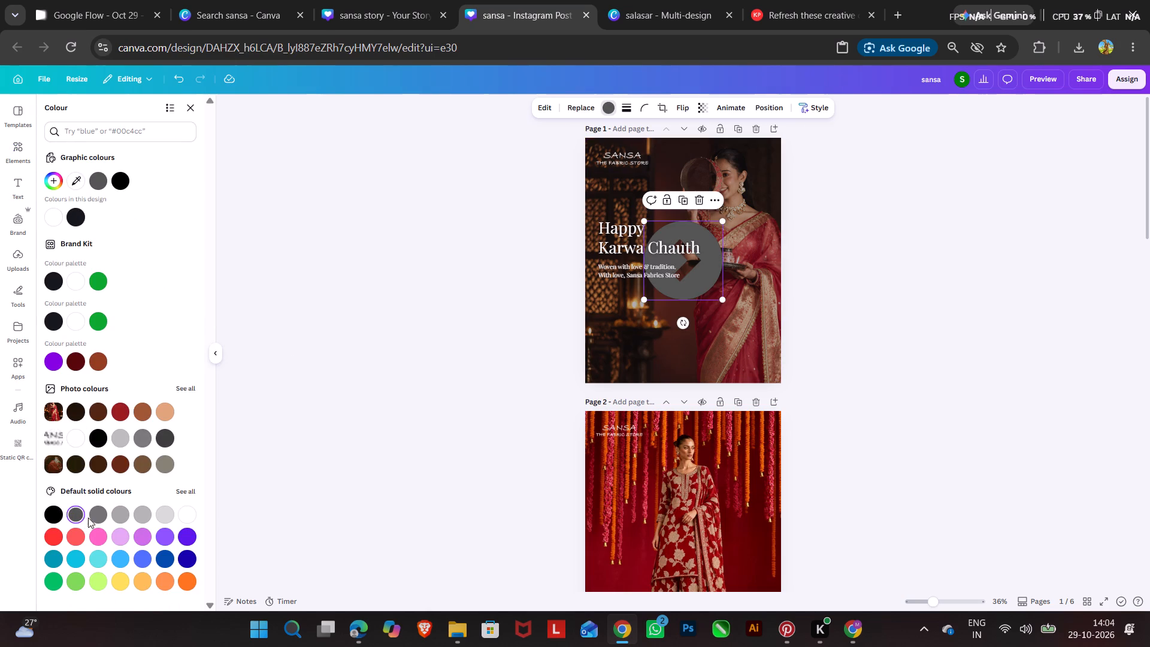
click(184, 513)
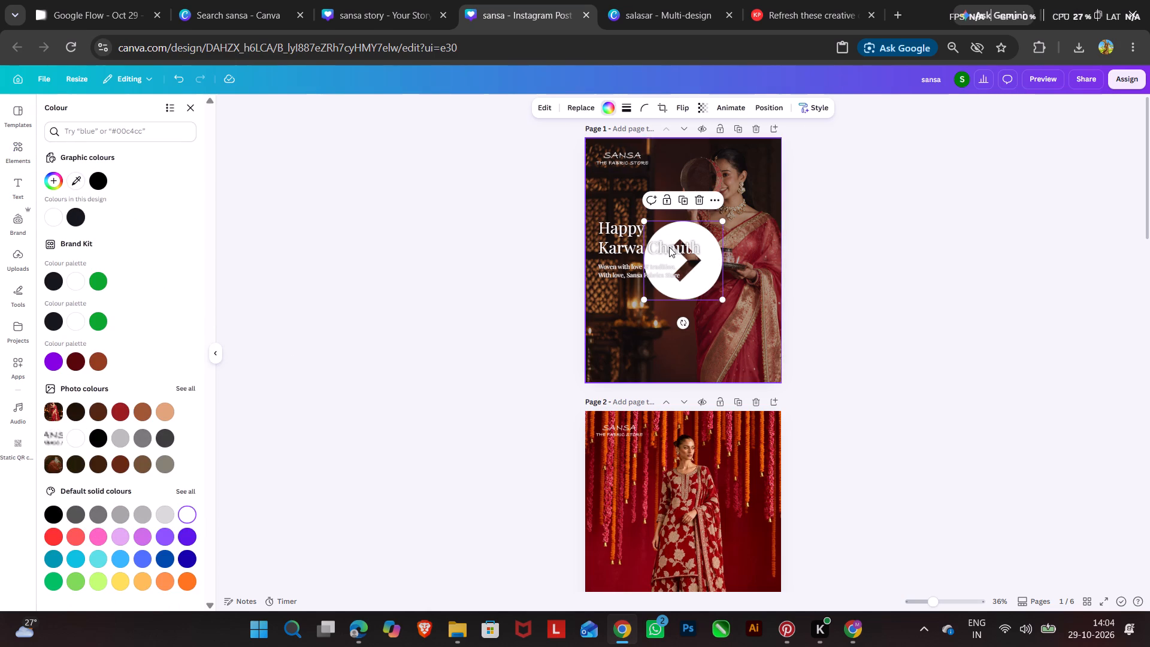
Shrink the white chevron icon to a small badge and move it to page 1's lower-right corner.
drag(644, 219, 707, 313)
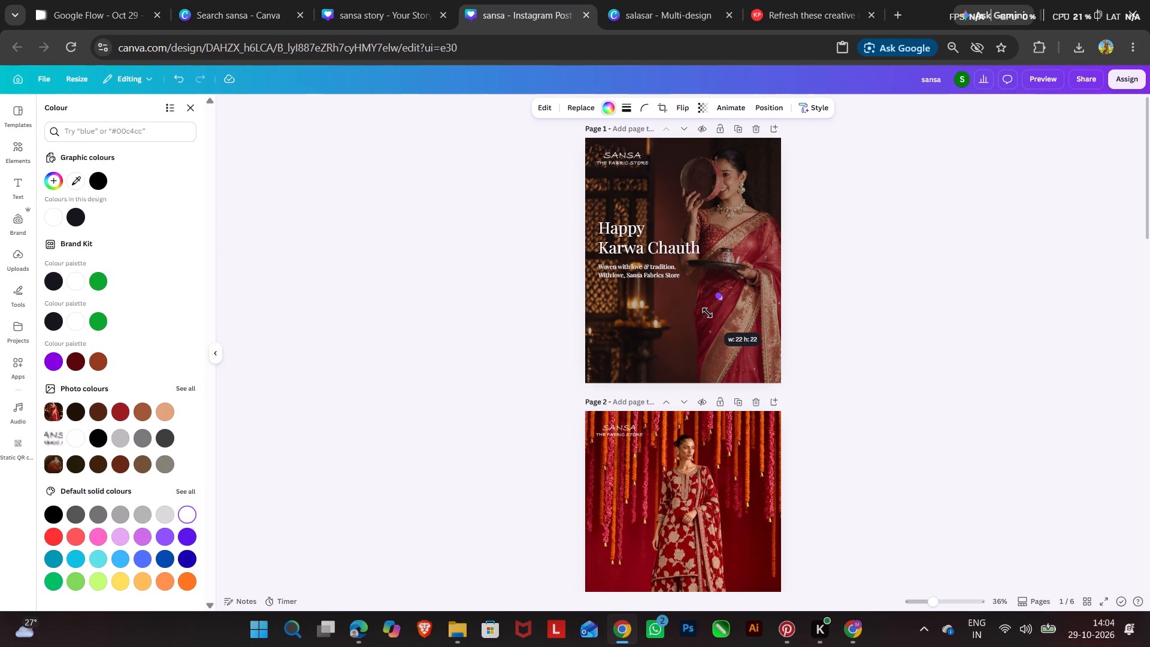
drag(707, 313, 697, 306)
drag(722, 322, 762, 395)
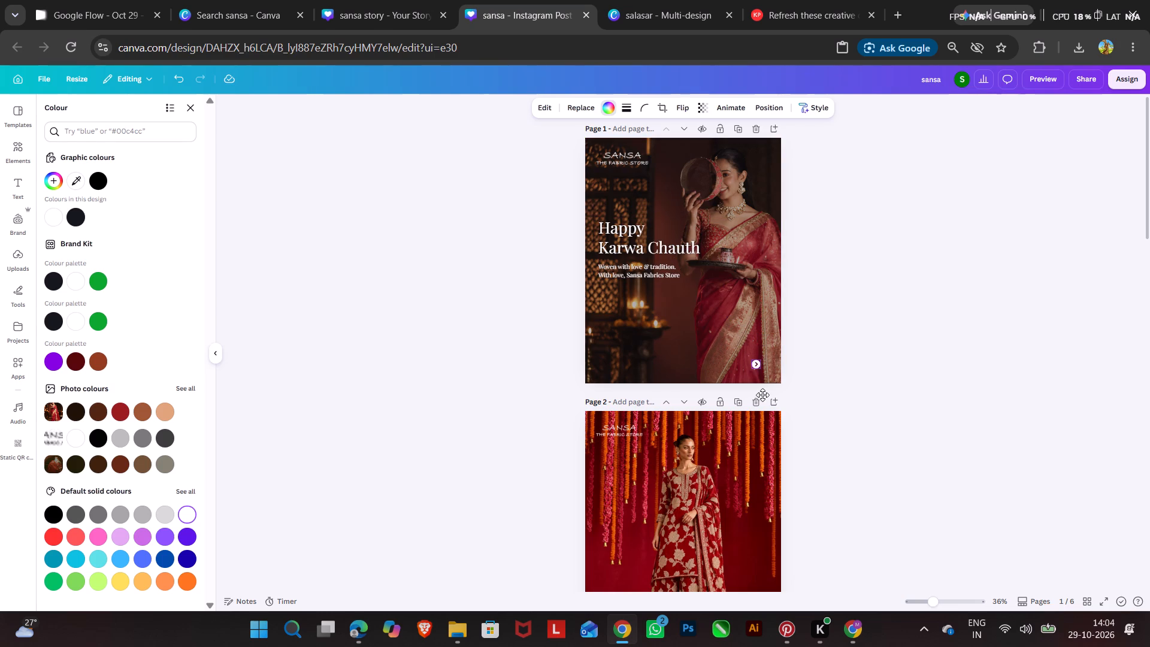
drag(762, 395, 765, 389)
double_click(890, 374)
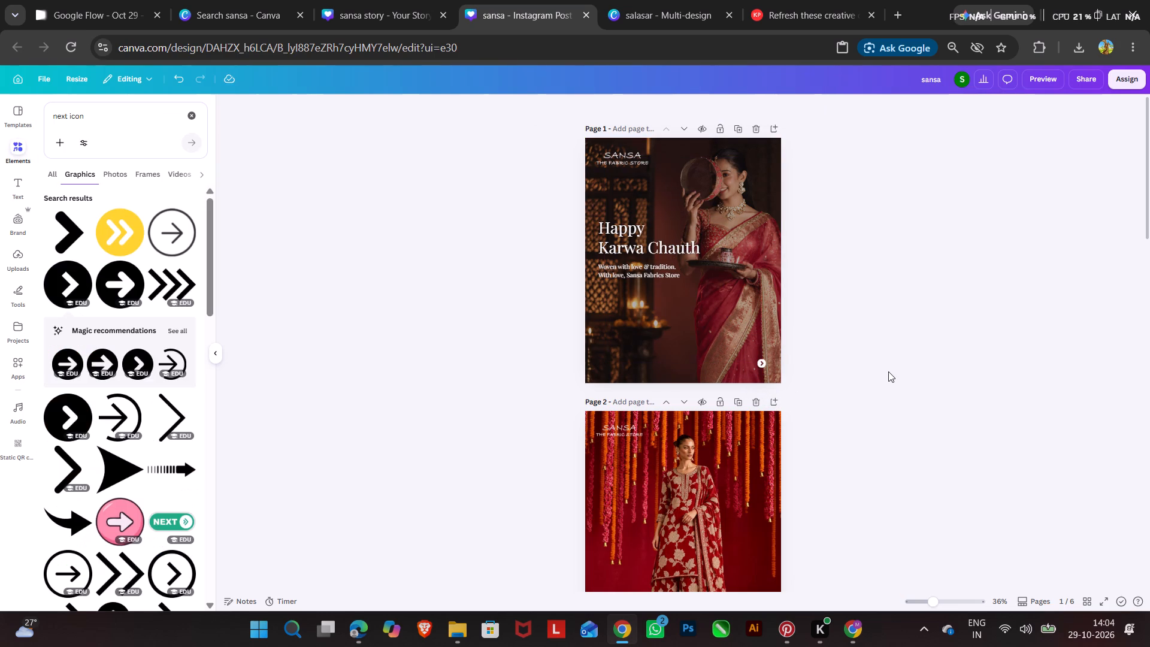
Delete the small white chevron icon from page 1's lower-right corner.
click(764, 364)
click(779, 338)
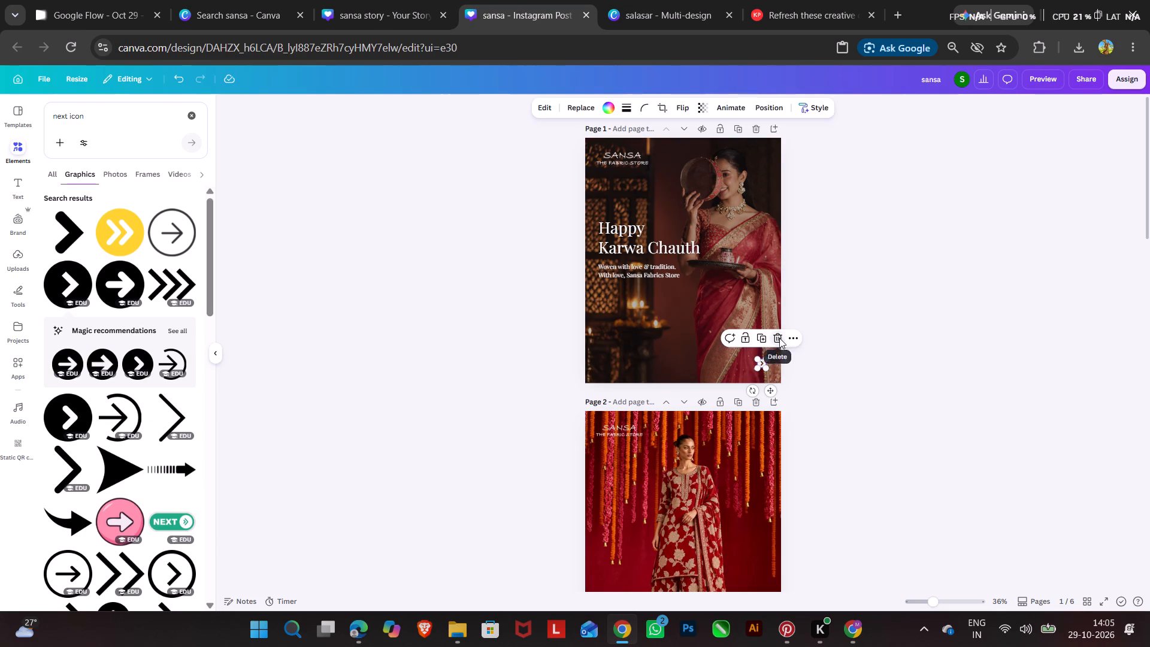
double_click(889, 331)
Enlarge the SANSA logo on page 1 to about 388 wide by 124 high.
click(628, 162)
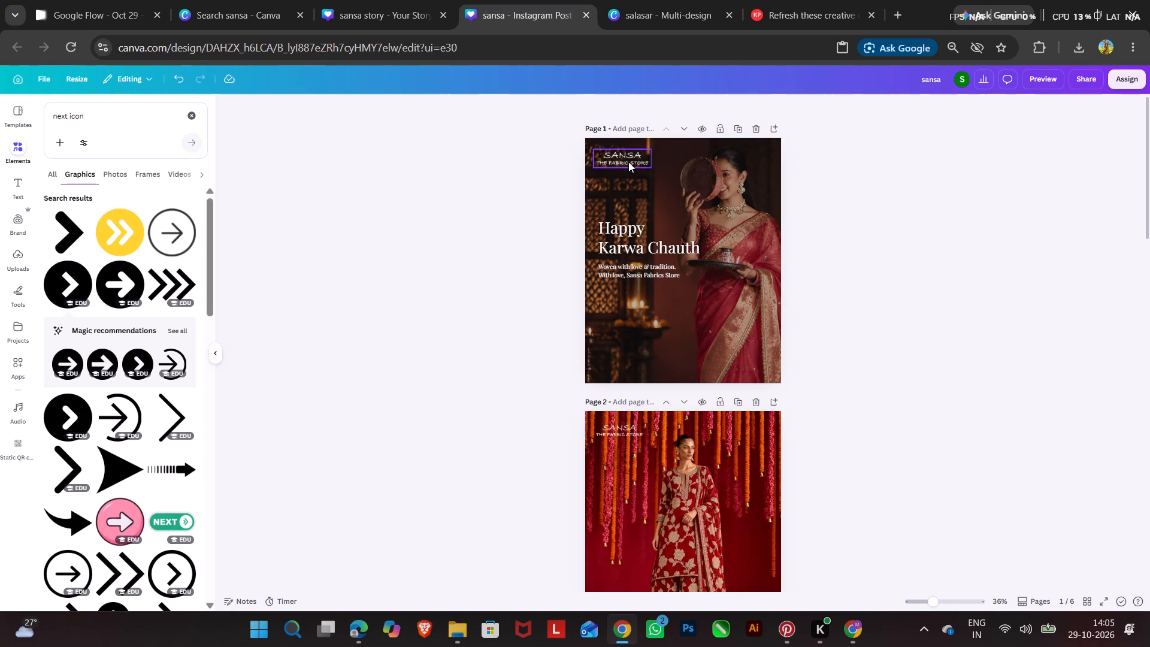
click(651, 167)
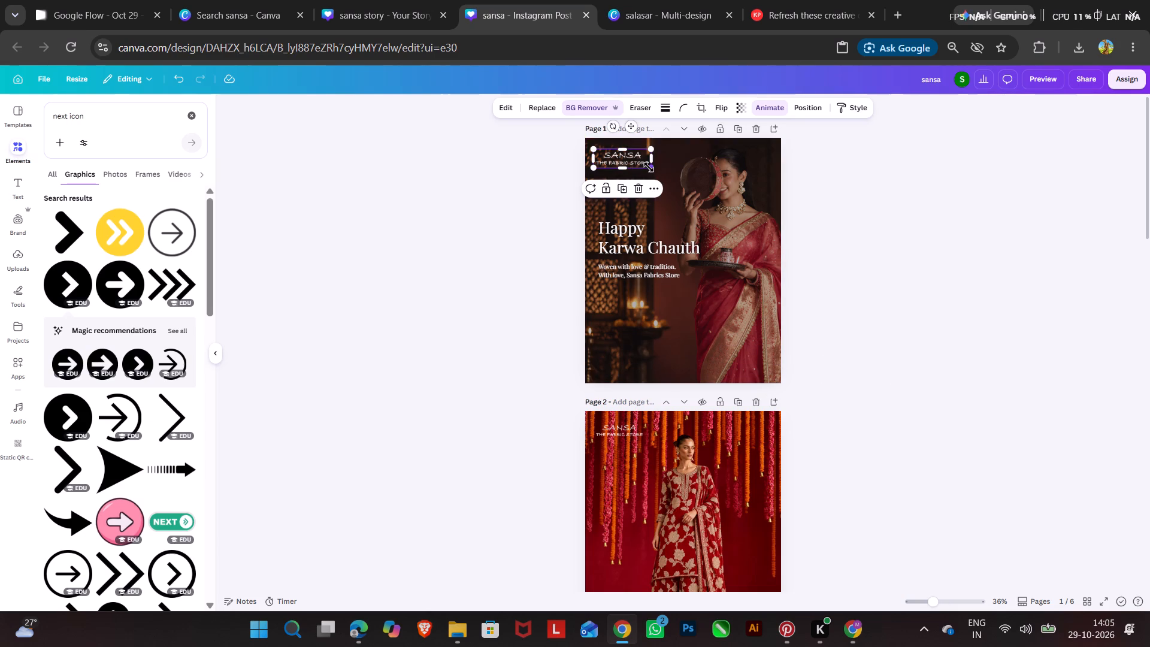
drag(649, 167, 661, 171)
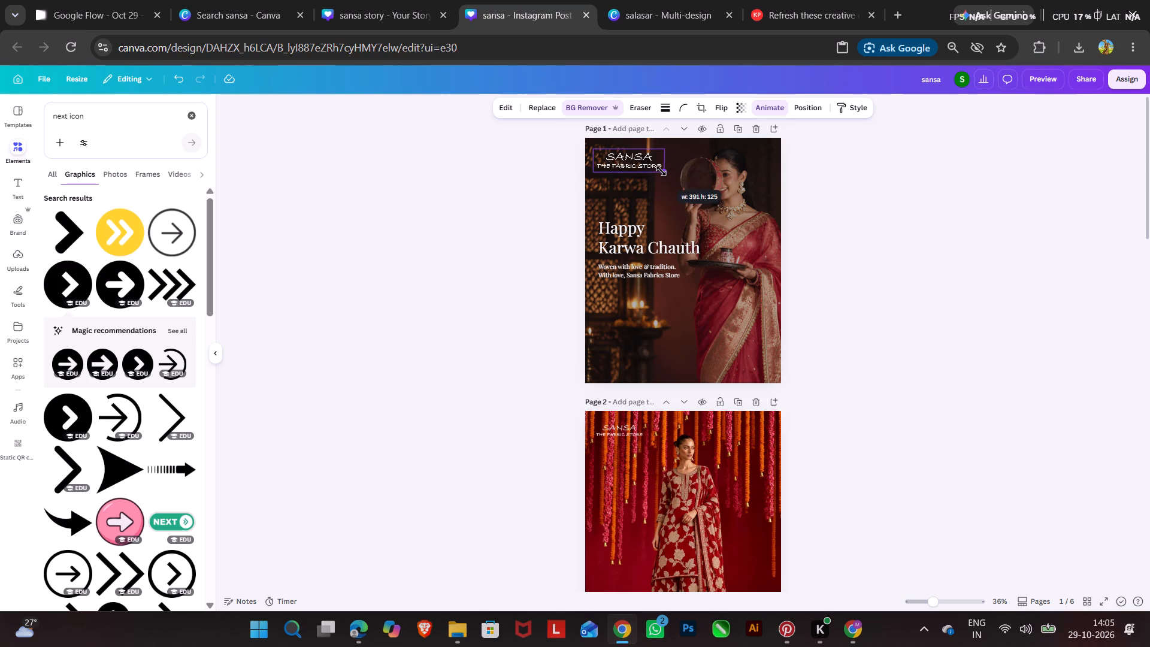
drag(661, 171, 661, 171)
drag(661, 171, 661, 172)
double_click(921, 270)
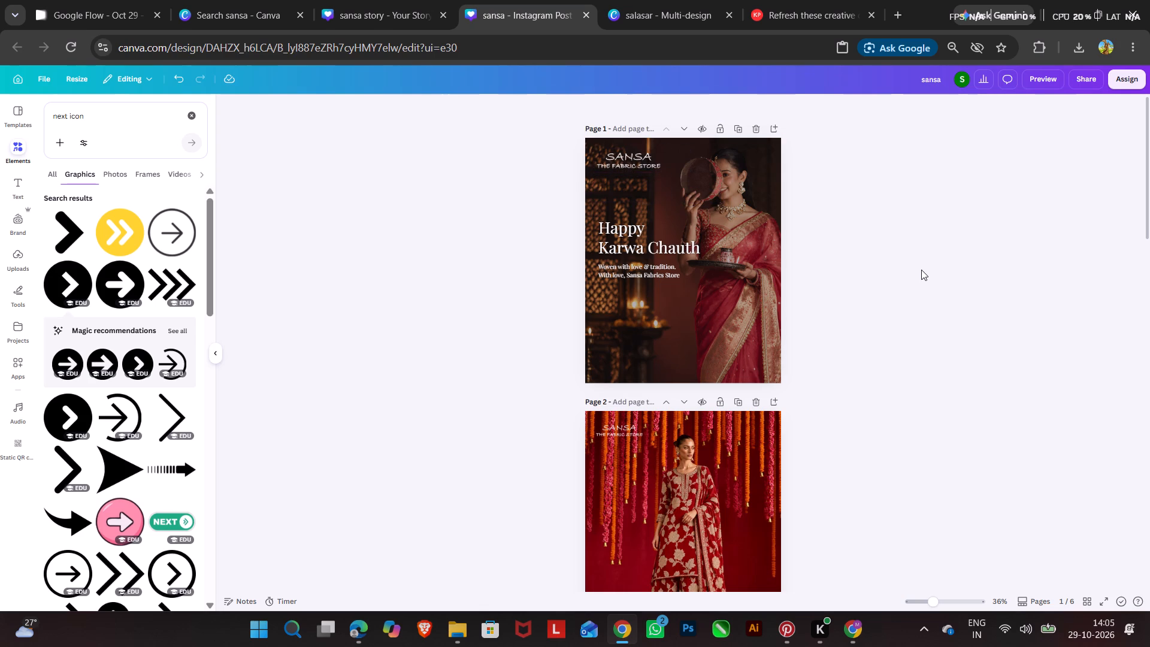
Review all the carousel pages from the cover to page 6.
scroll(922, 271, down, 14)
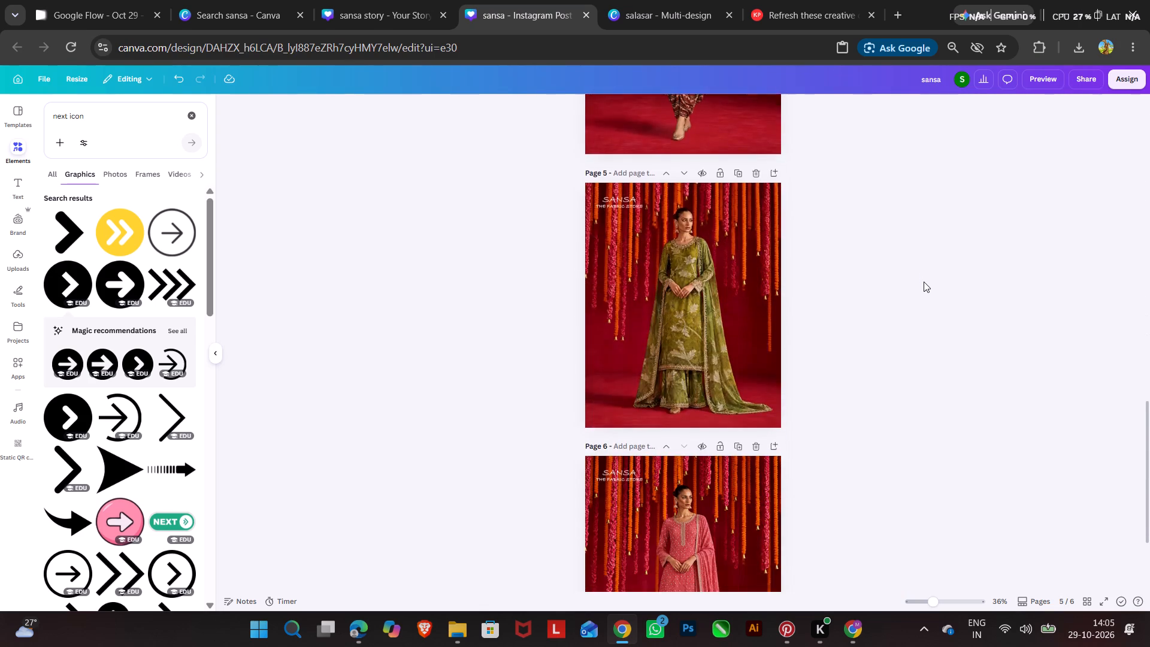
scroll(924, 282, down, 8)
scroll(946, 344, up, 14)
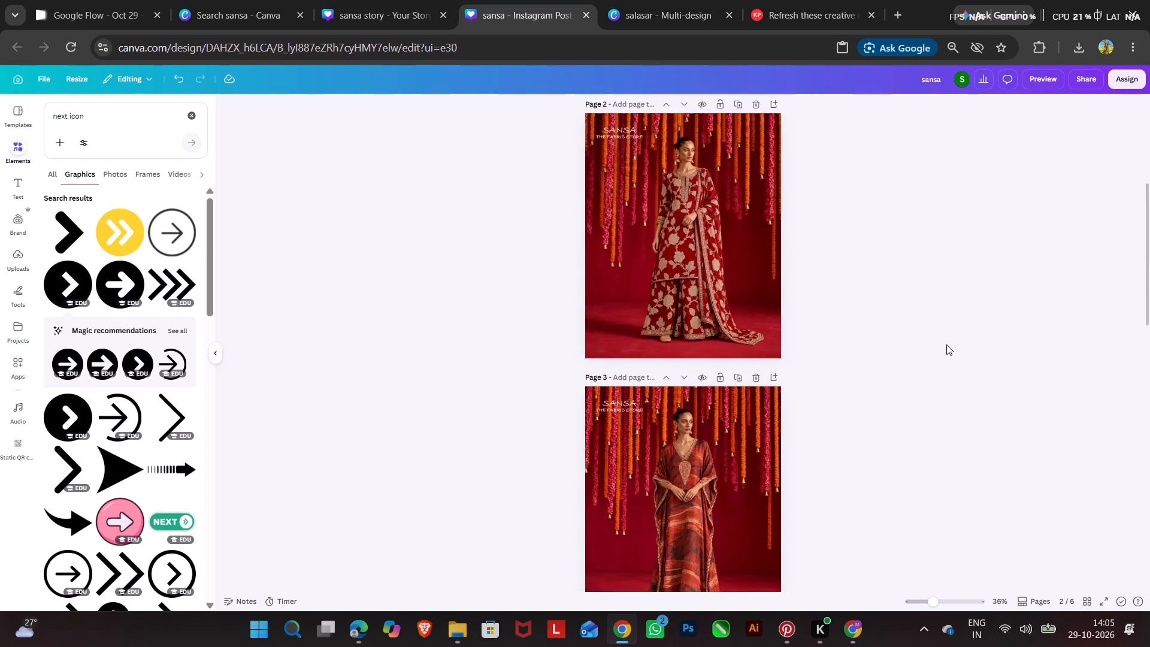
scroll(946, 344, up, 6)
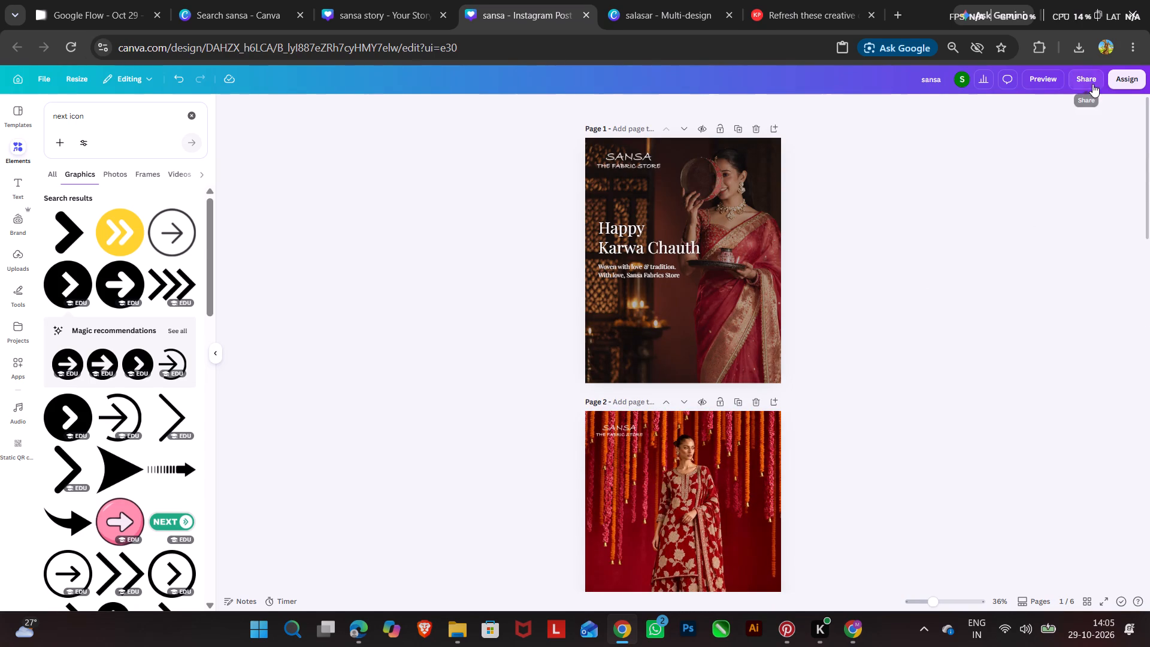
Adjust the transparency of page 1's background photo to about 66.
click(1092, 84)
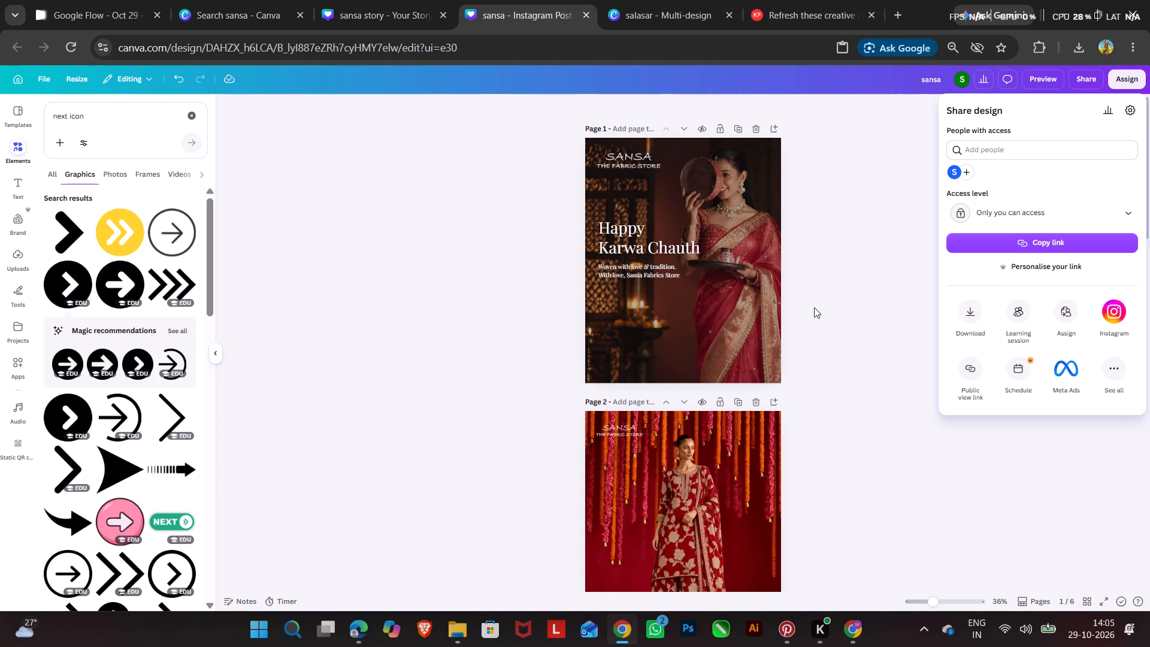
click(734, 276)
click(746, 162)
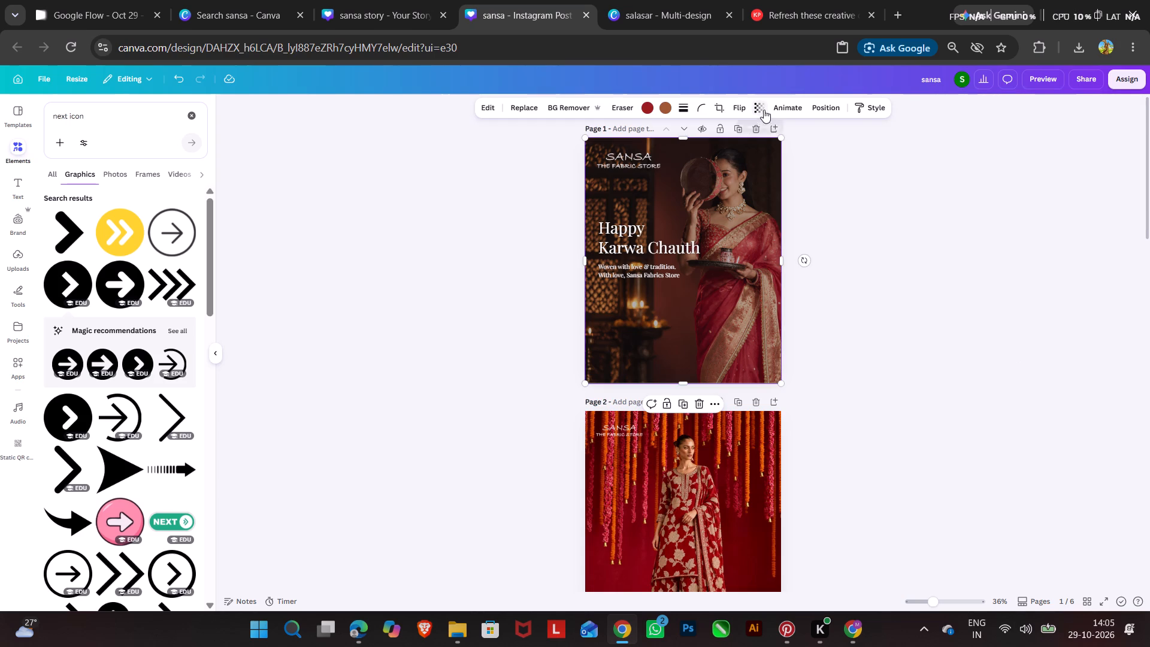
click(762, 110)
drag(759, 152, 779, 164)
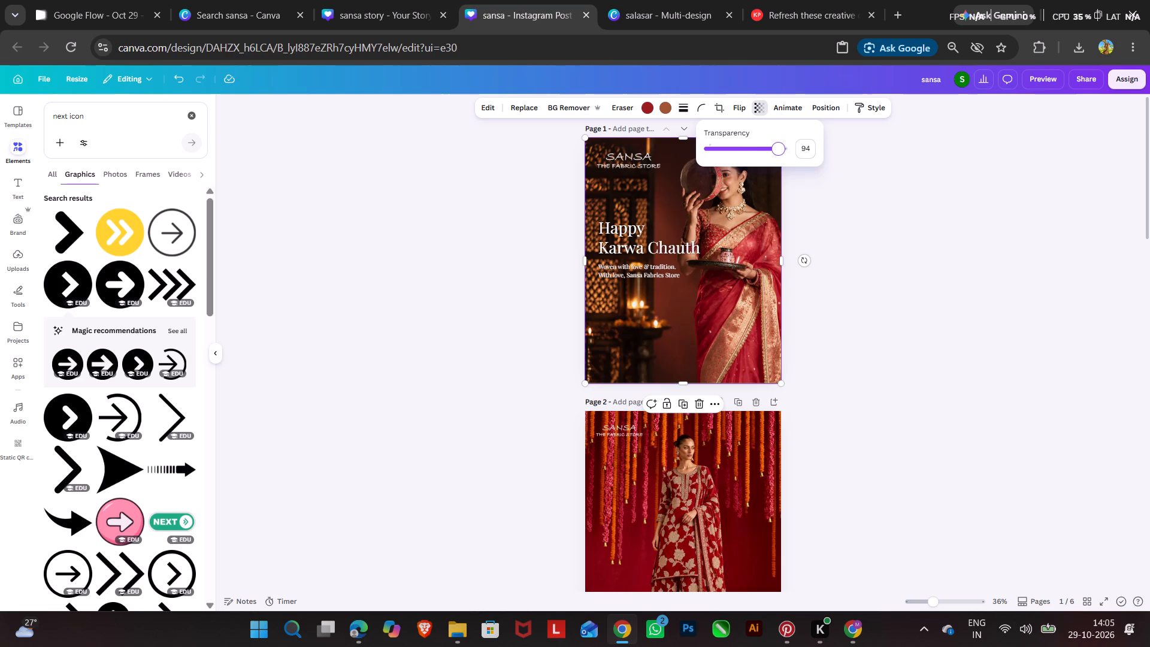
drag(779, 164, 761, 169)
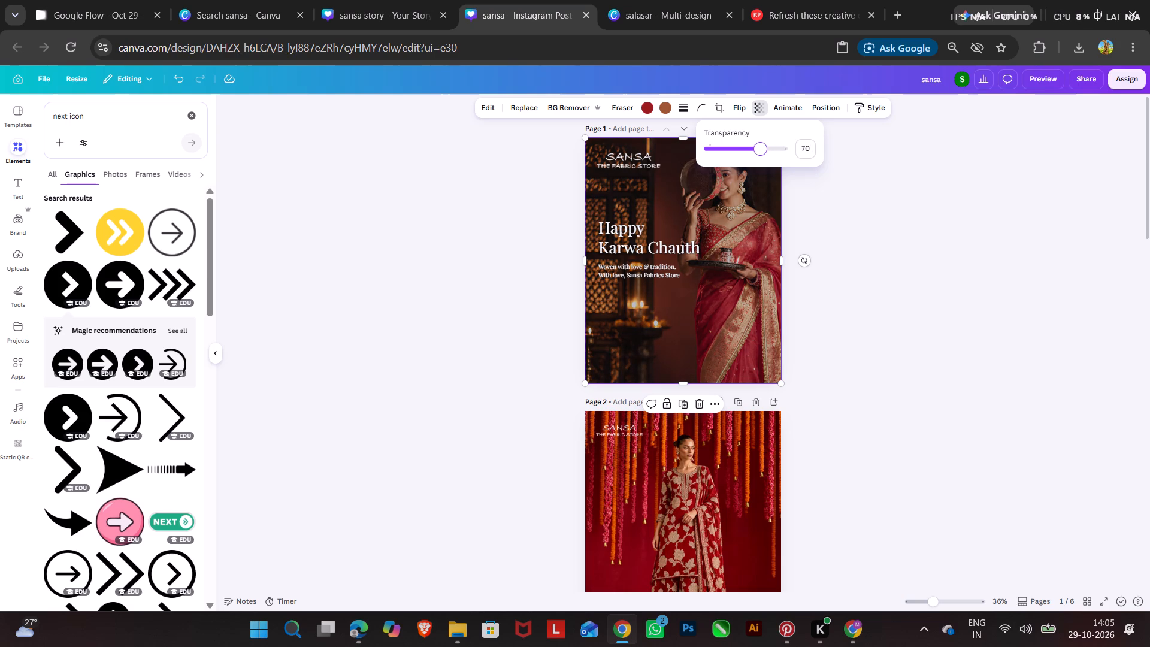
drag(761, 169, 758, 170)
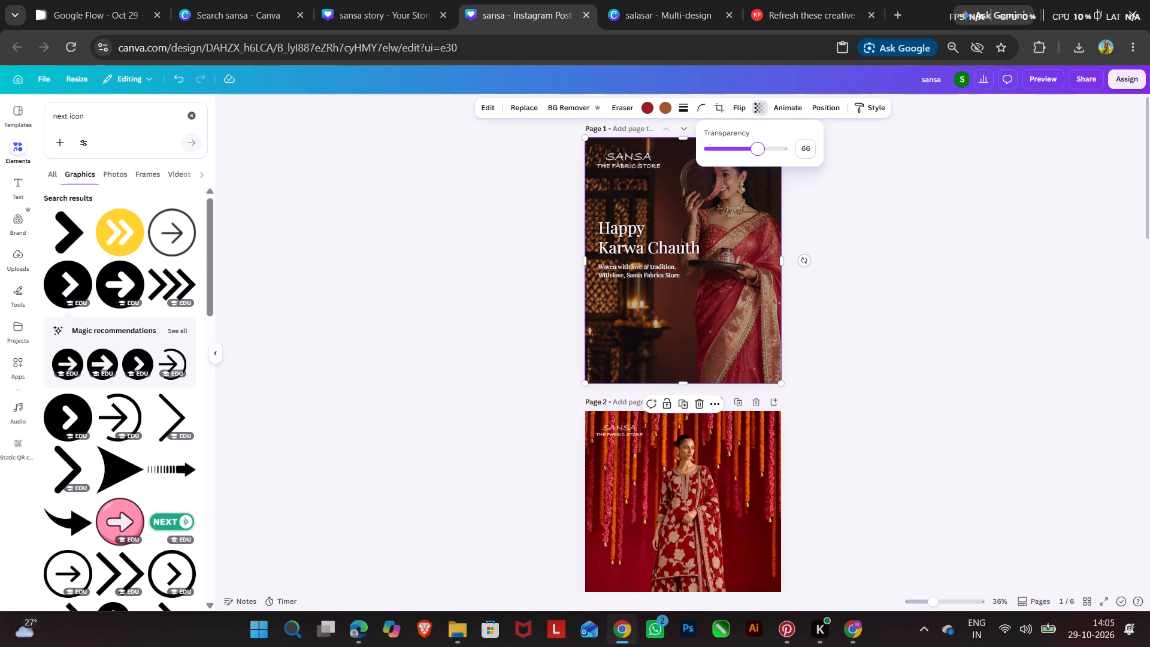
drag(758, 170, 757, 171)
triple_click(888, 208)
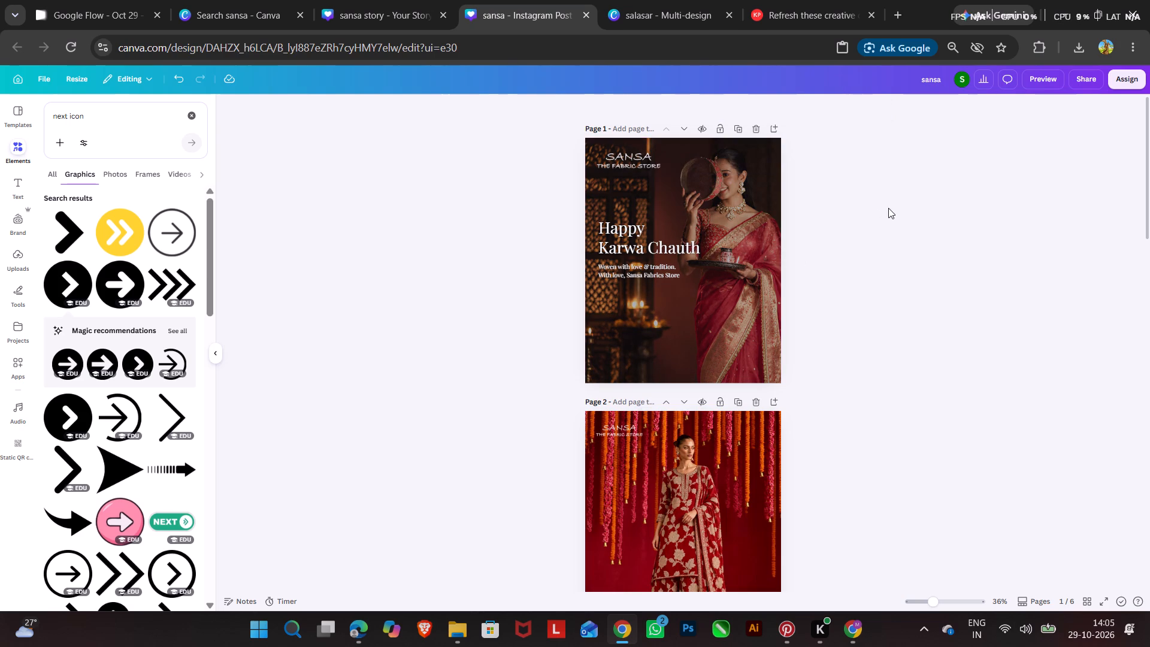
Download page 1, the Karwa Chauth cover, as a PNG at size 1 and High quality.
click(1085, 78)
click(967, 316)
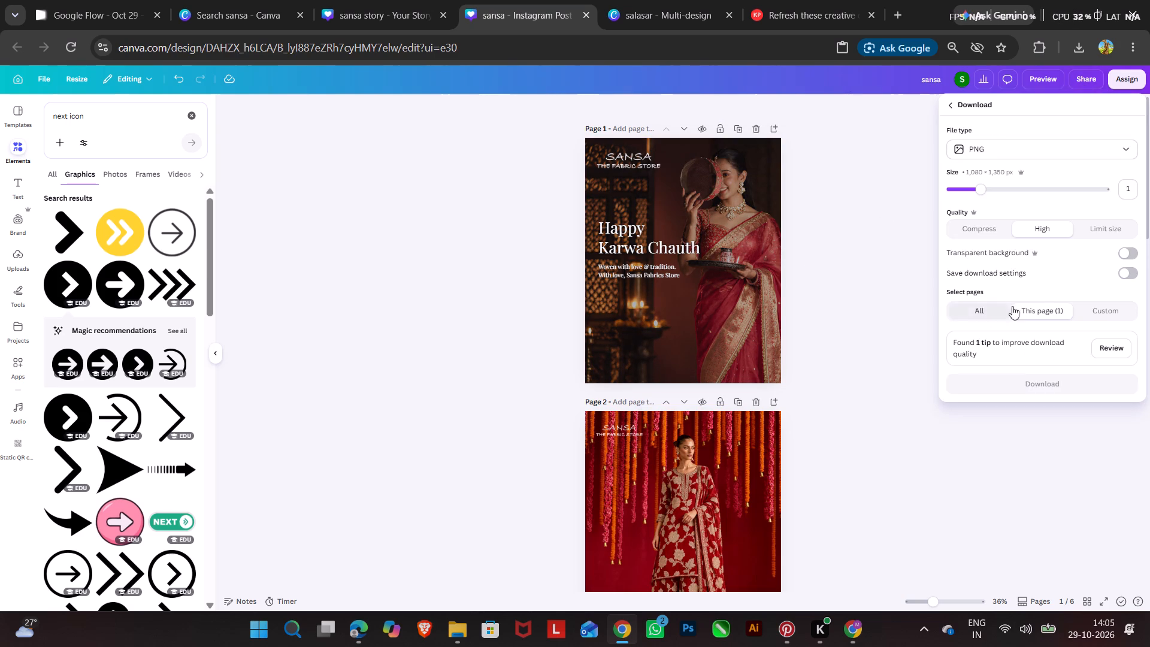
click(1053, 386)
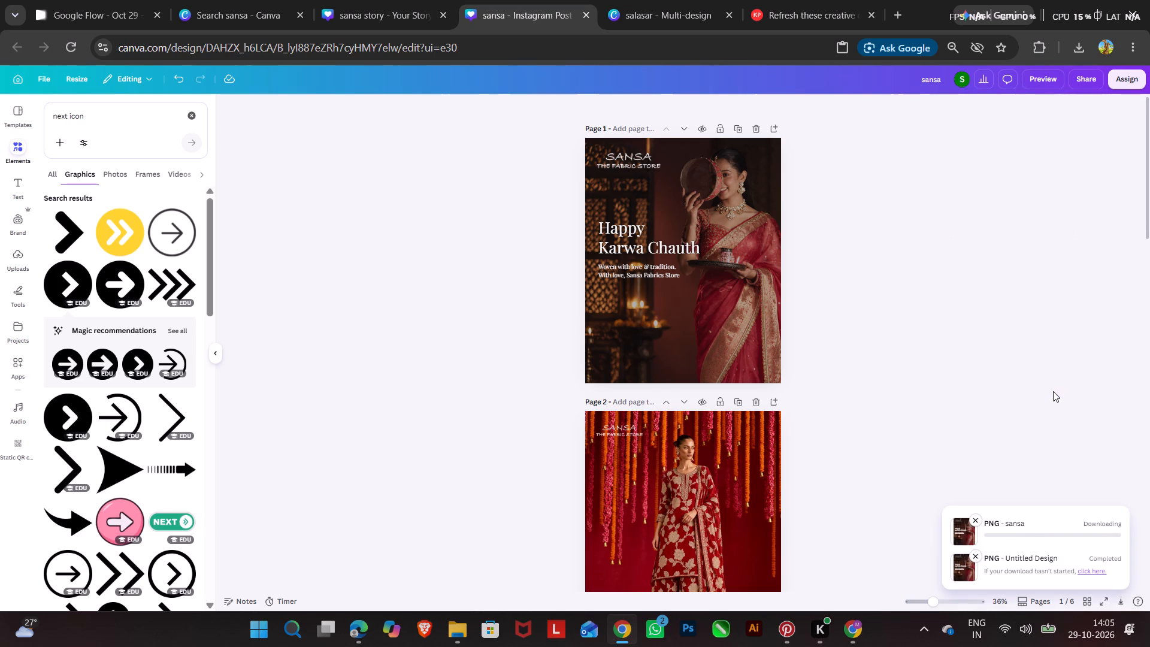
Download only page 2, the red floral suit, as a PNG at size 1 and High quality.
click(714, 483)
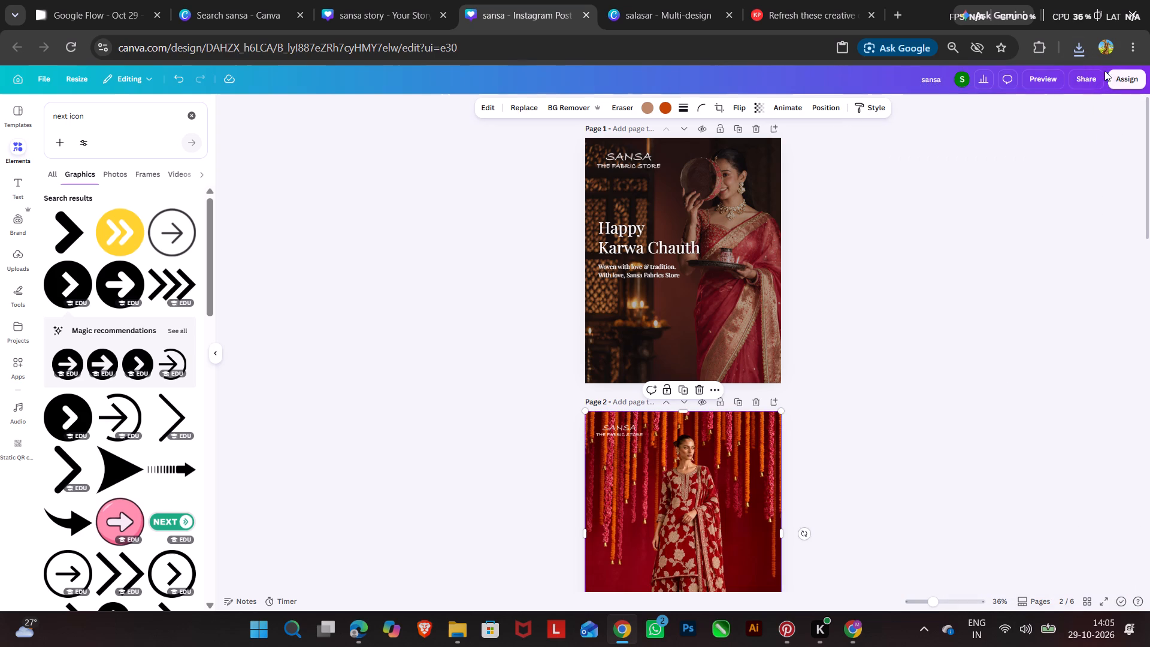
click(1099, 71)
click(966, 315)
click(1049, 309)
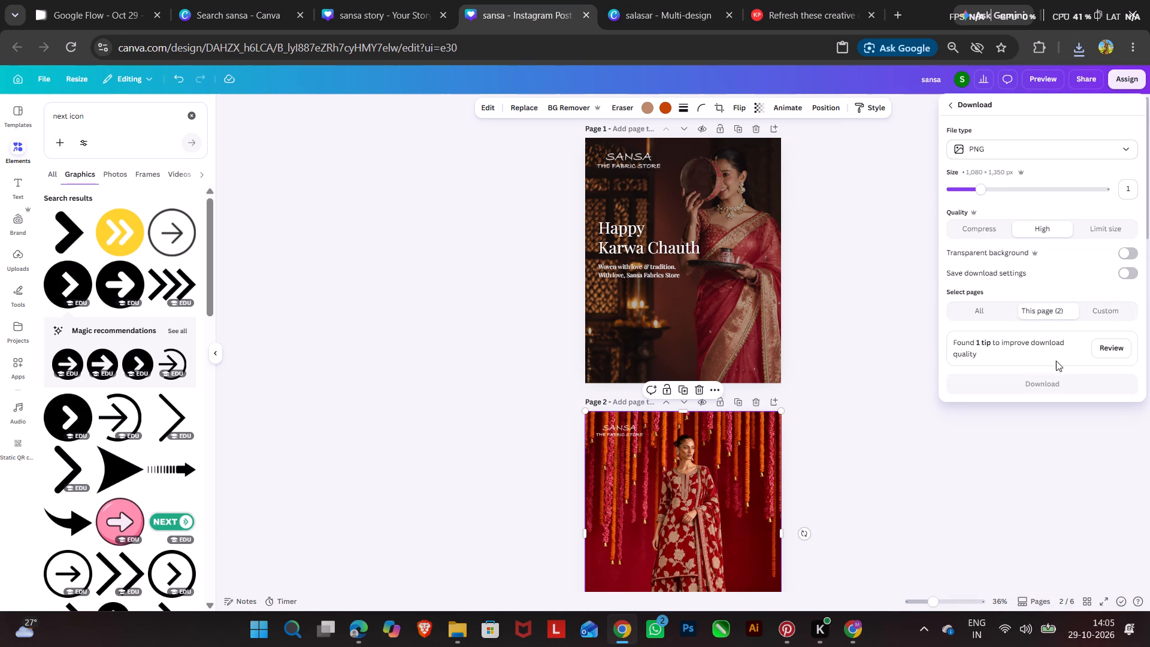
click(1060, 383)
Download only page 3, the rust-red printed kaftan, as a PNG at size 1 and High quality.
scroll(926, 436, down, 3)
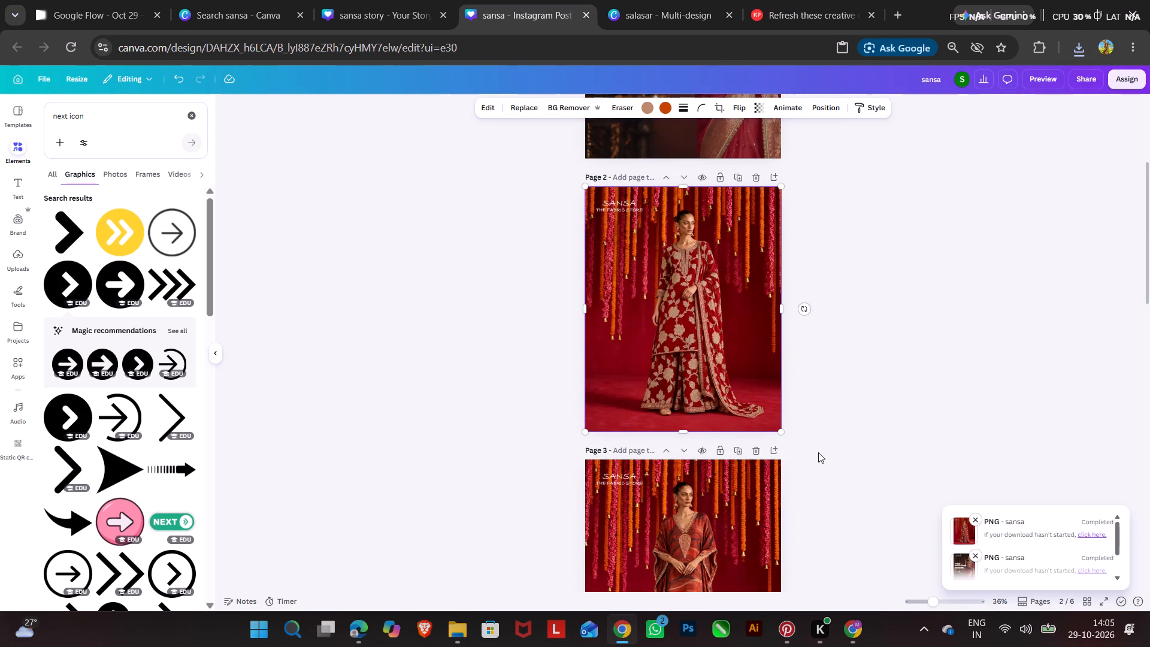
click(740, 472)
click(1092, 80)
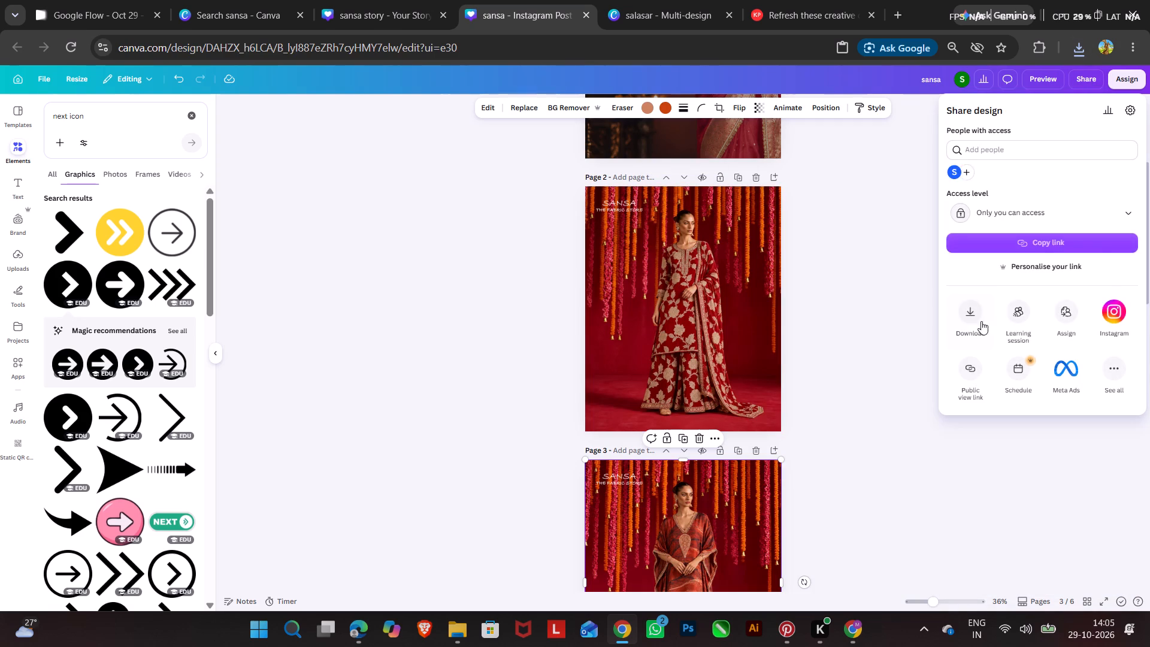
click(972, 319)
click(1059, 313)
click(1059, 387)
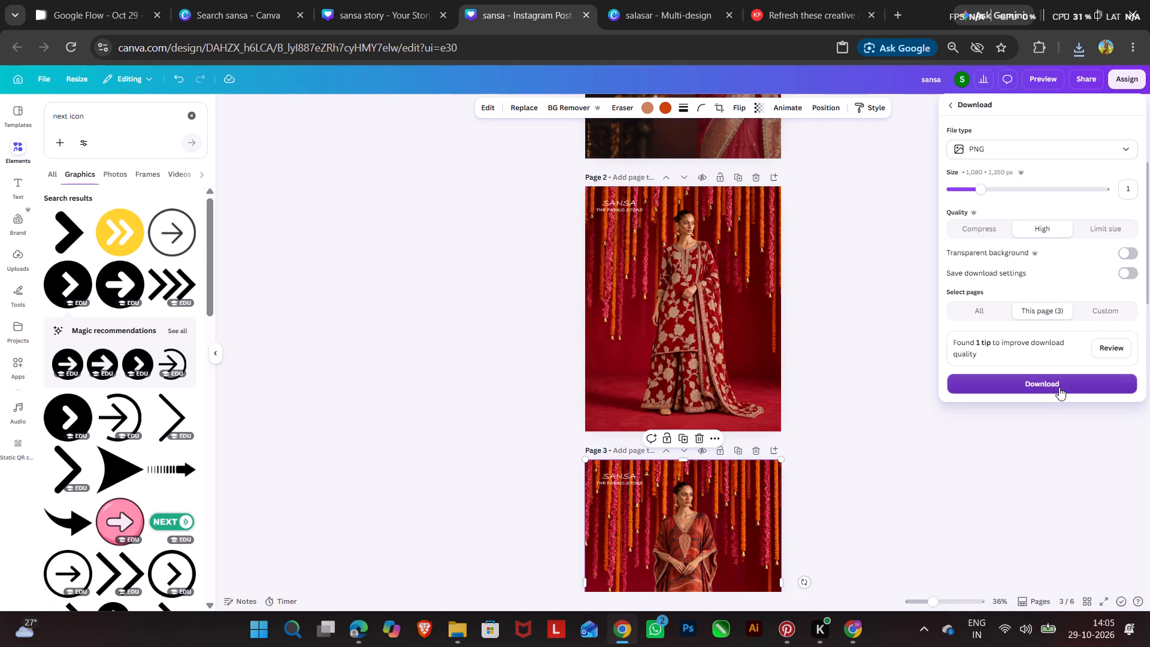
Download only page 4, the brown printed tunic with draped pants, as a PNG at size 1 and High quality.
scroll(924, 344, down, 5)
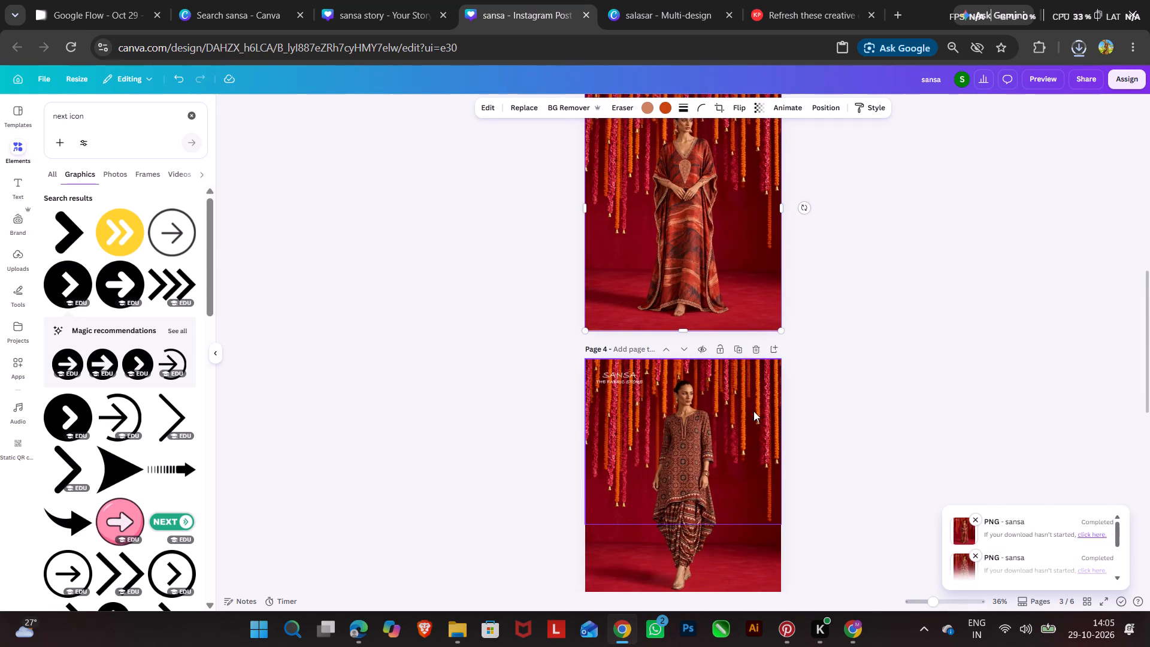
click(753, 411)
click(1084, 81)
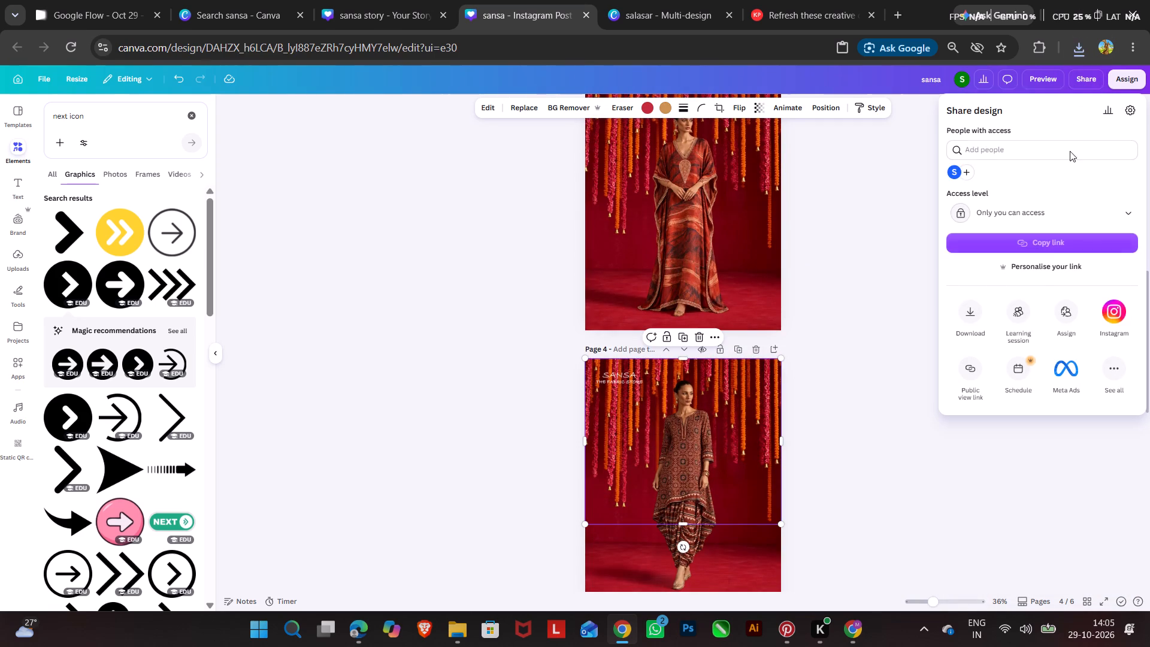
click(972, 319)
click(1057, 307)
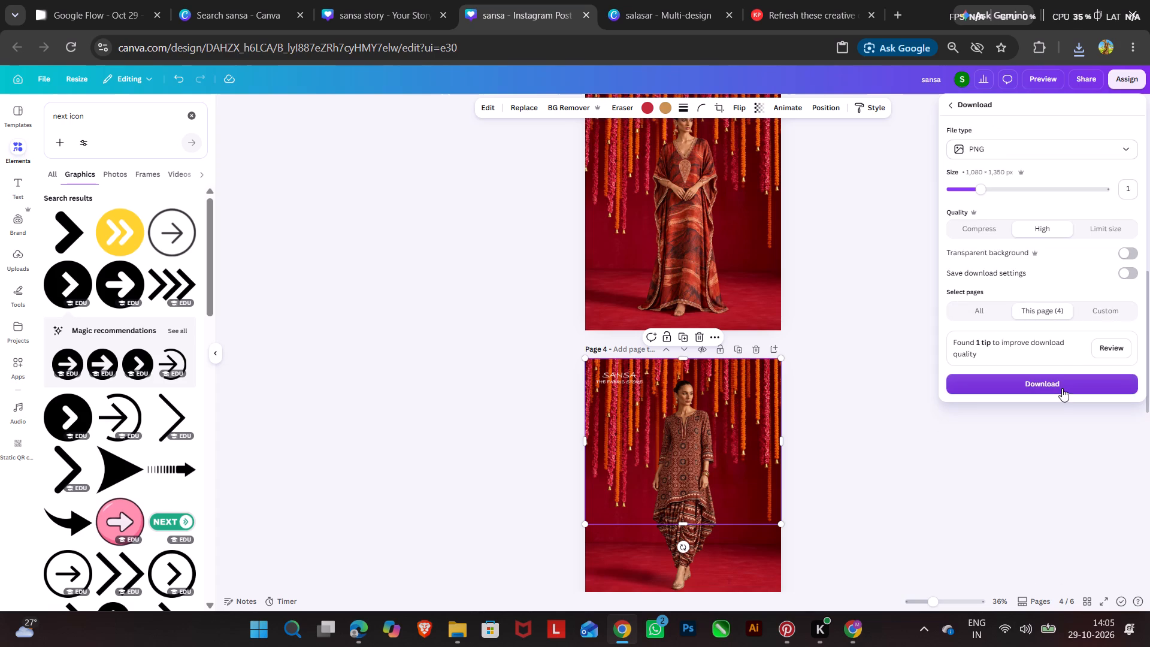
click(1062, 388)
Download only page 5, the olive green floral suit, as a PNG at size 1 and High quality.
scroll(914, 364, down, 6)
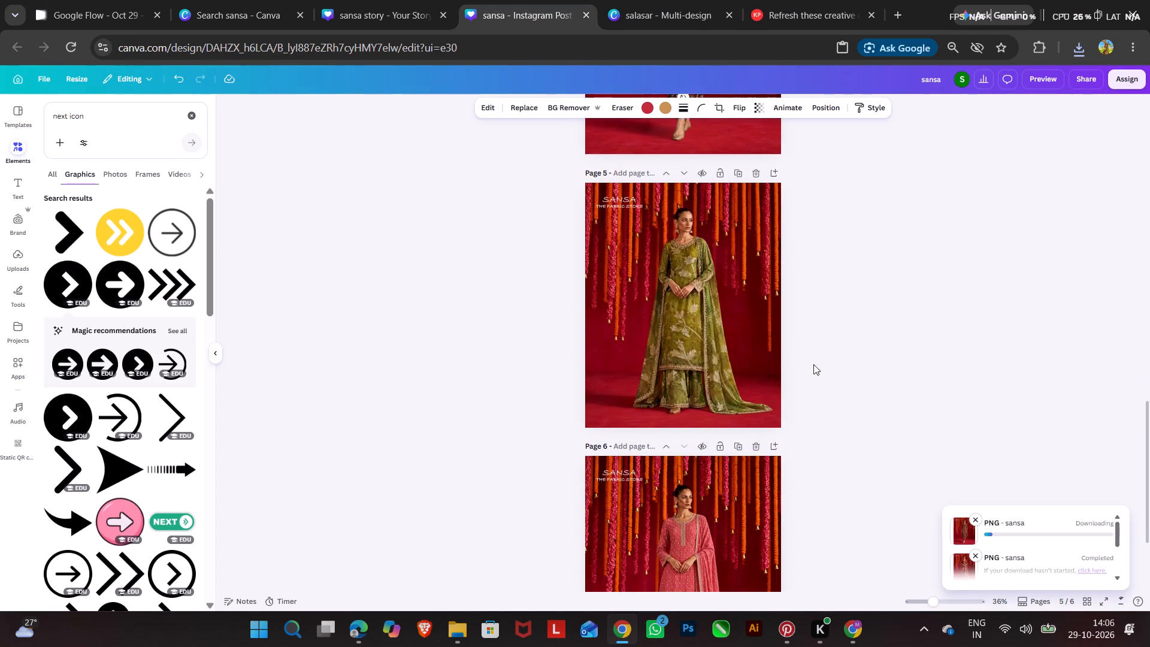
click(767, 352)
click(1082, 69)
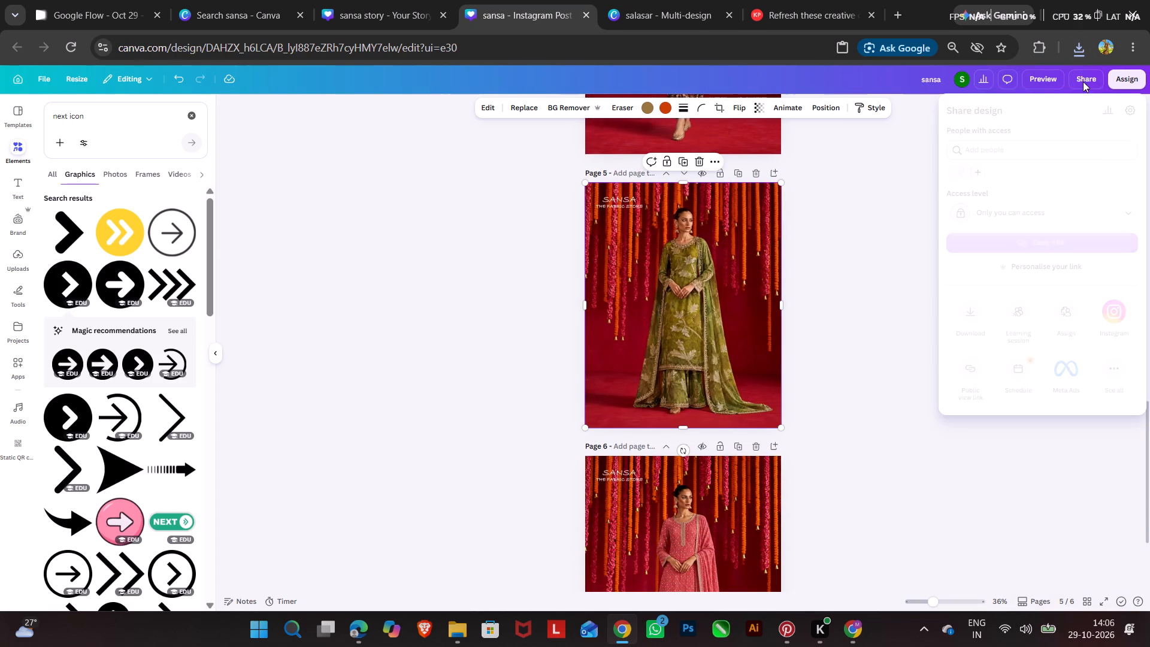
click(945, 319)
click(977, 313)
click(1058, 310)
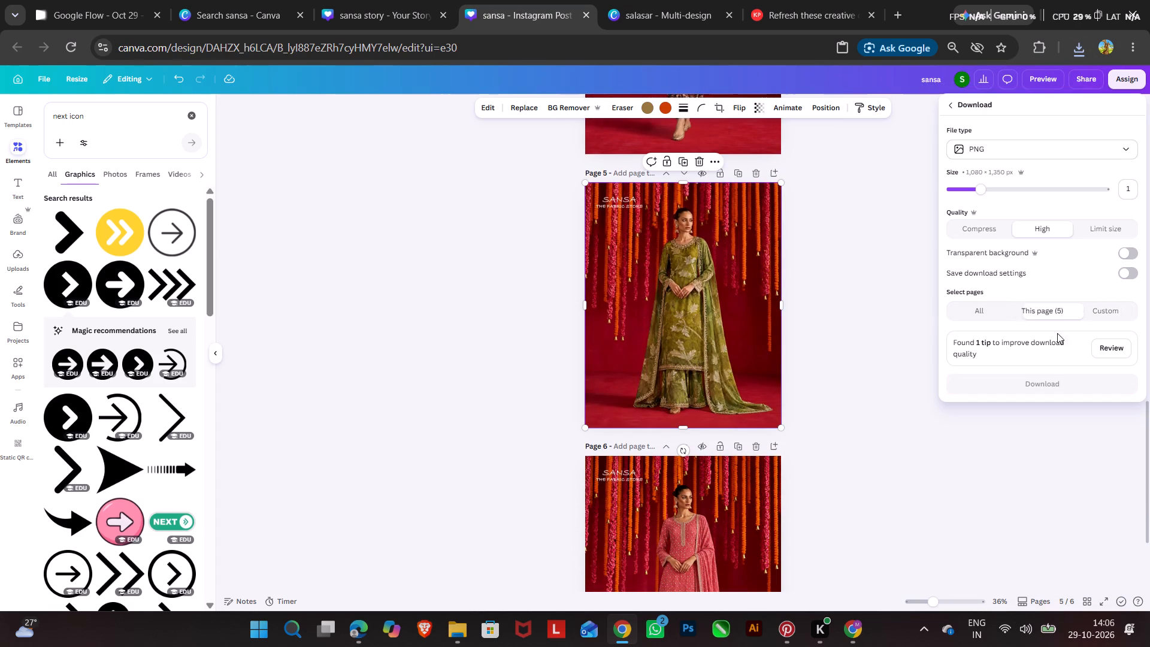
click(1055, 381)
Select page 6, the pink suit, for download.
scroll(929, 377, down, 6)
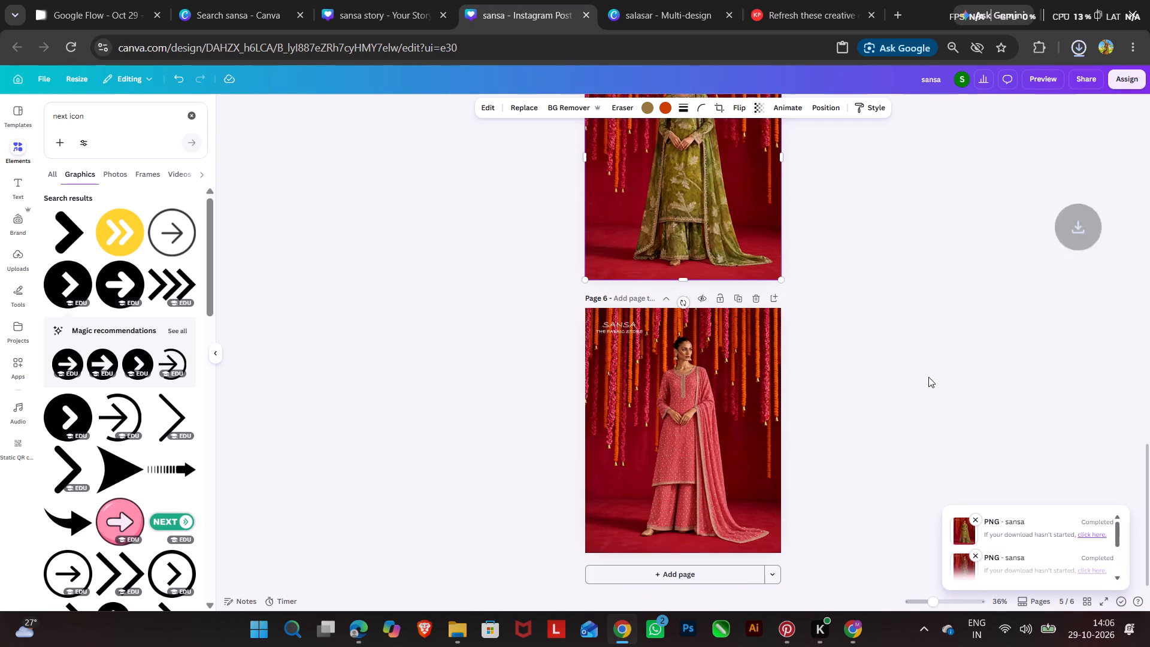
click(753, 377)
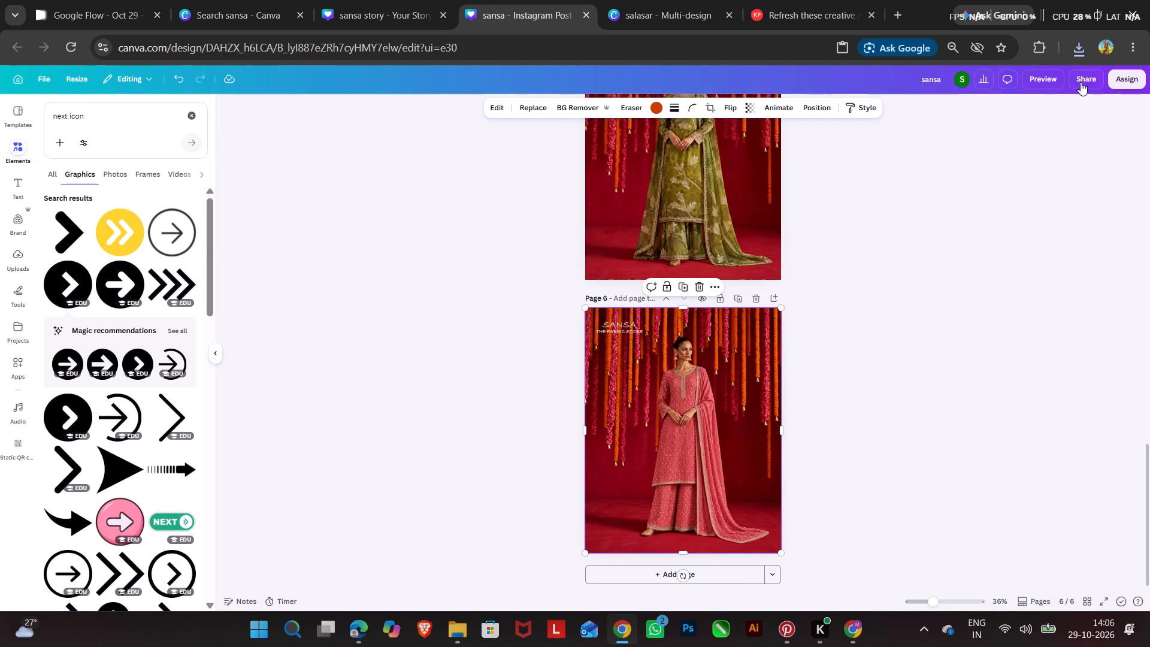
Download only page 6, the pink suit, as a PNG at size 1 and High quality.
click(1084, 79)
click(978, 318)
click(1034, 306)
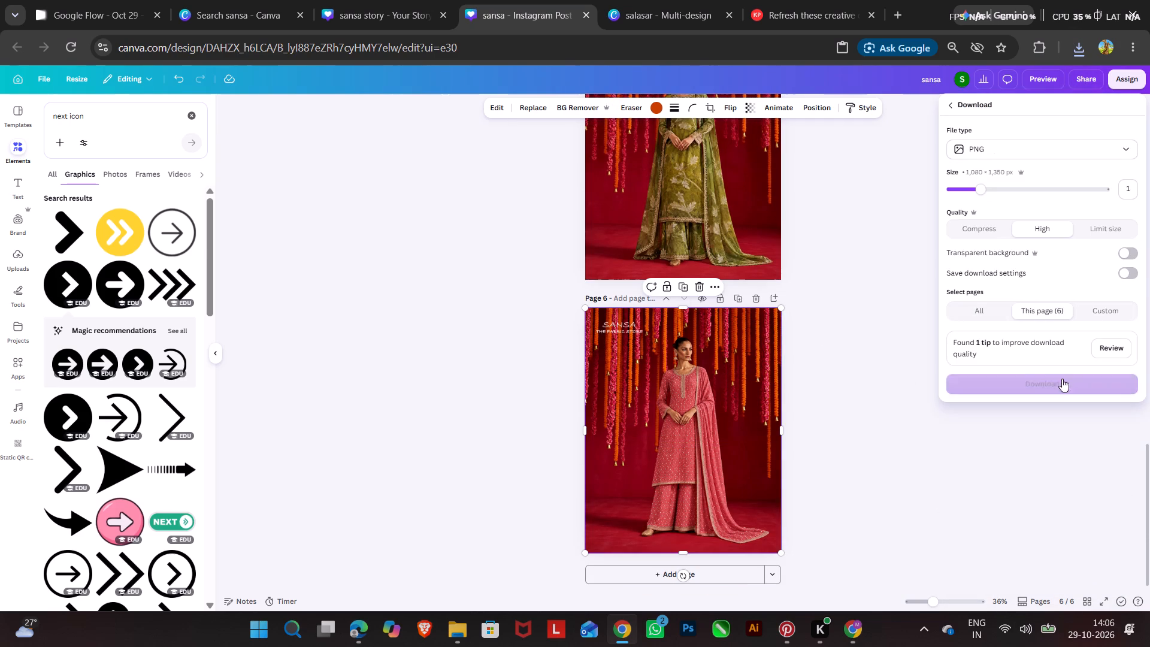
click(1063, 386)
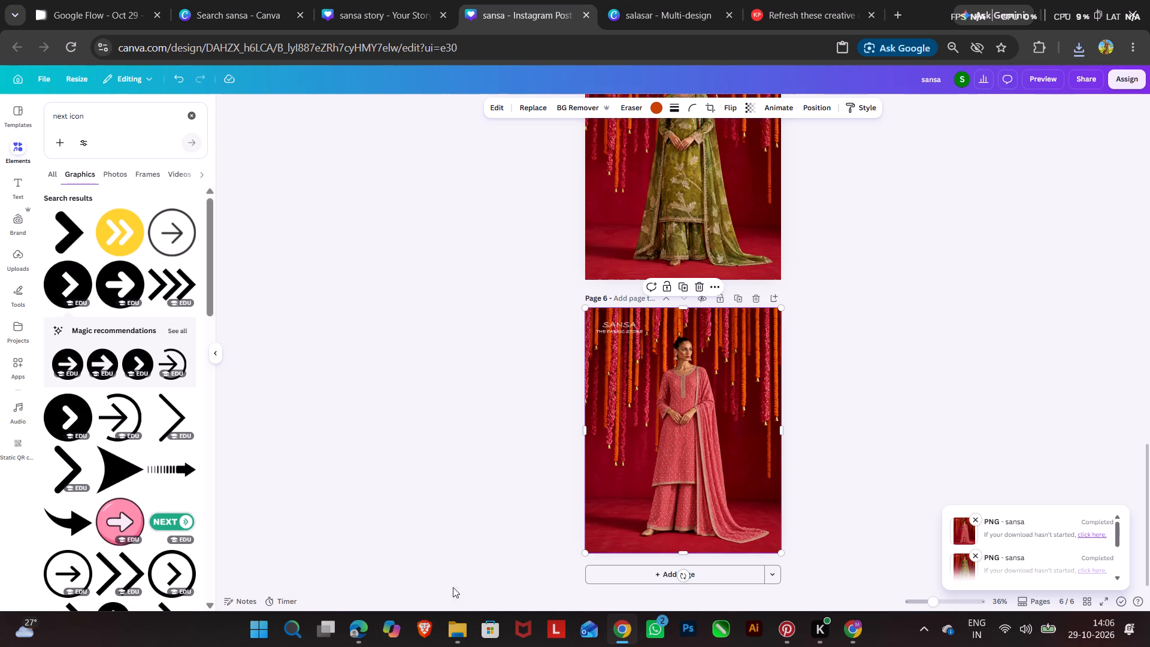
Switch to Microsoft Edge to view the Instagram carousel post from thewritehouse.co.in.
click(350, 633)
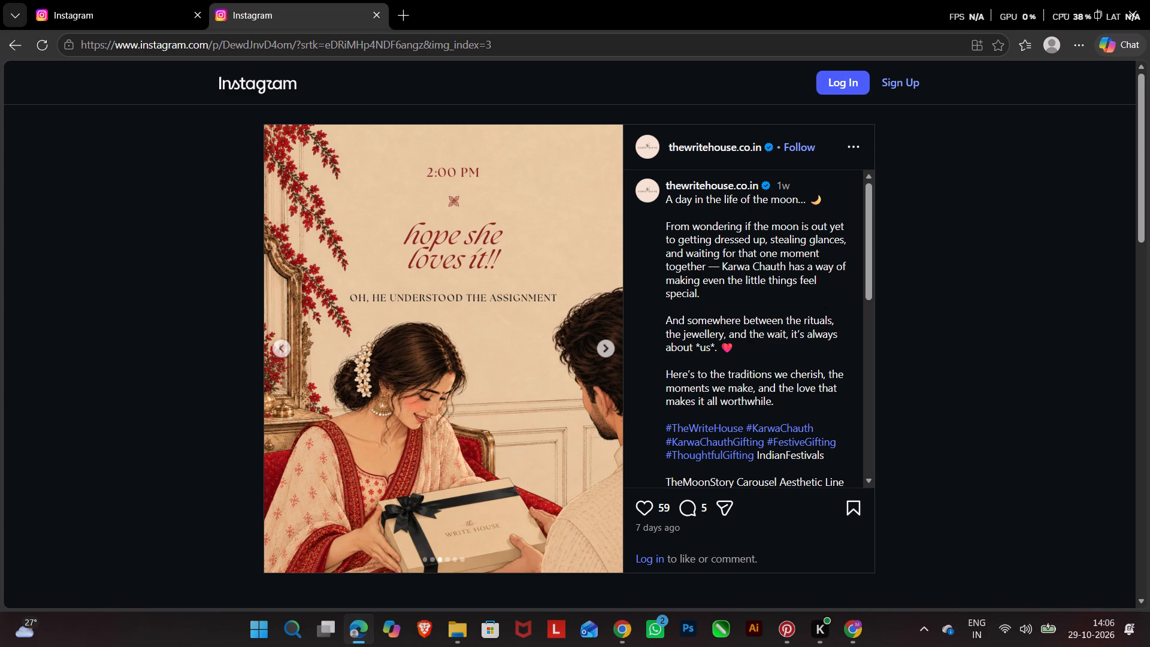
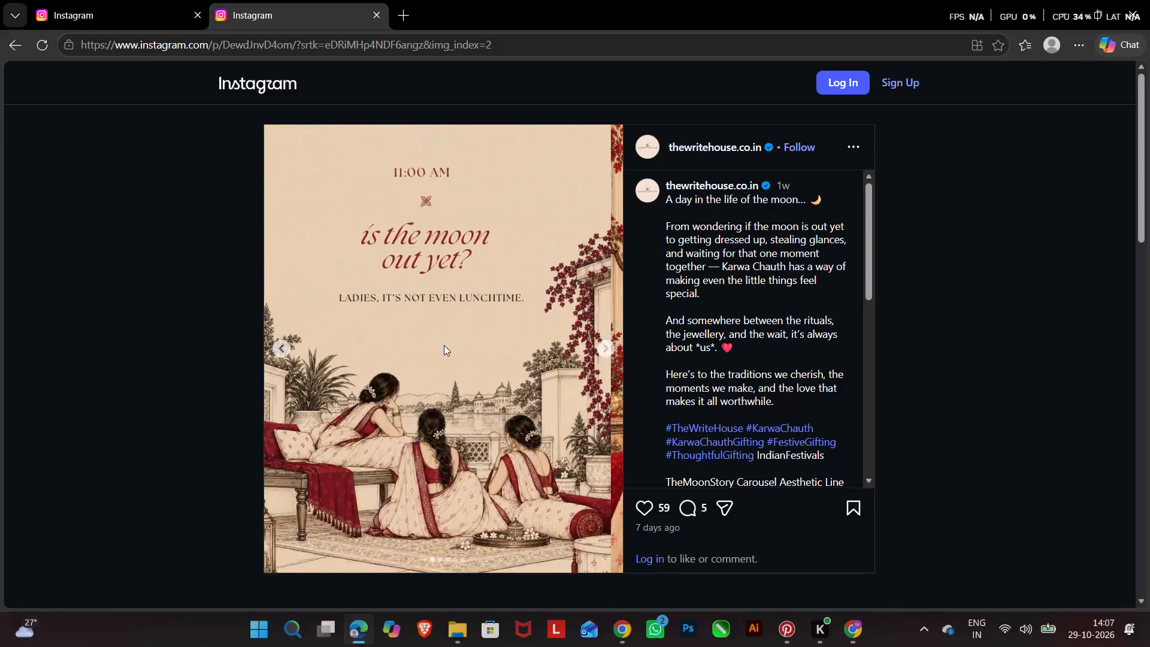
Capture a screenshot of the Write House carousel's first slide, "A day in the life of the moon", cropped to the image edges.
scroll(444, 345, right, 5)
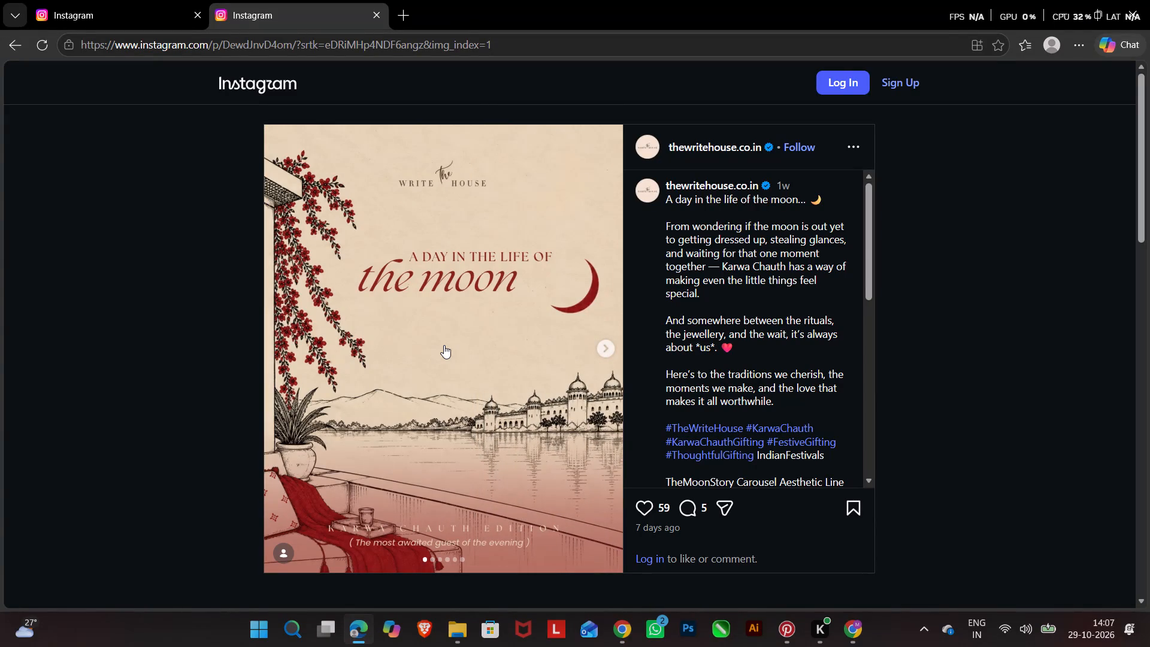
click(178, 442)
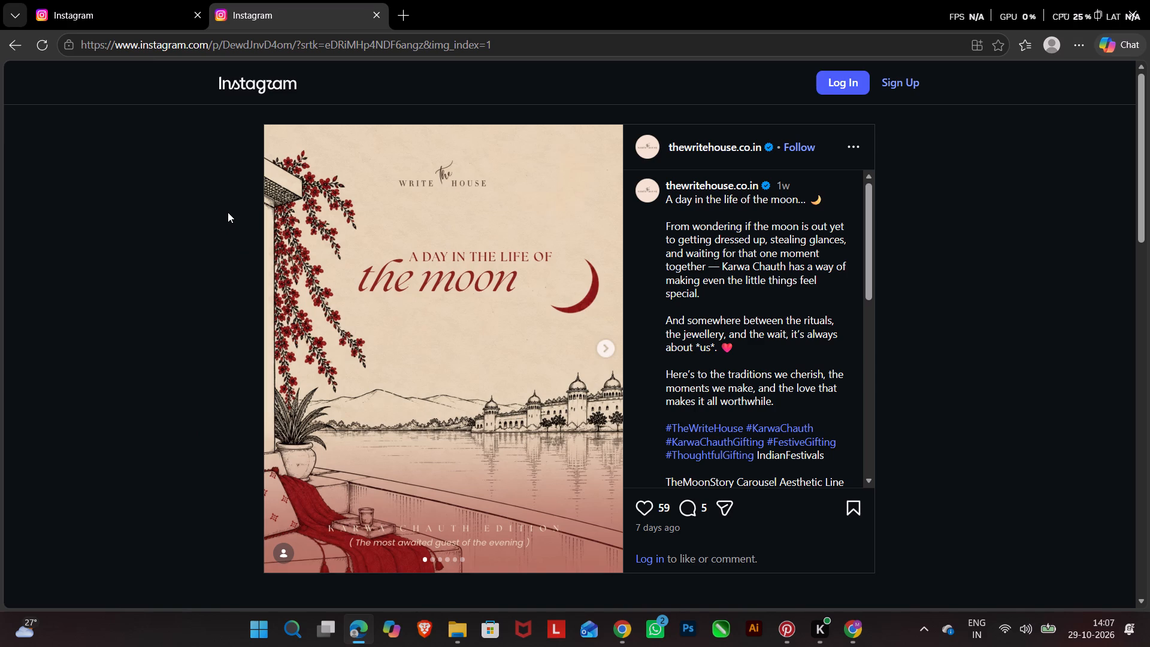
key(Print)
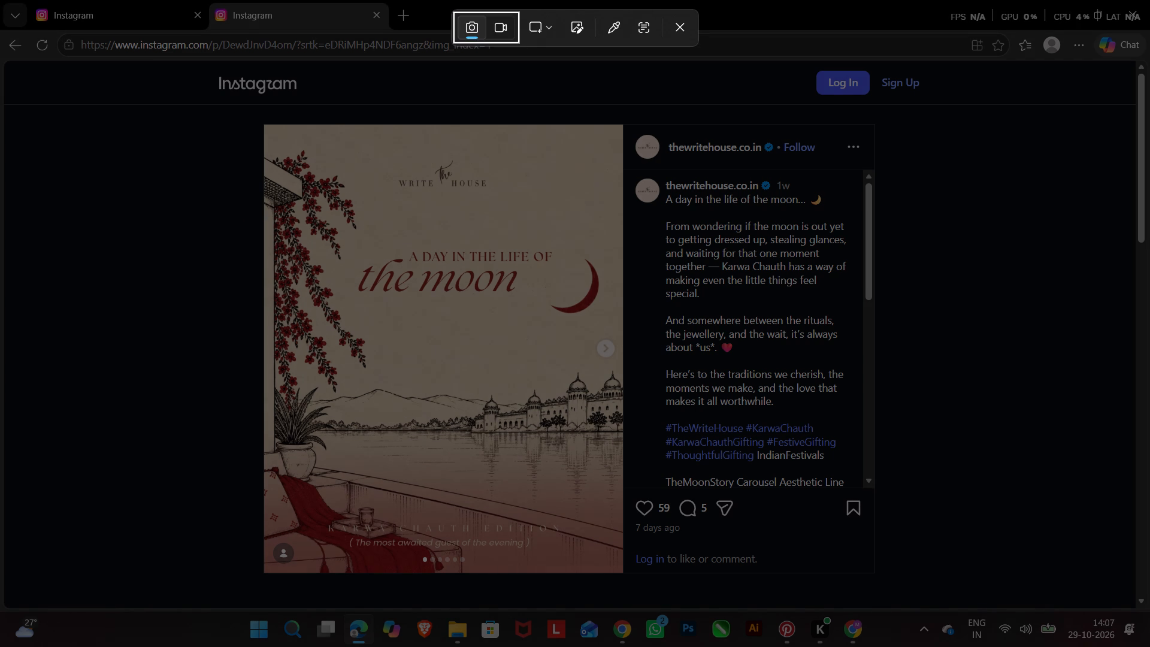
drag(265, 125, 462, 384)
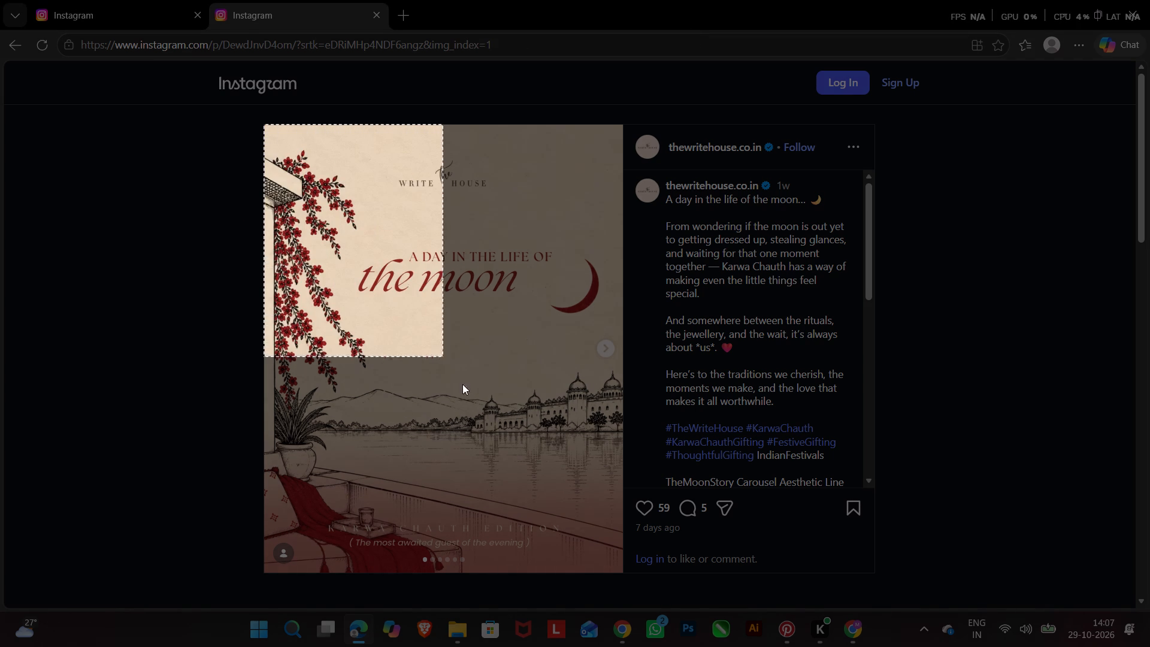
drag(462, 384, 622, 573)
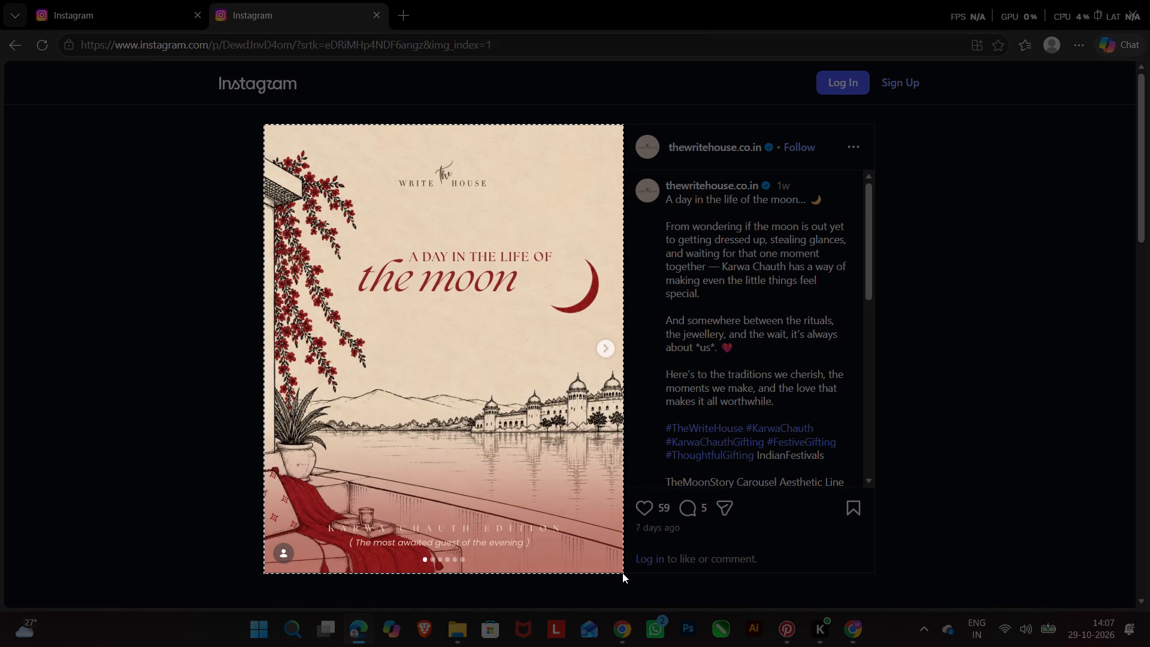
drag(622, 573, 623, 572)
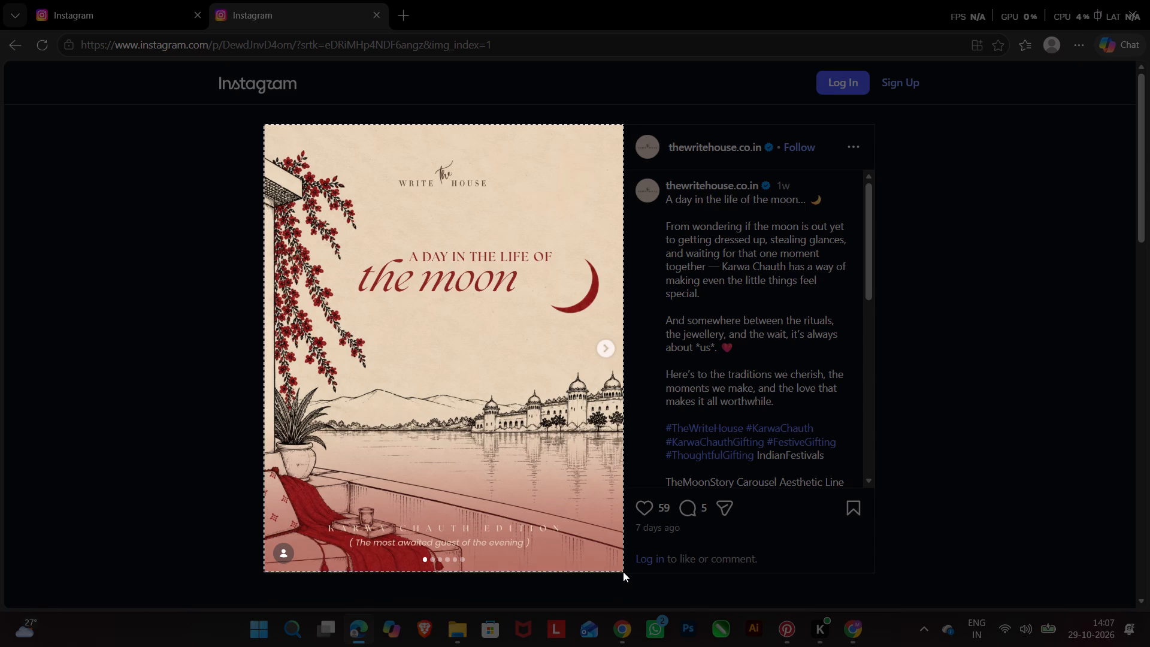
drag(623, 572, 624, 573)
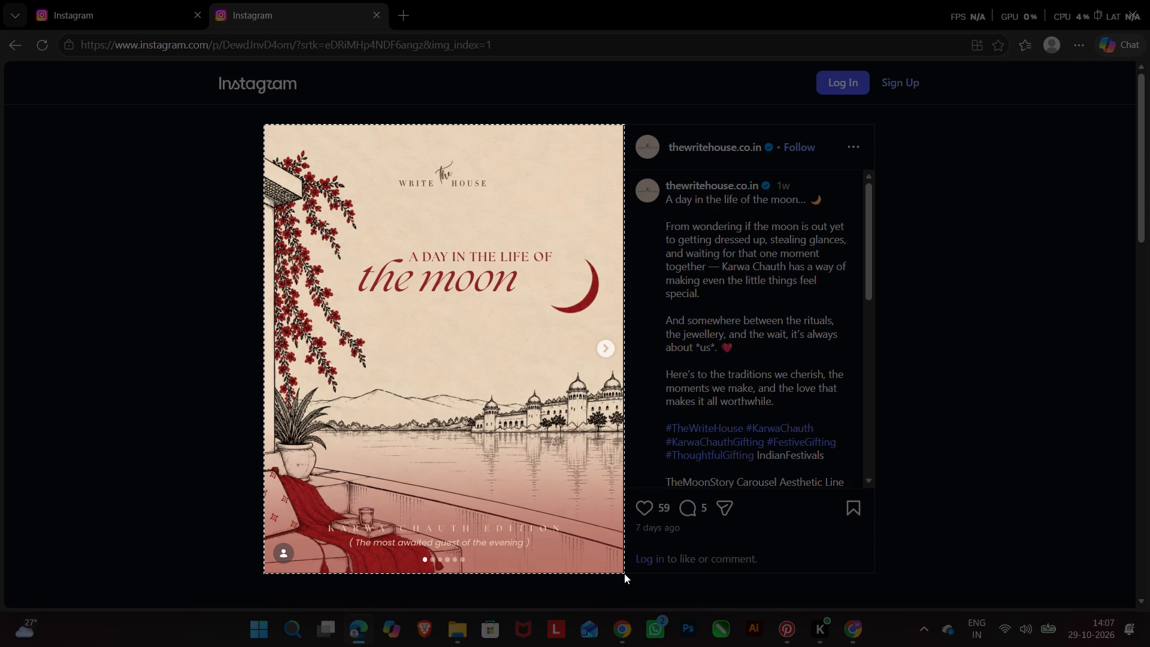
drag(624, 573, 623, 573)
Capture a screenshot of the second slide, "is the moon out yet?", cropped to the image edges.
click(603, 347)
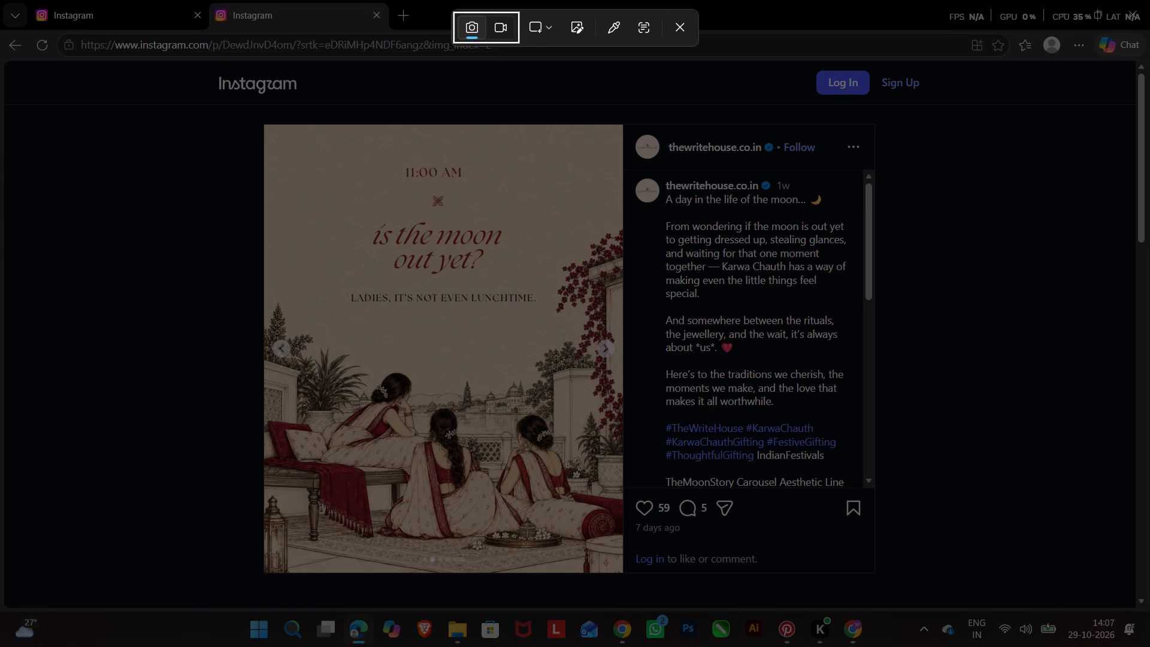
drag(265, 125, 607, 575)
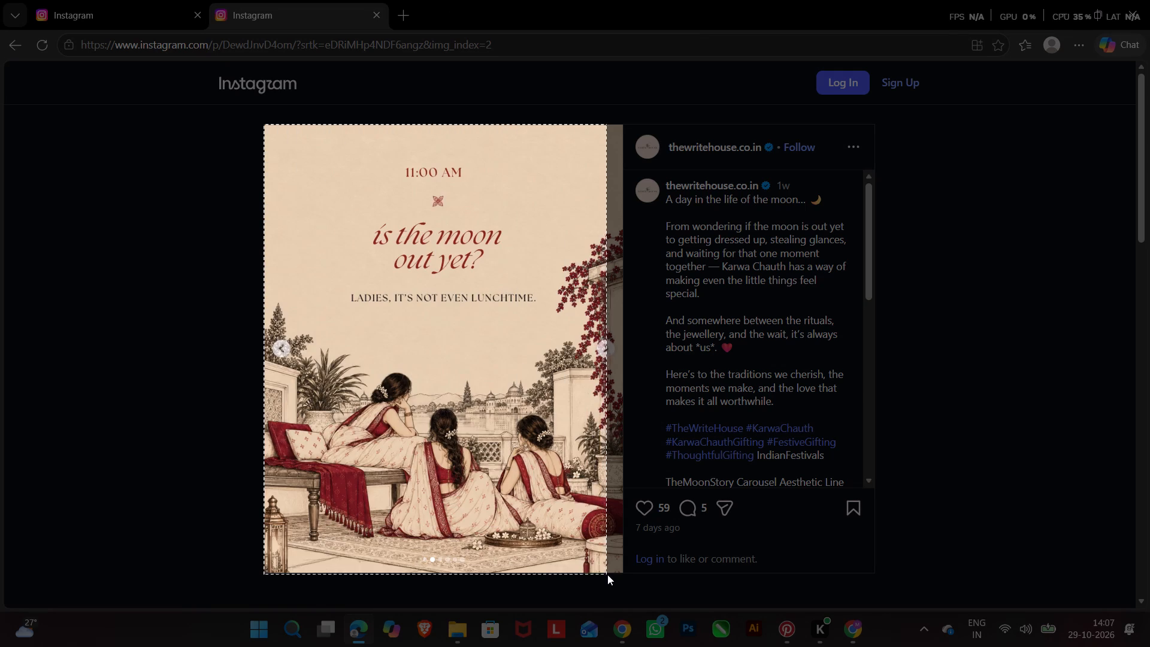
drag(607, 575, 624, 573)
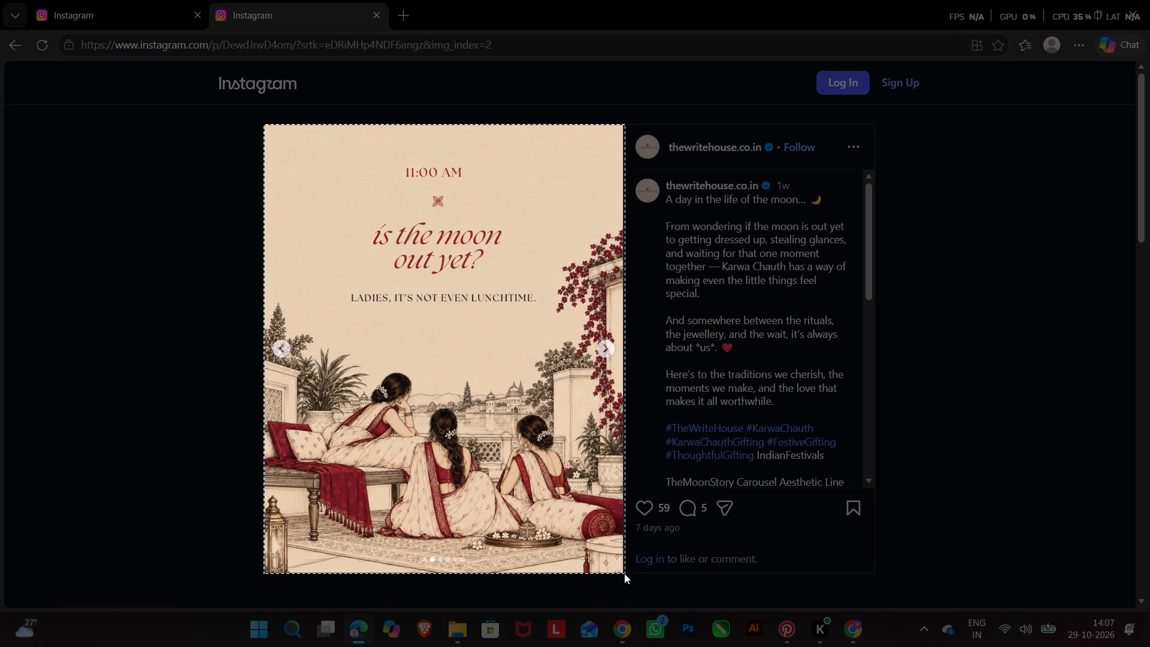
drag(624, 573, 622, 573)
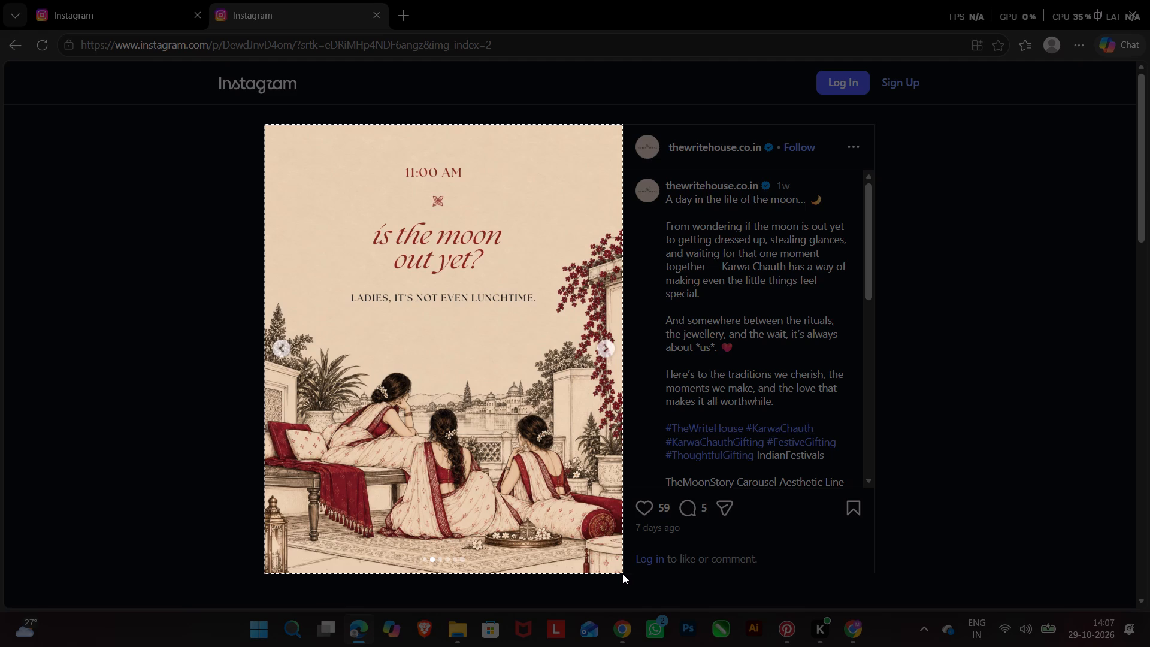
drag(622, 573, 623, 573)
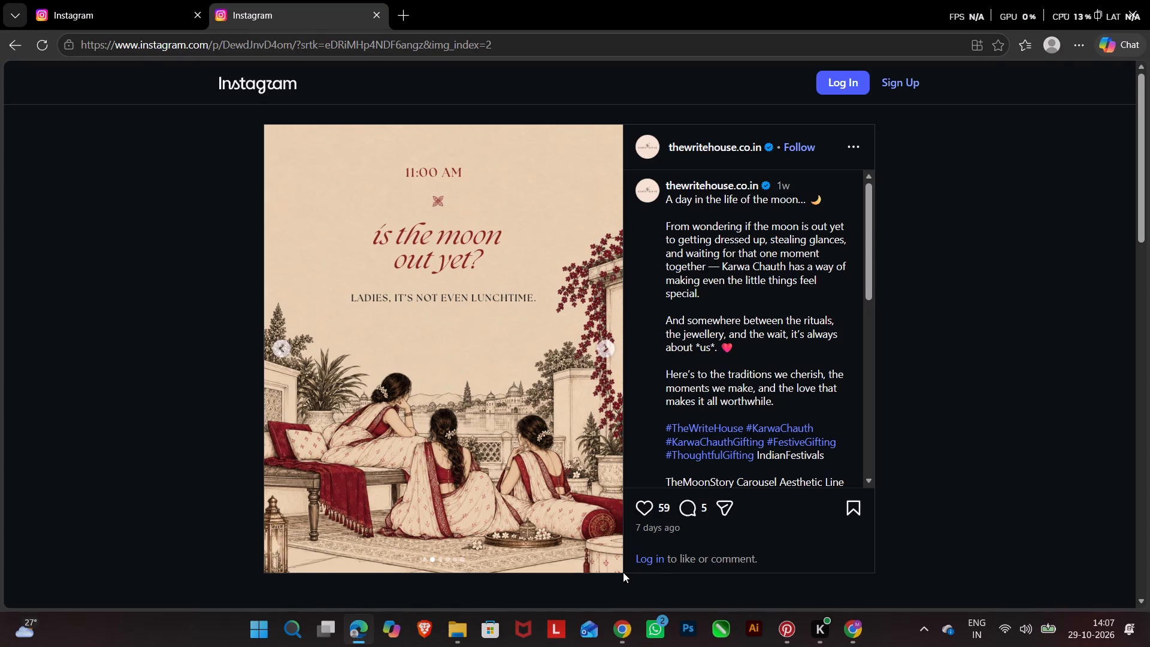
Capture a screenshot of the third slide, "hope she loves it!!", cropped to the image edges.
click(605, 341)
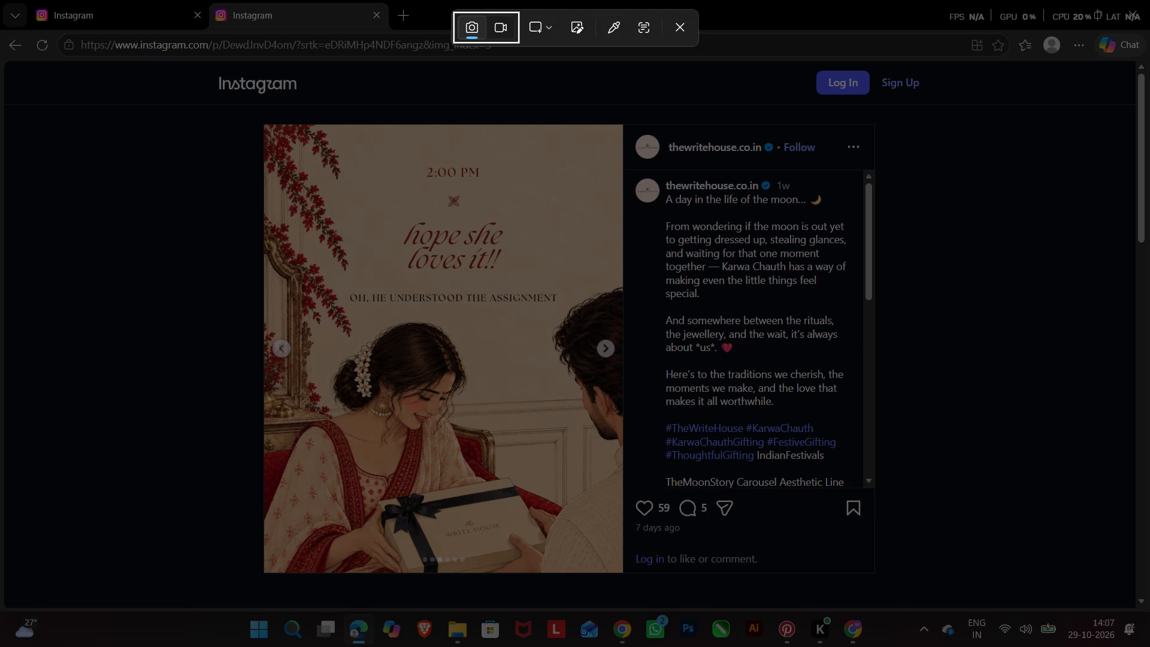
drag(264, 125, 623, 567)
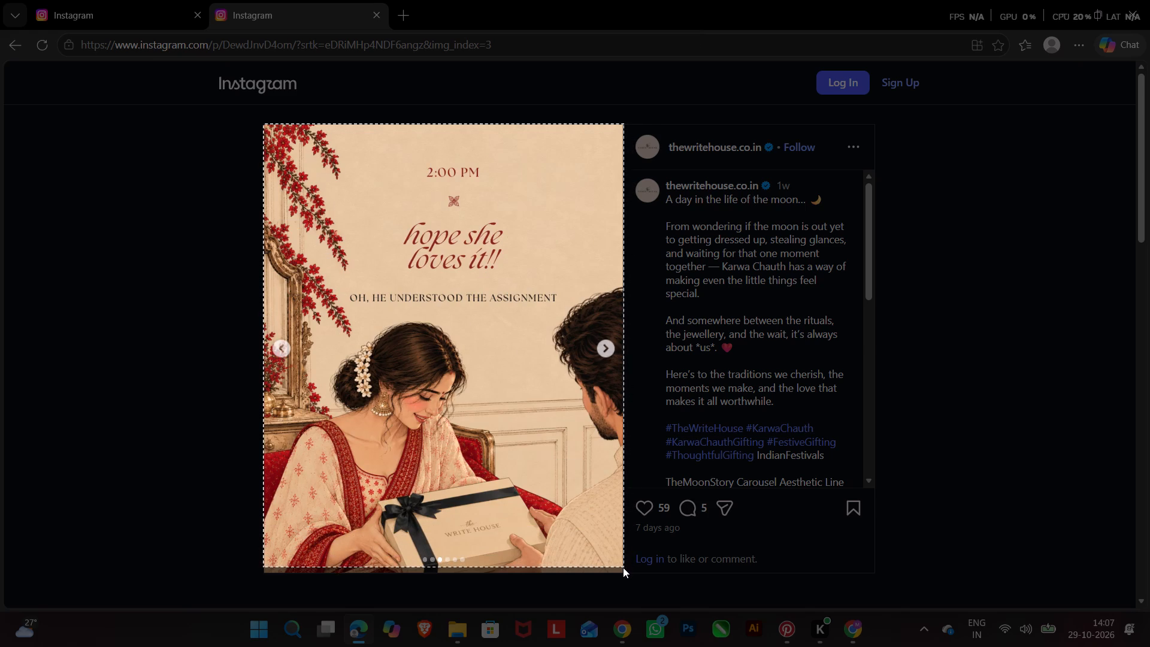
drag(623, 567, 624, 573)
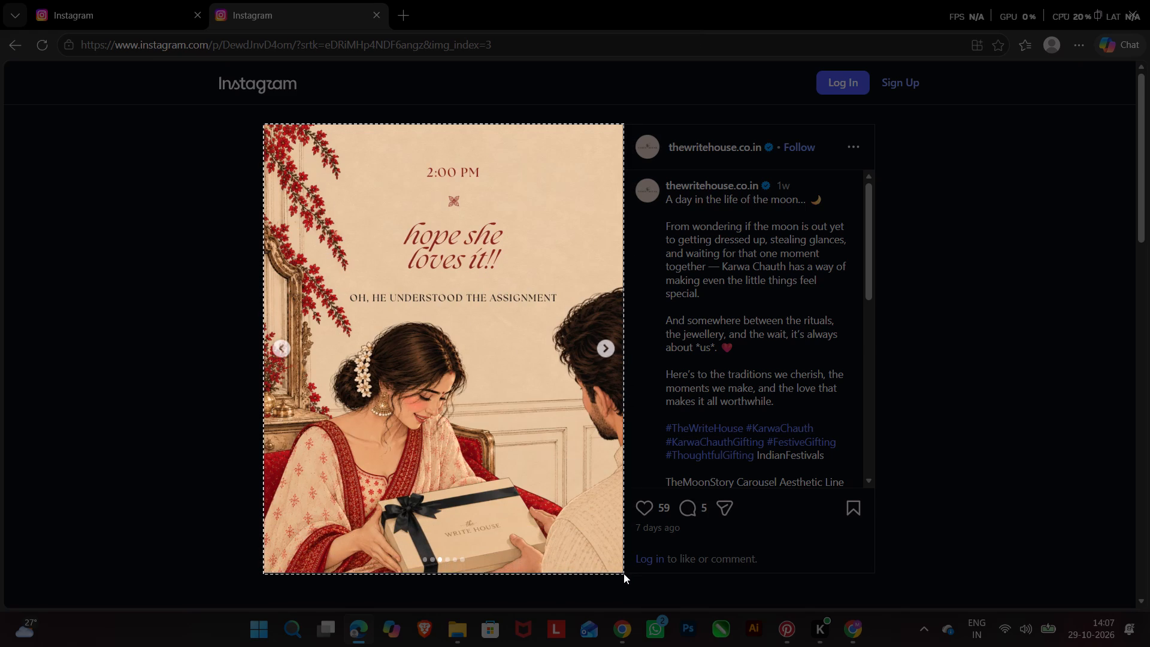
drag(624, 573, 624, 575)
drag(624, 575, 623, 573)
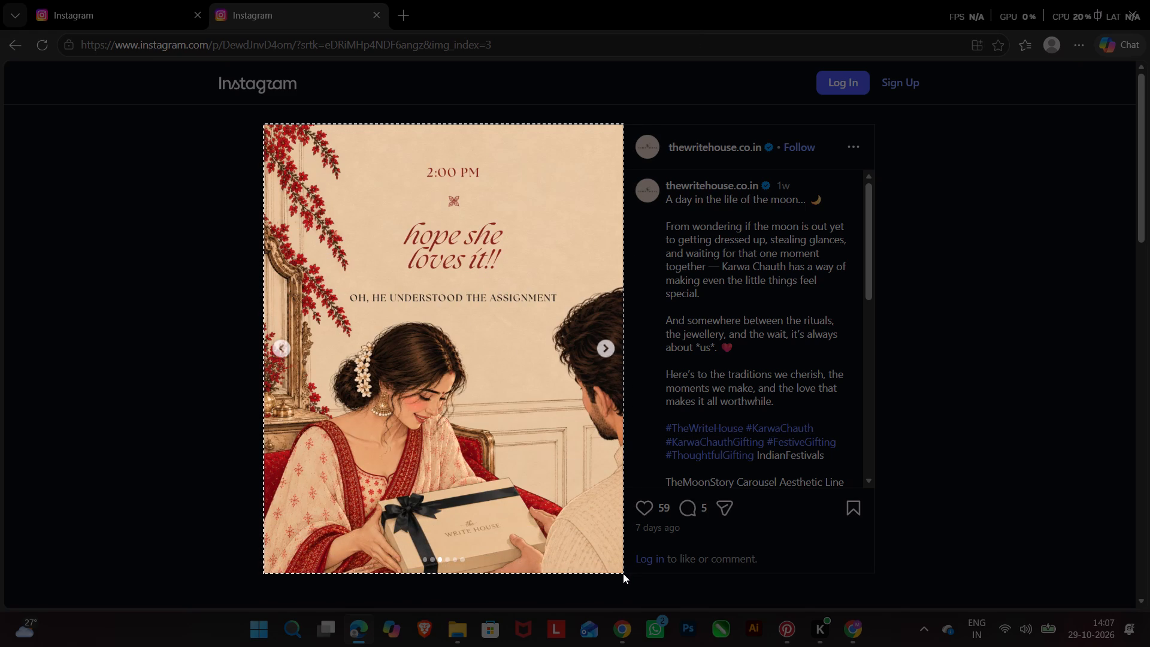
drag(623, 573, 625, 573)
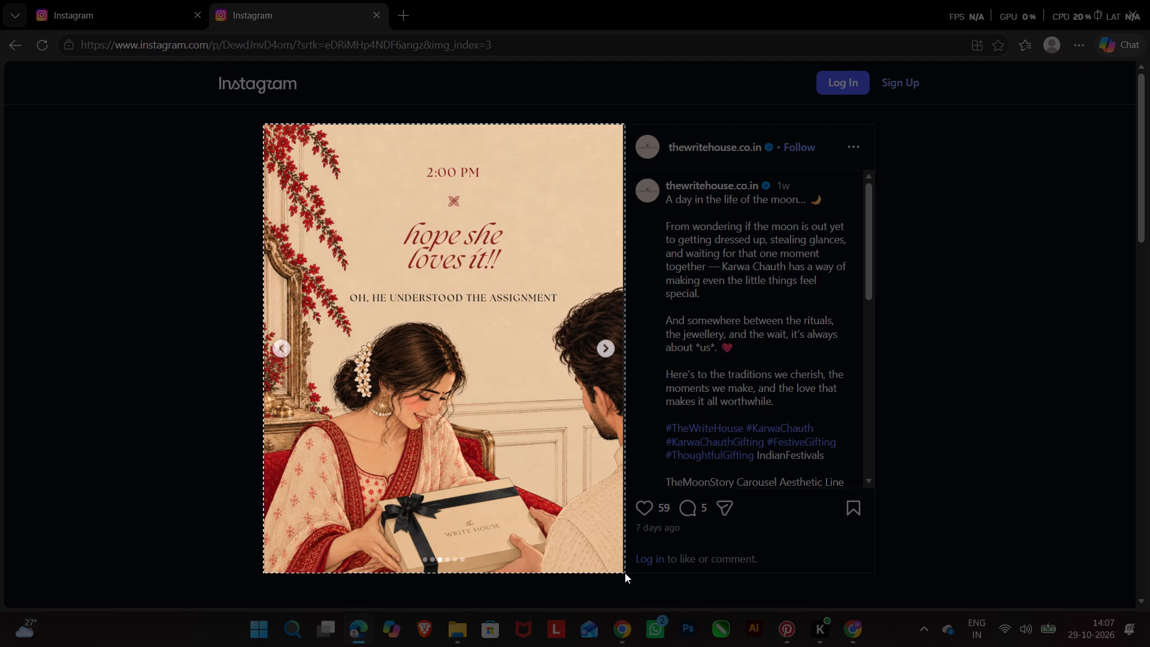
drag(625, 573, 623, 573)
Capture a screenshot of the fourth slide, the 6:00 PM earring scene at the mirror, cropped to the image edges.
click(606, 346)
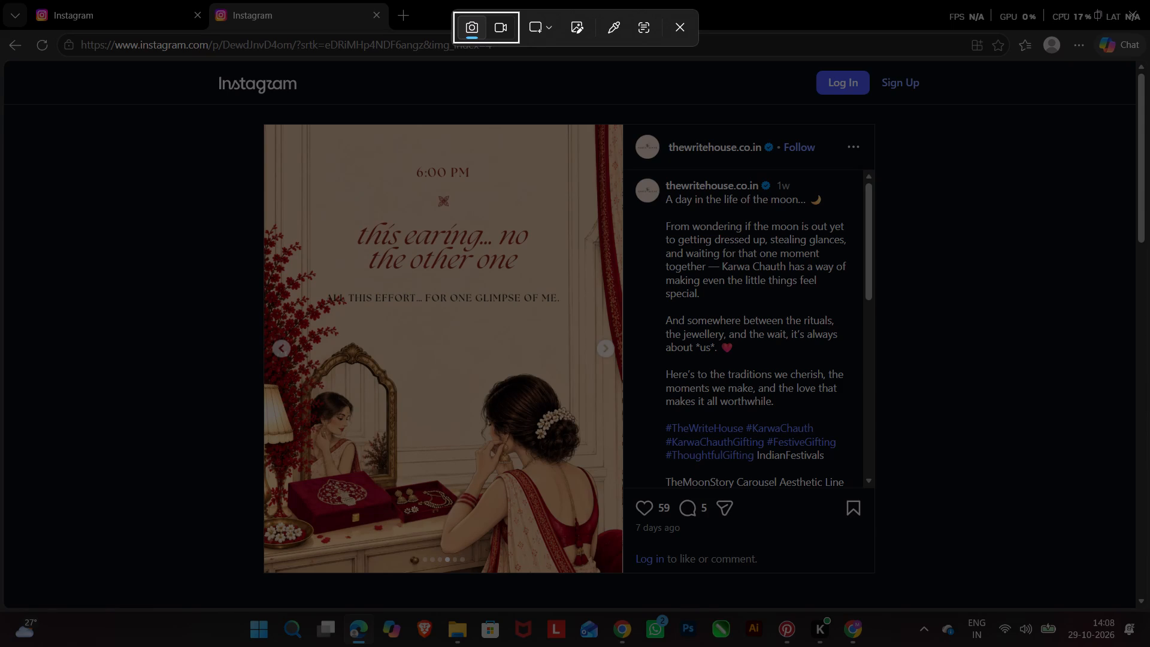
drag(265, 125, 616, 573)
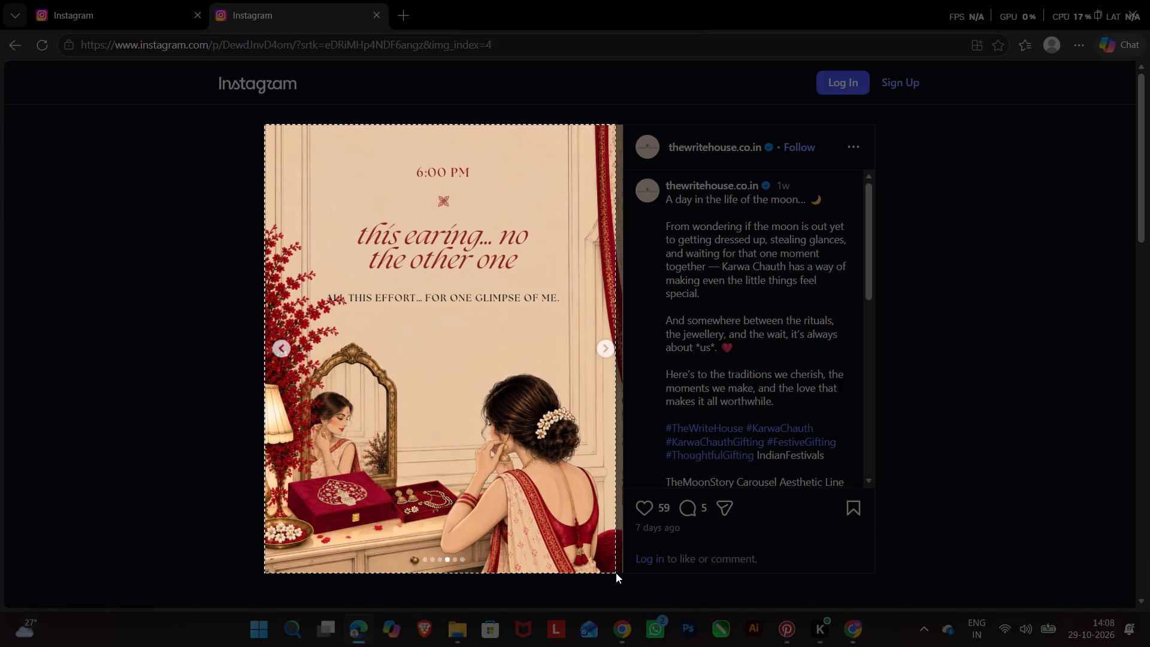
drag(616, 573, 622, 573)
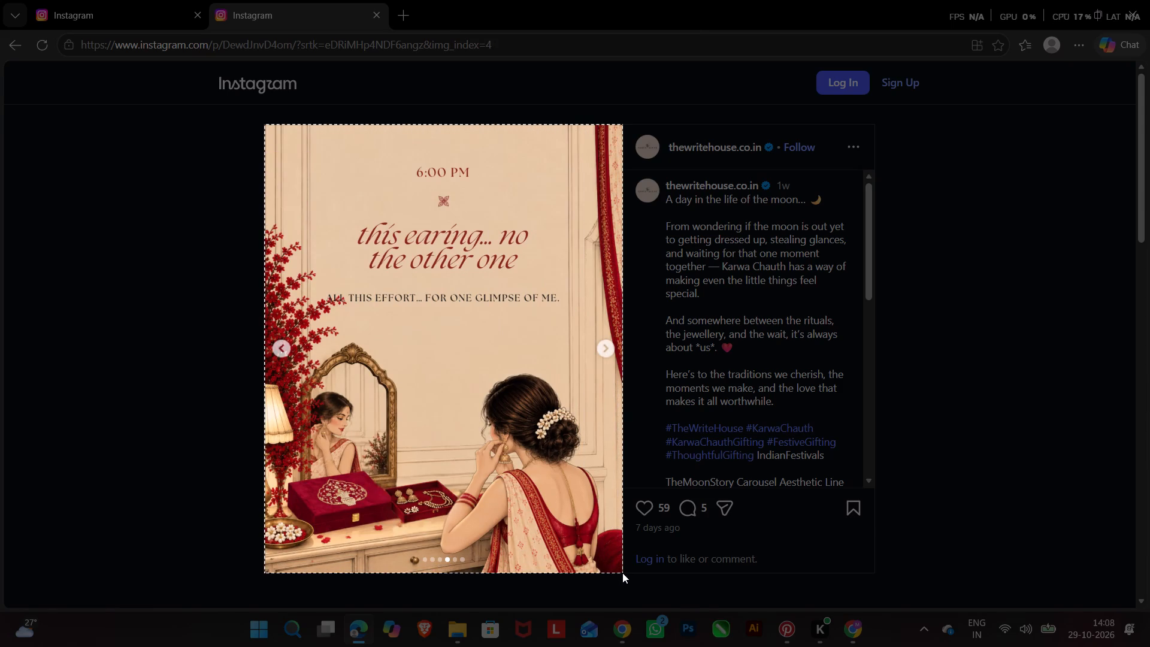
drag(622, 573, 623, 574)
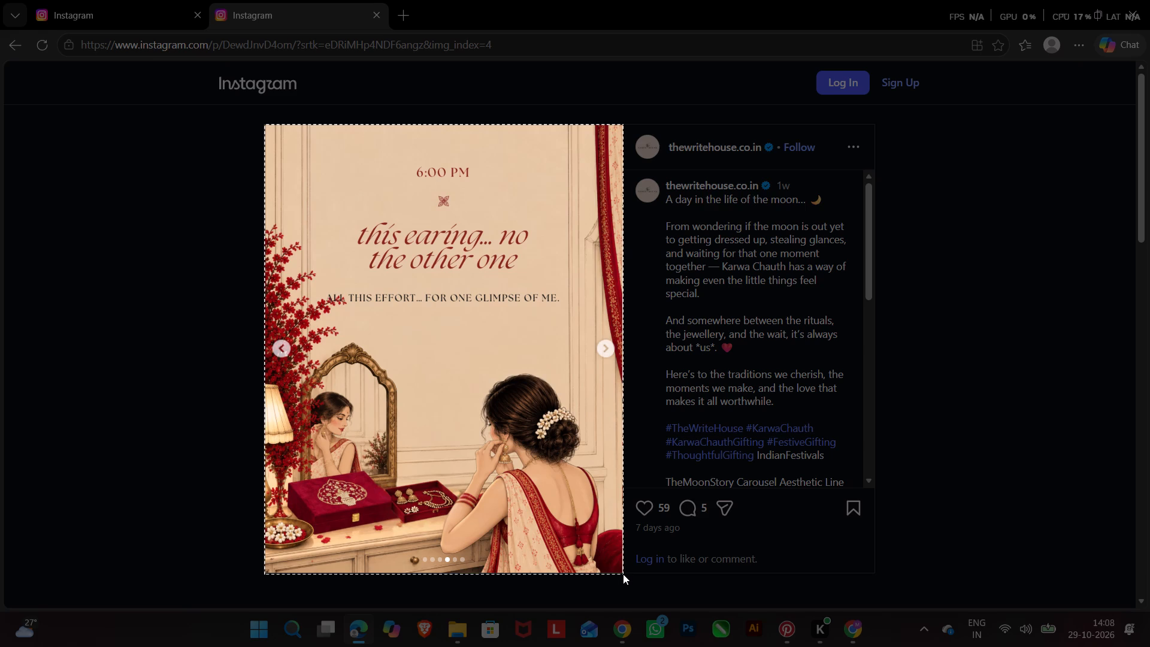
drag(623, 574, 622, 575)
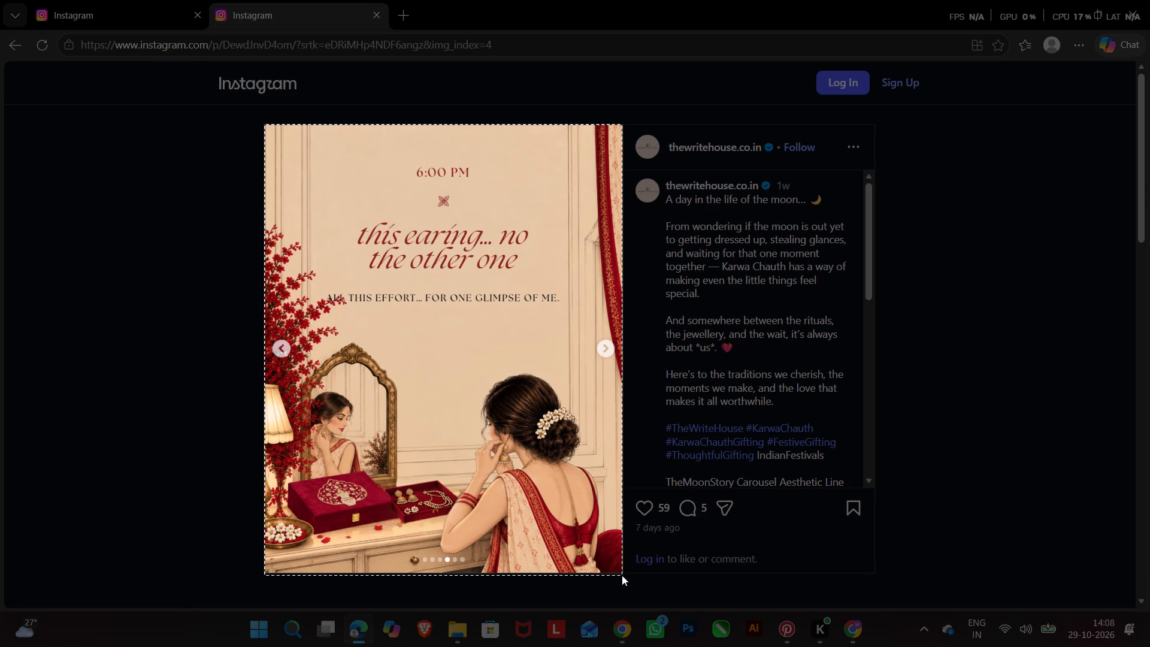
drag(622, 575, 623, 573)
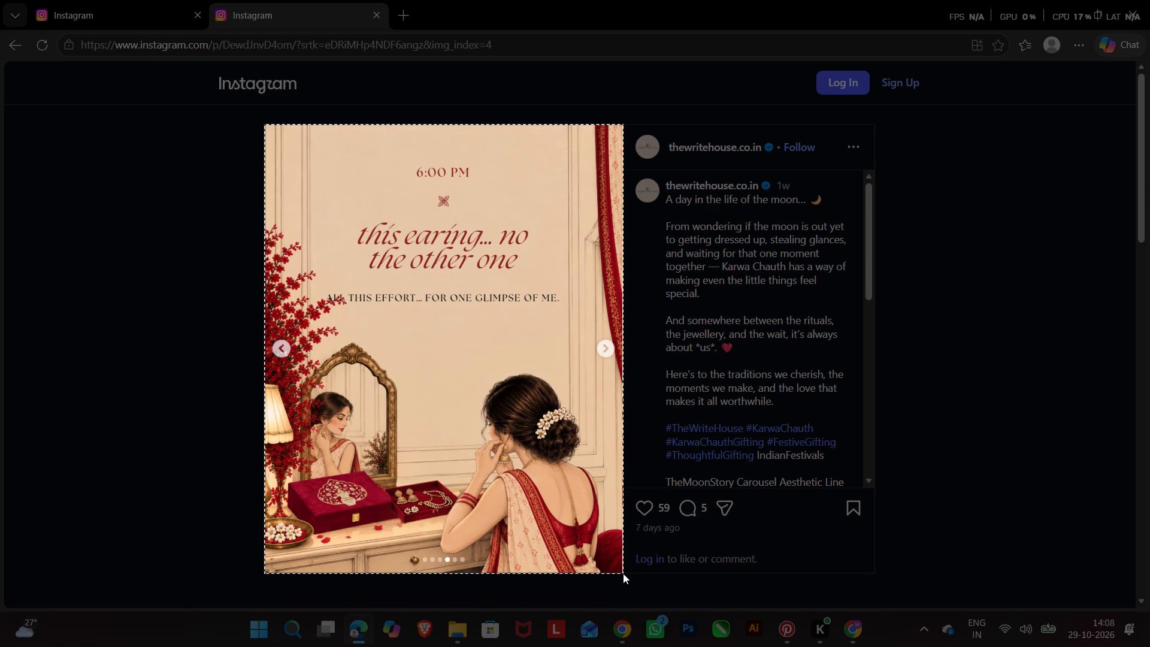
drag(623, 573, 622, 575)
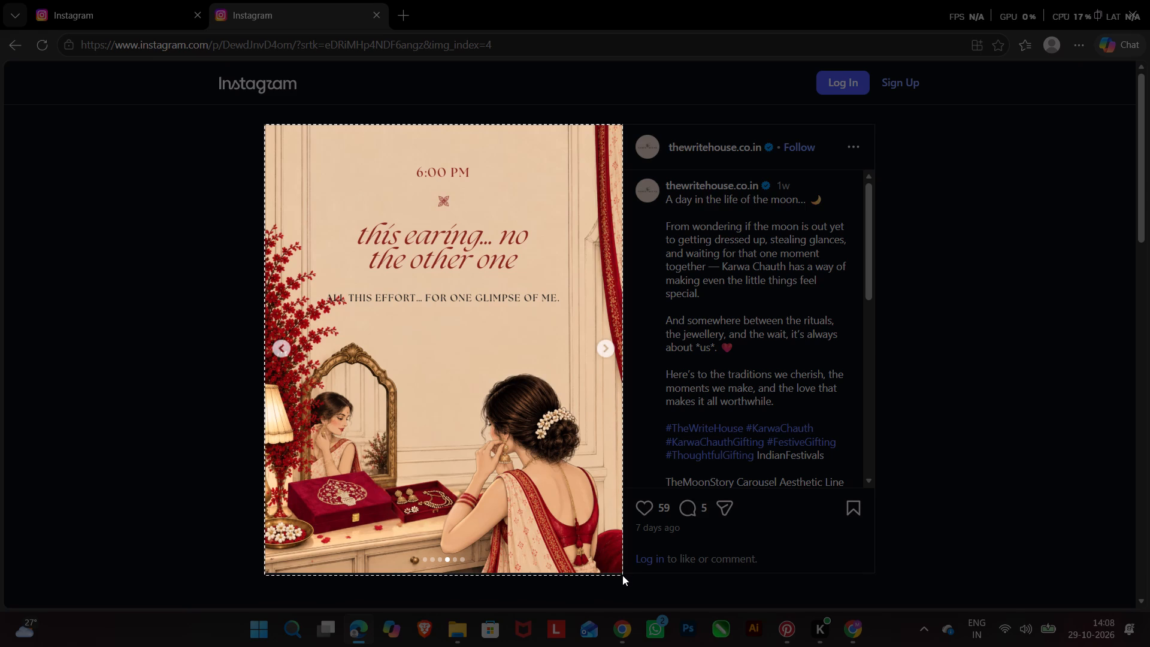
drag(622, 575, 622, 573)
Capture a screenshot of the fifth slide, "there you're", cropped to the image edges.
click(608, 348)
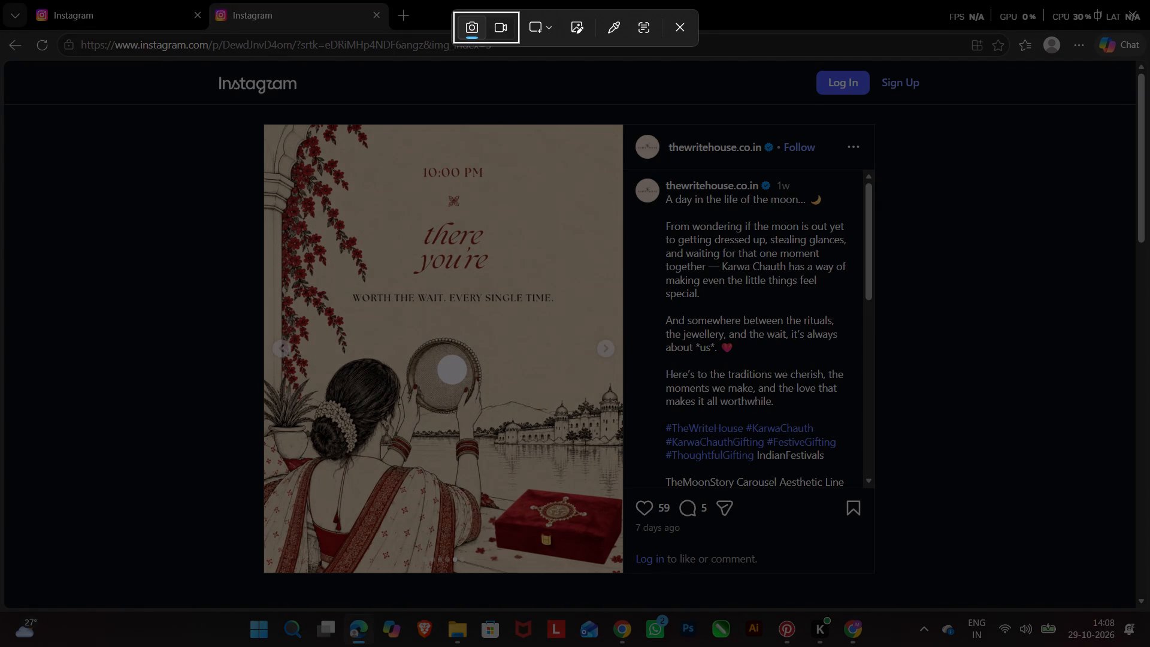
drag(265, 125, 618, 572)
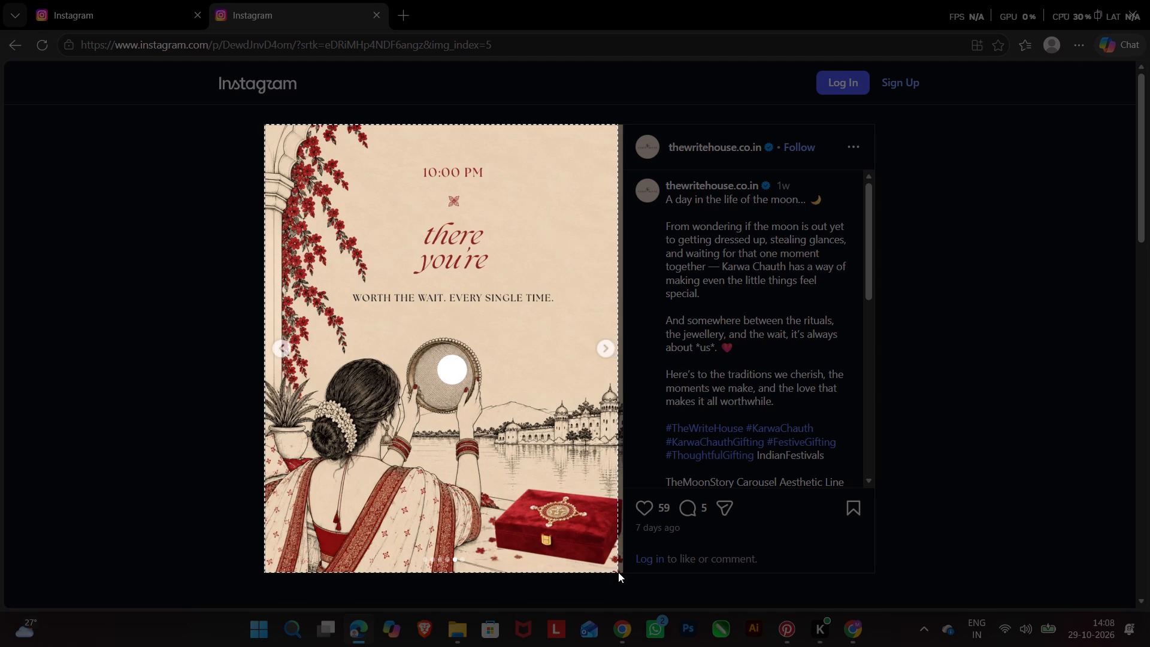
drag(618, 572, 623, 572)
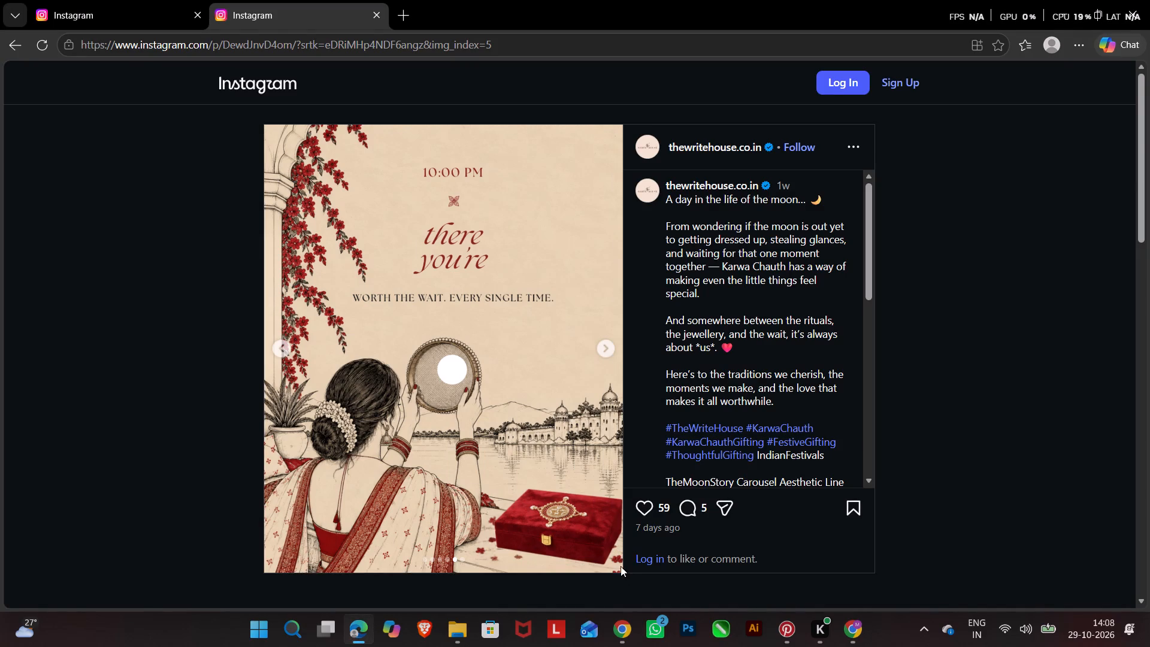
Capture a screenshot of the sixth slide, "all this, just to see you smile", cropped to the image edges.
click(603, 355)
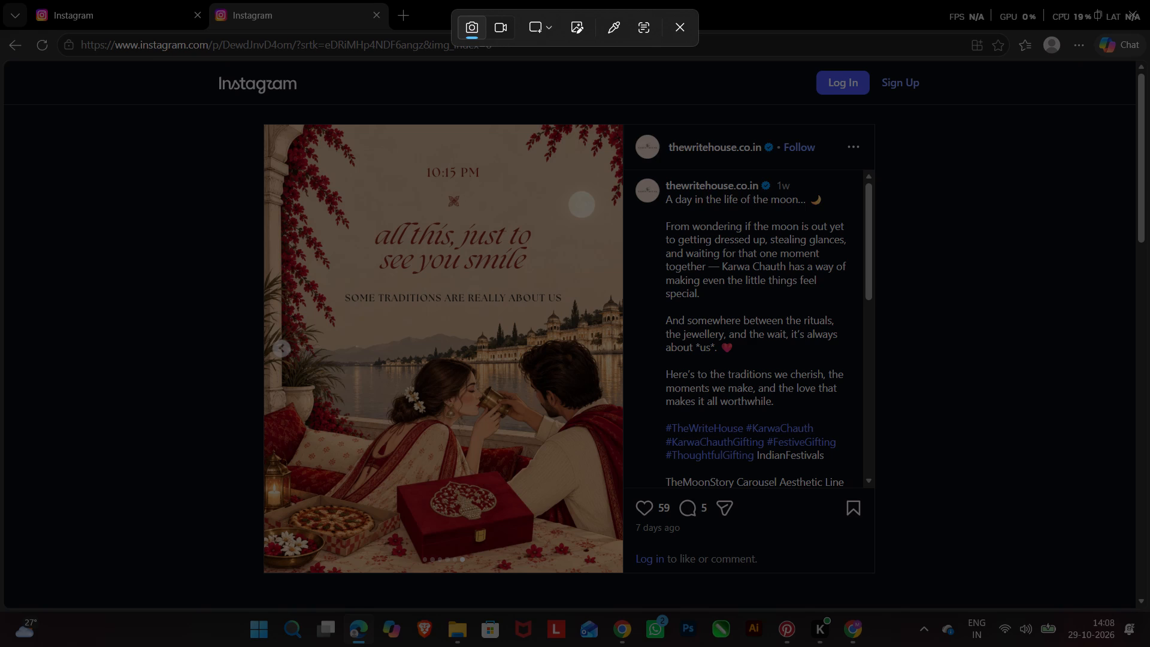
drag(265, 125, 614, 558)
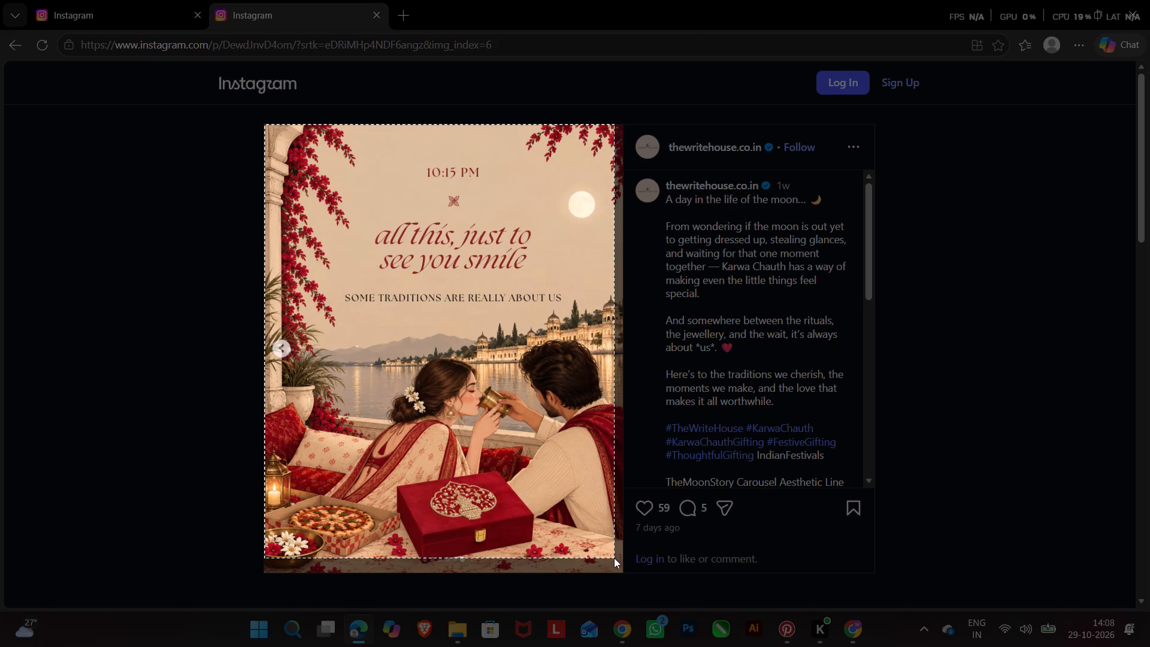
drag(614, 558, 625, 572)
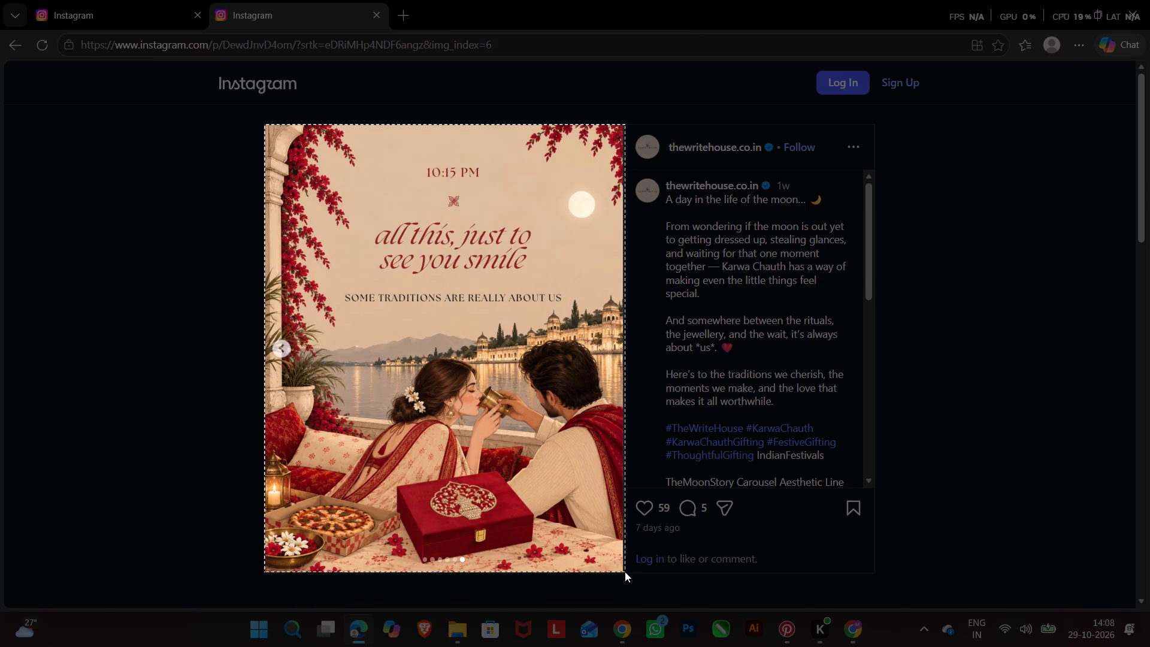
drag(625, 572, 623, 573)
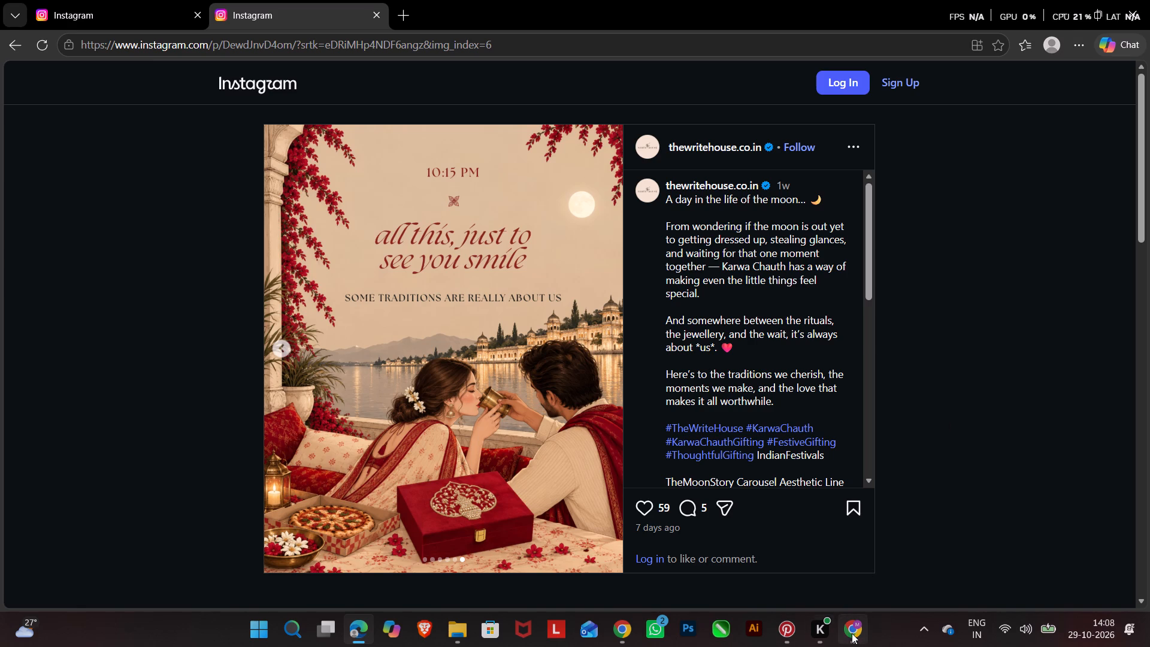
Go back through the carousel from the last slide to the 11:00 AM slide.
click(276, 347)
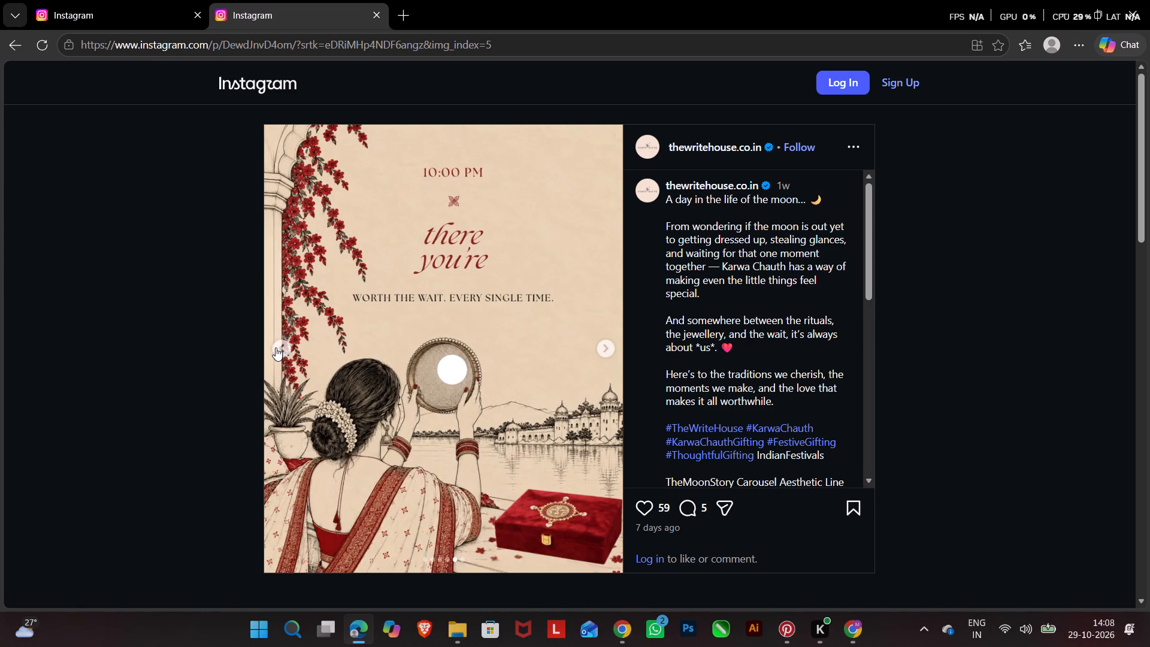
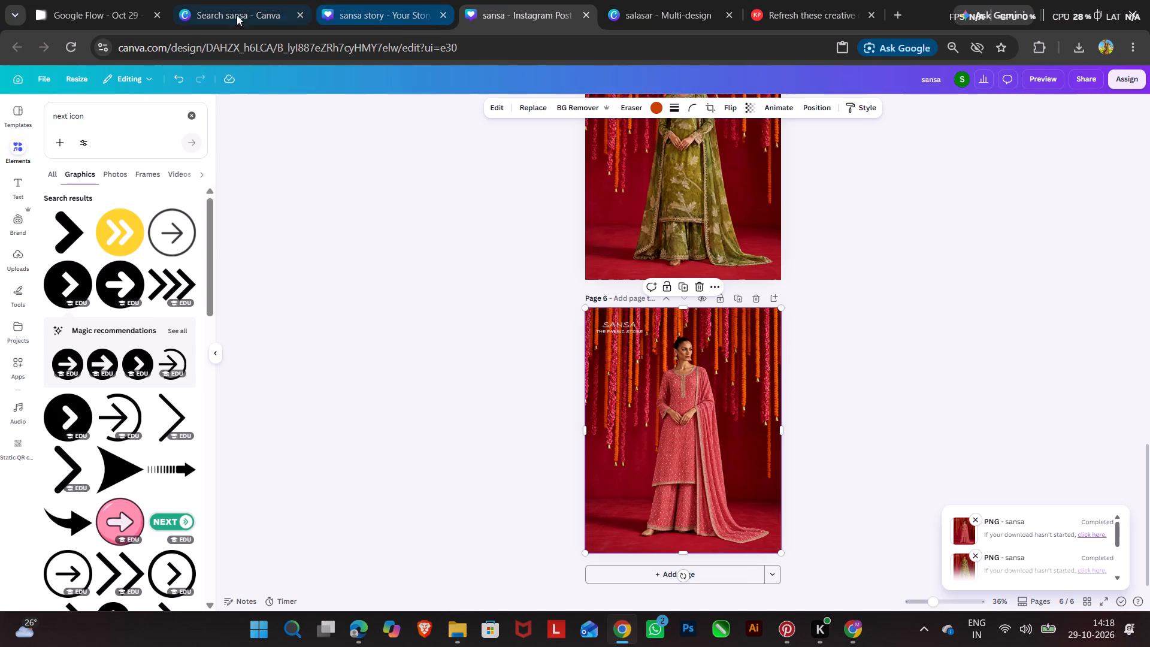
Switch to the designs search page and clear the "sansa" search to return to the recent designs on the home page.
click(264, 13)
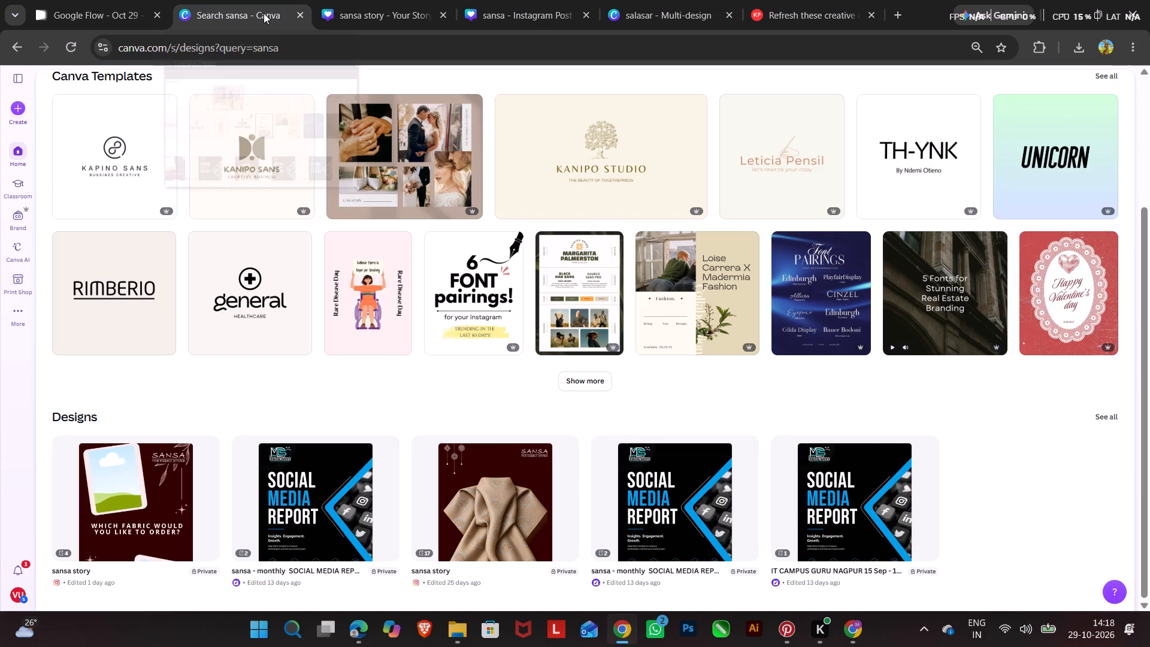
scroll(500, 361, up, 8)
click(769, 177)
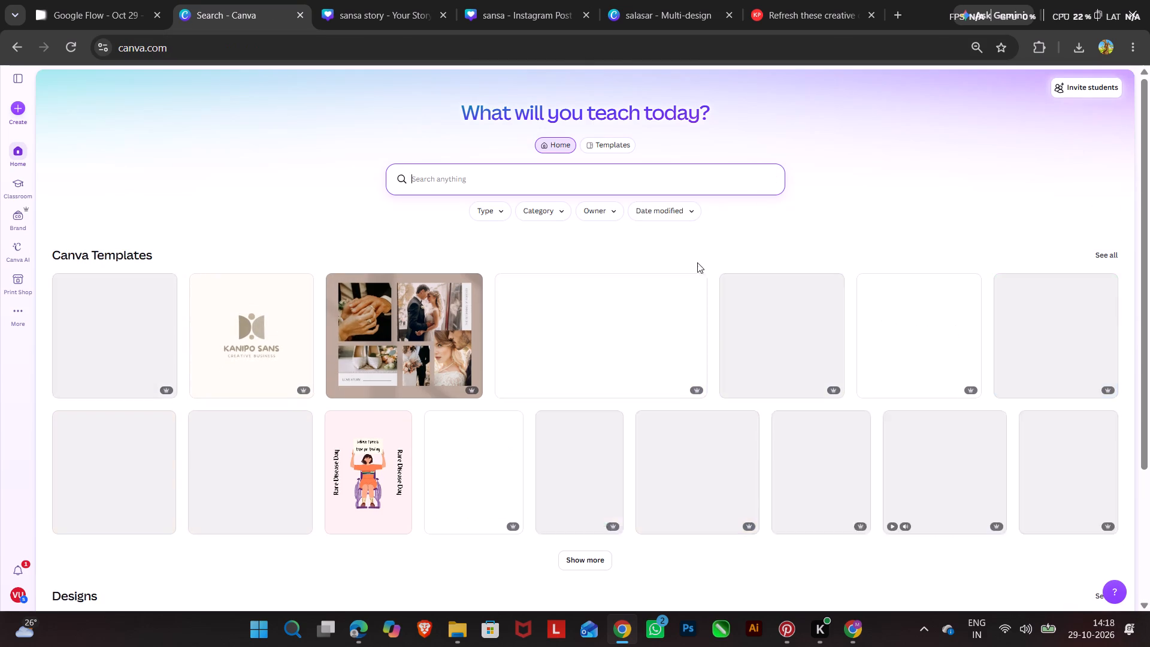
scroll(290, 427, down, 11)
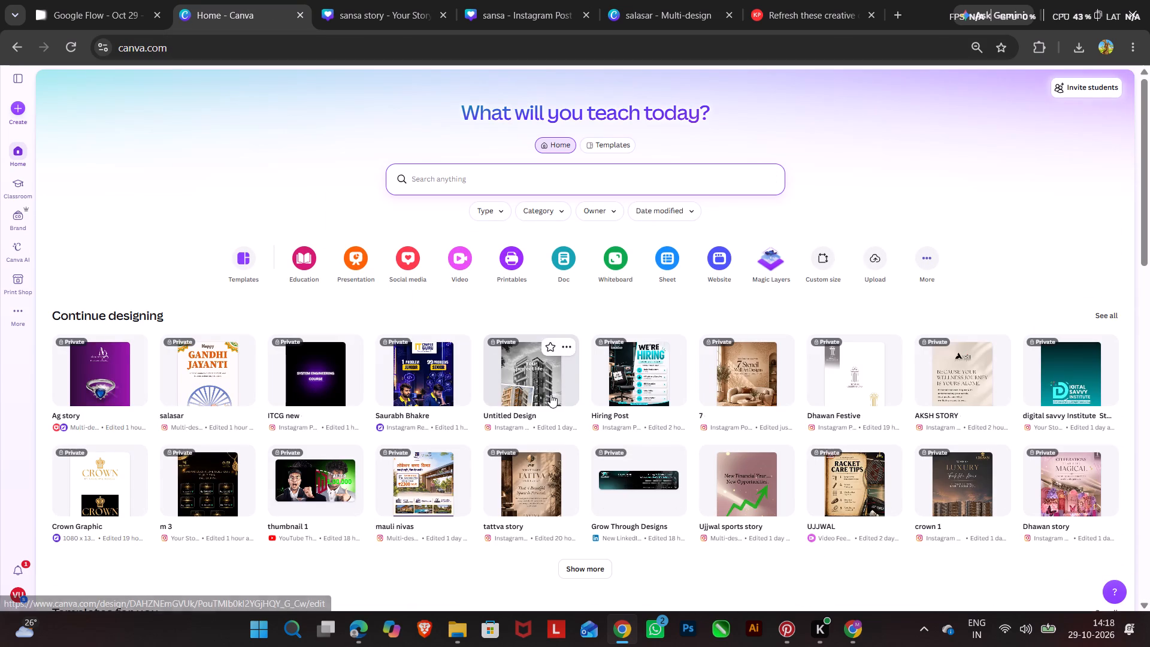
click(80, 388)
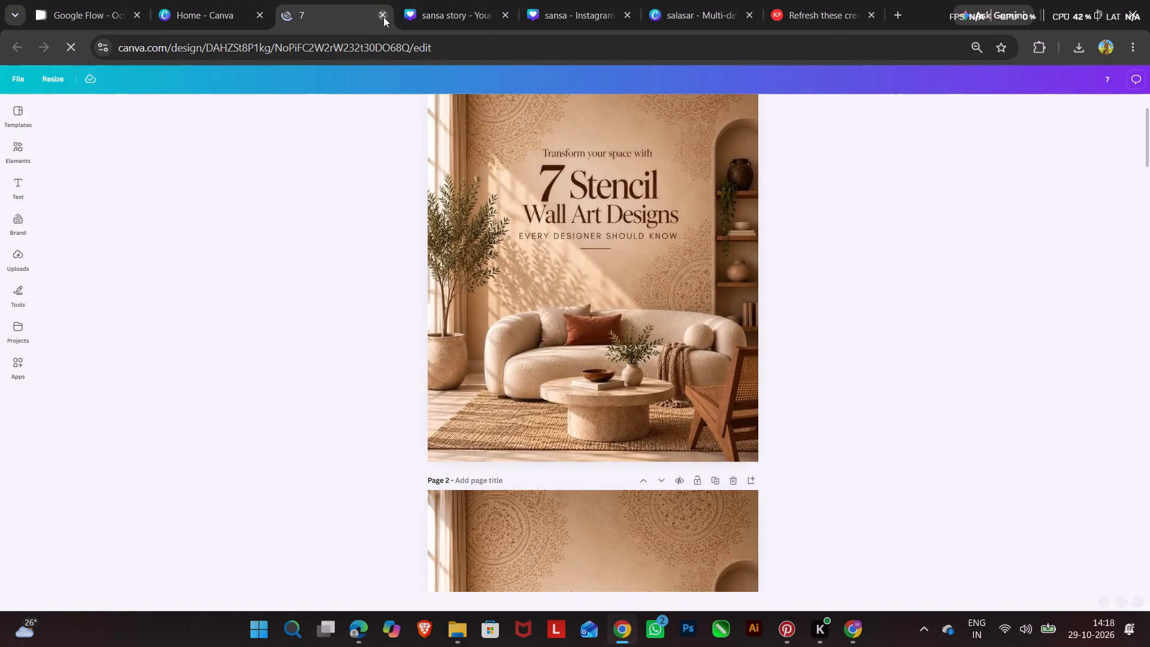
click(382, 13)
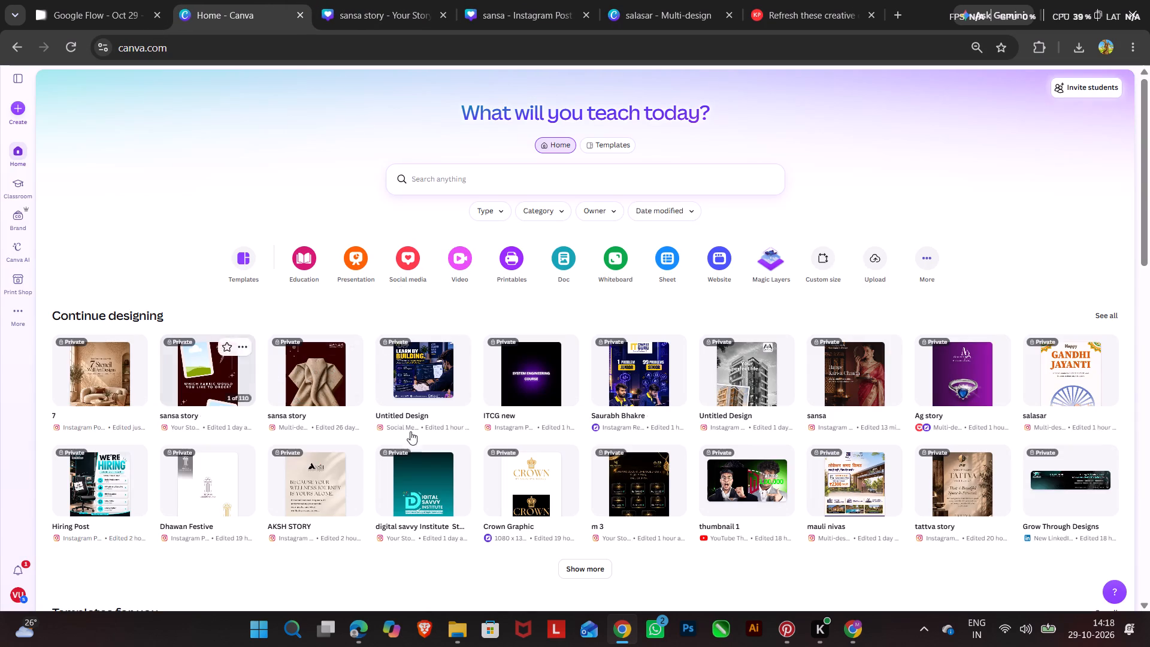
Expand the list of recent designs and open the "Ag elements" design.
scroll(585, 474, down, 5)
click(598, 197)
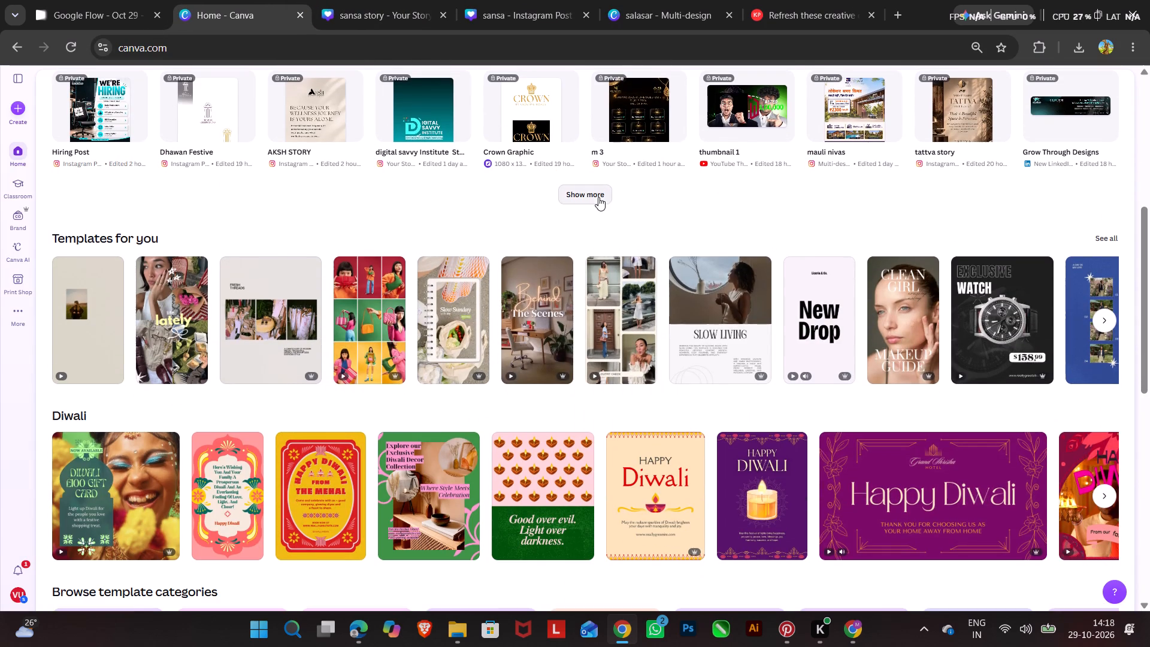
scroll(602, 273, up, 3)
scroll(604, 277, down, 2)
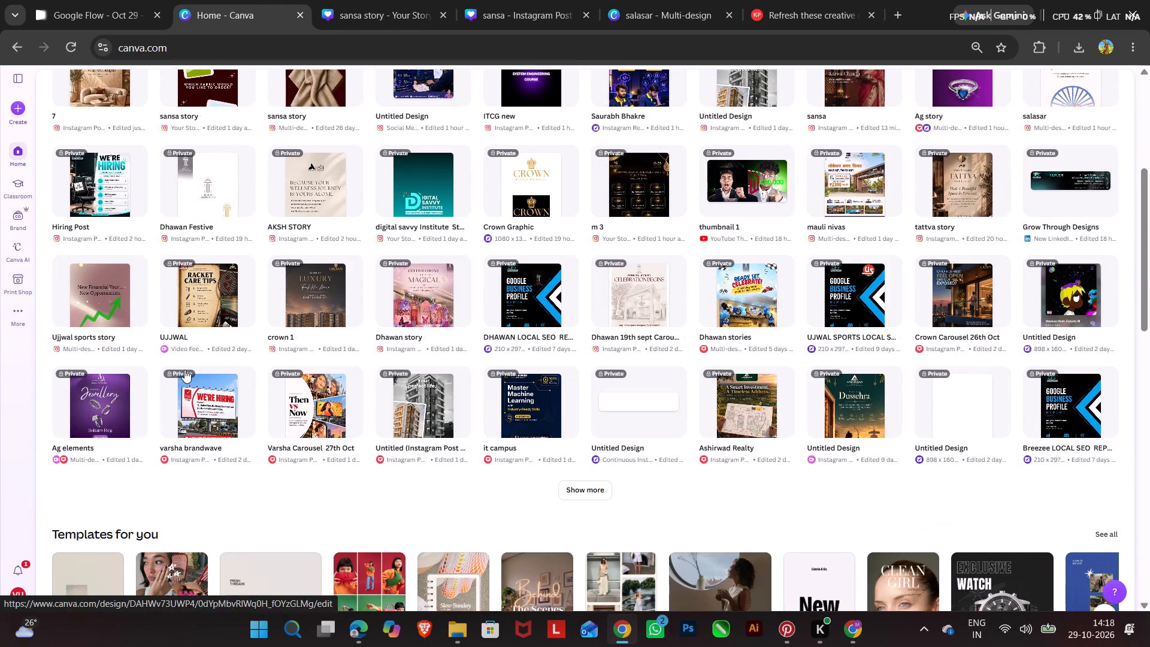
click(99, 408)
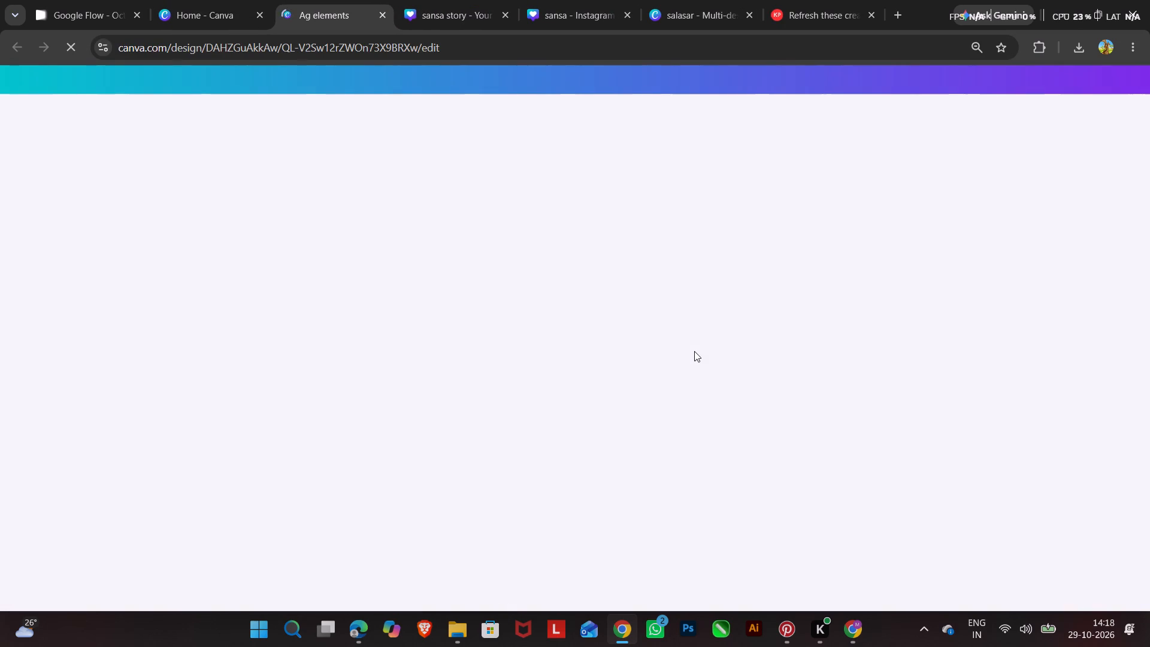
Look through the page thumbnails of the Ag elements design, from the final pages back to the pages around 36 to 51.
scroll(687, 358, down, 20)
scroll(687, 358, down, 16)
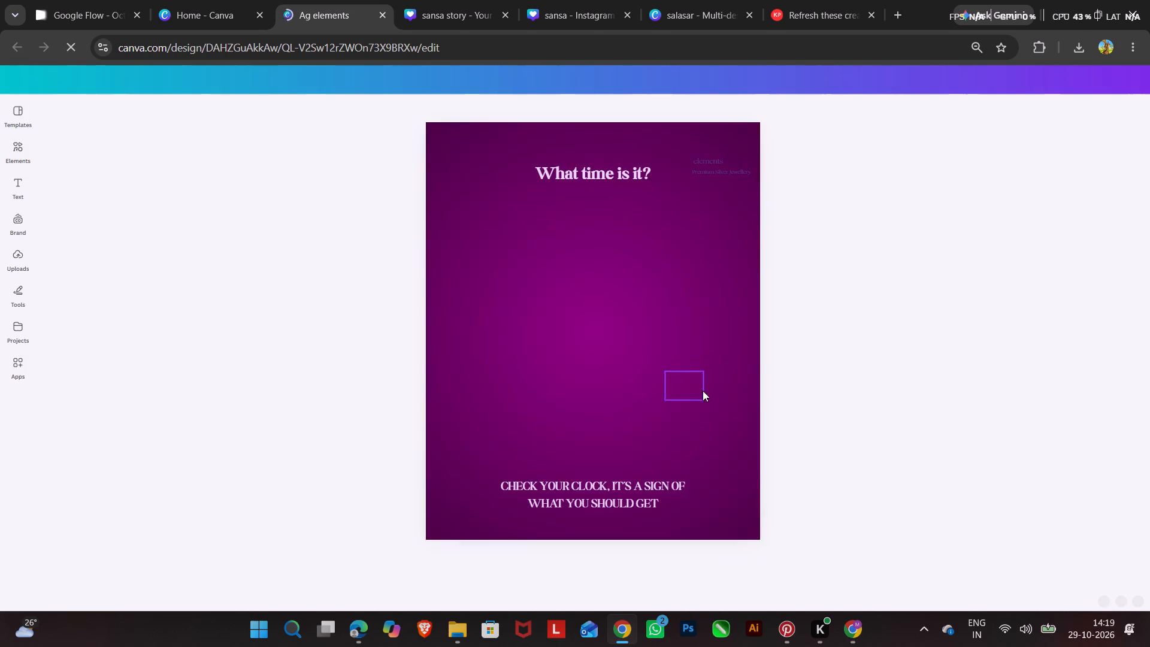
scroll(703, 391, down, 20)
scroll(703, 391, down, 20)
scroll(703, 391, down, 10)
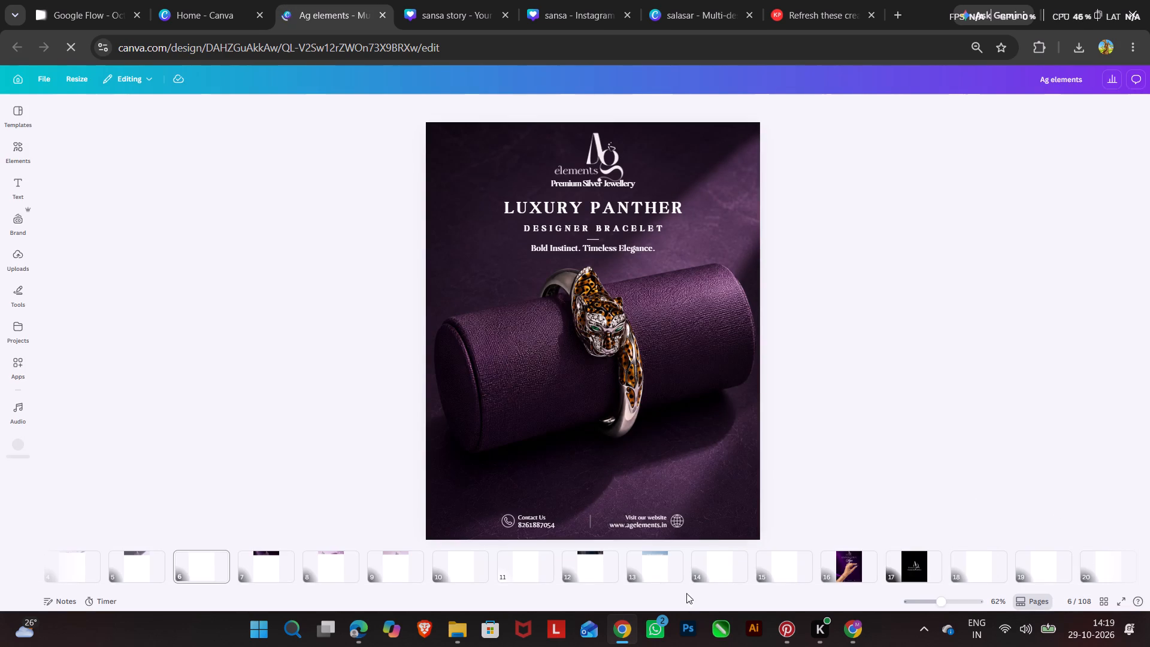
drag(190, 587, 1125, 545)
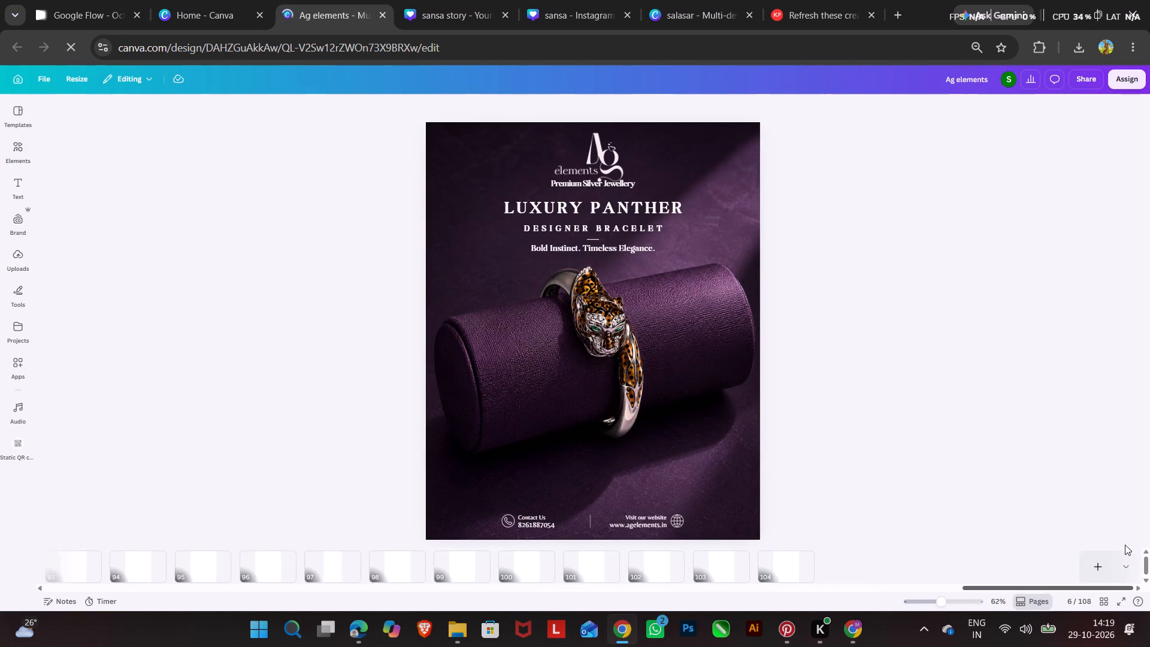
drag(1125, 545, 1149, 537)
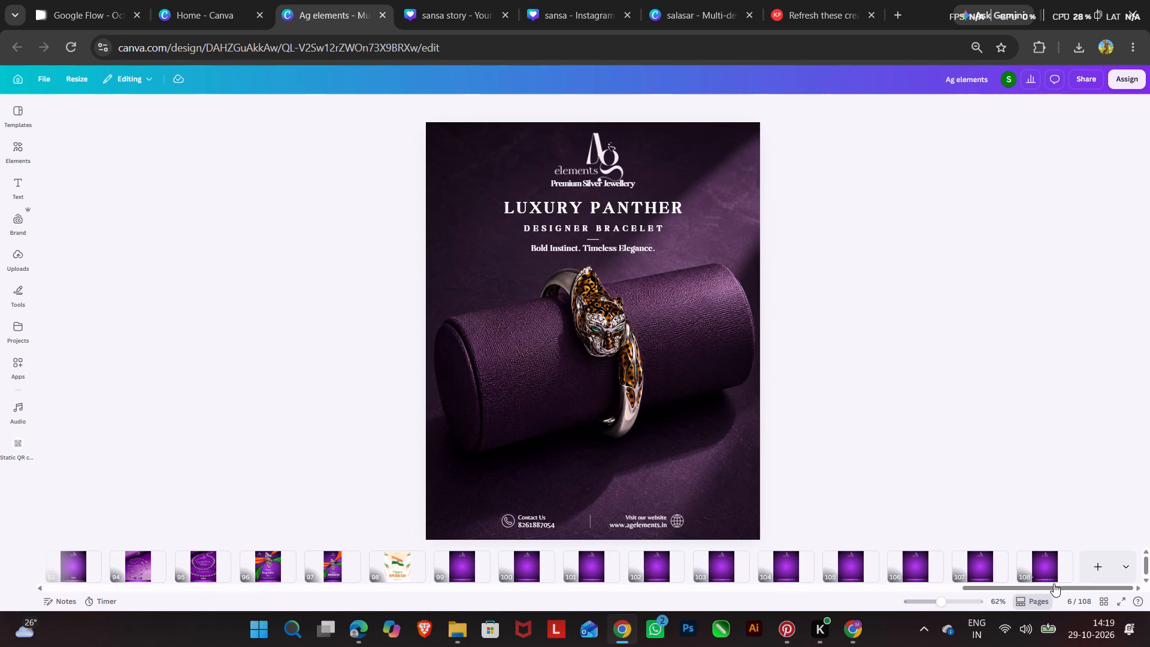
drag(1049, 588, 466, 607)
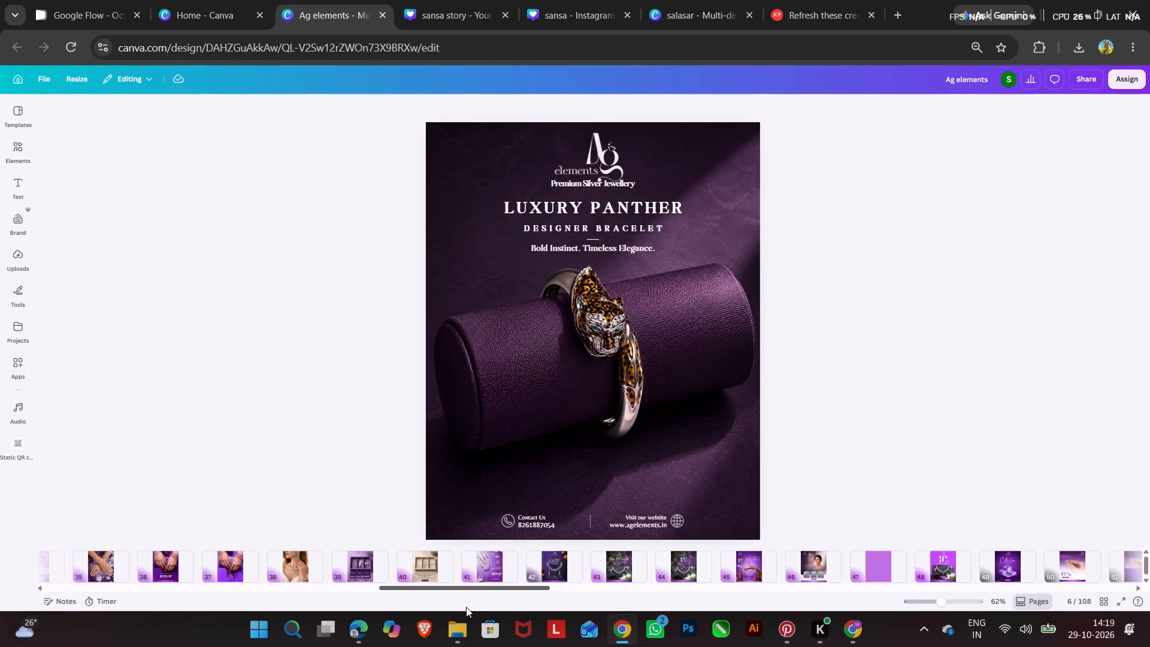
drag(466, 607, 476, 608)
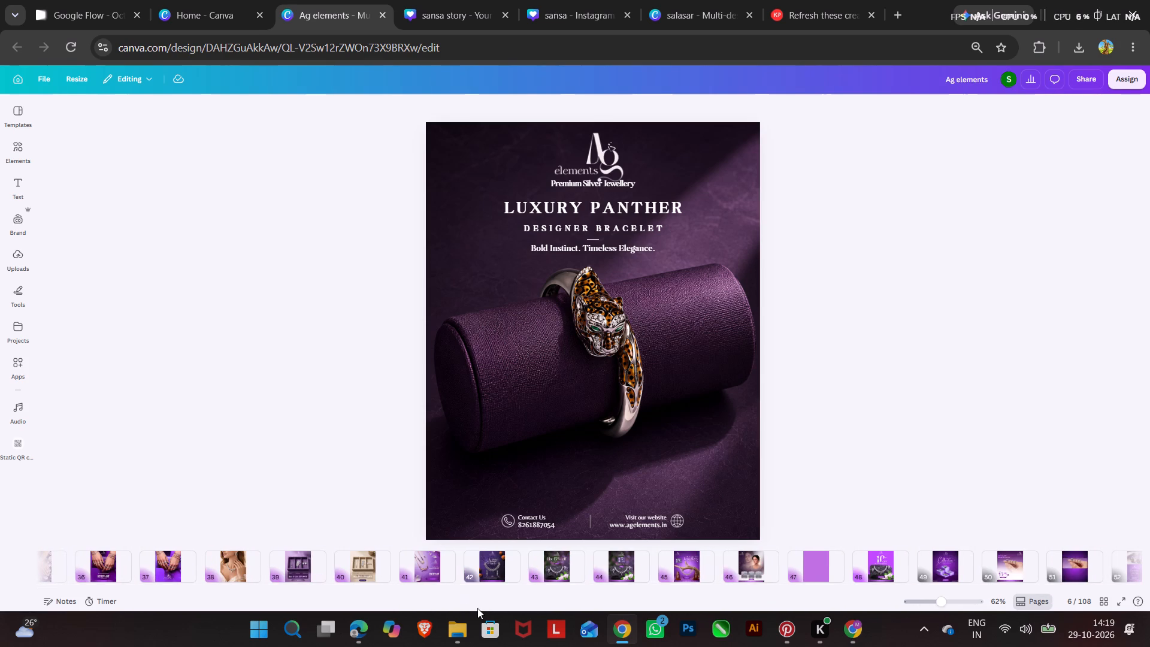
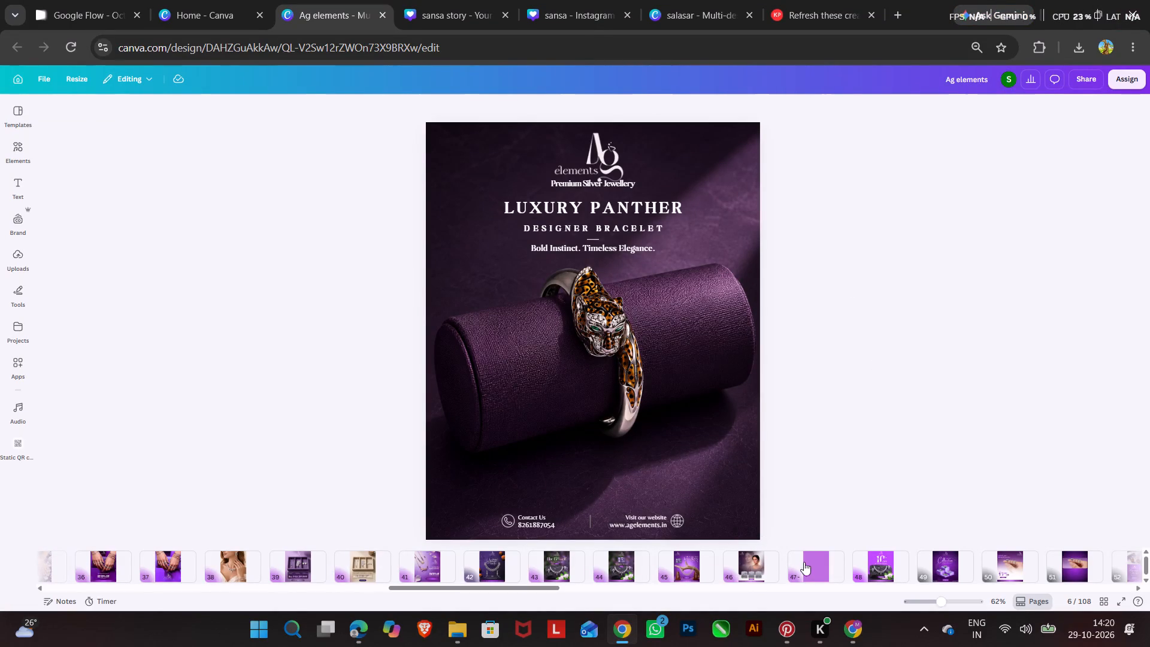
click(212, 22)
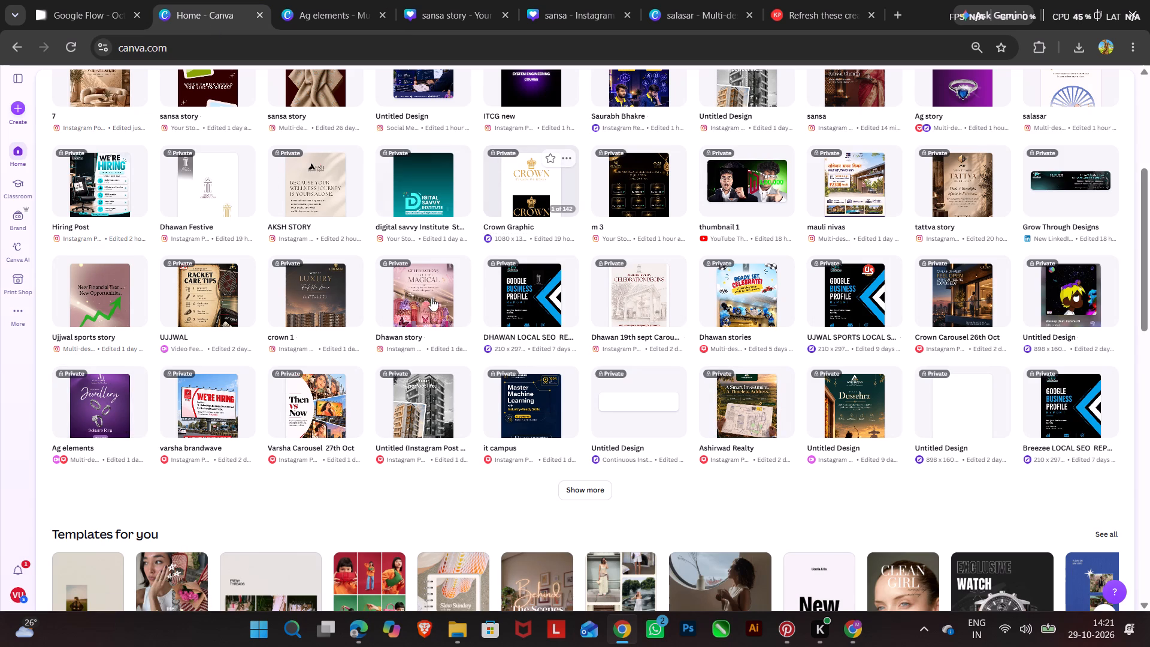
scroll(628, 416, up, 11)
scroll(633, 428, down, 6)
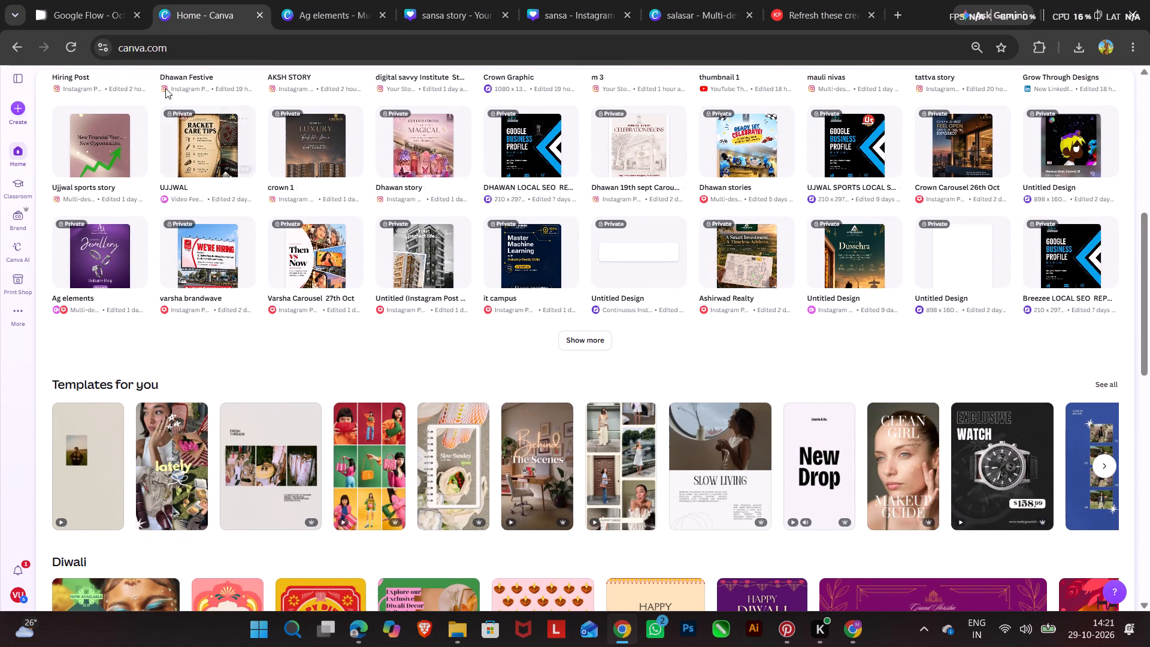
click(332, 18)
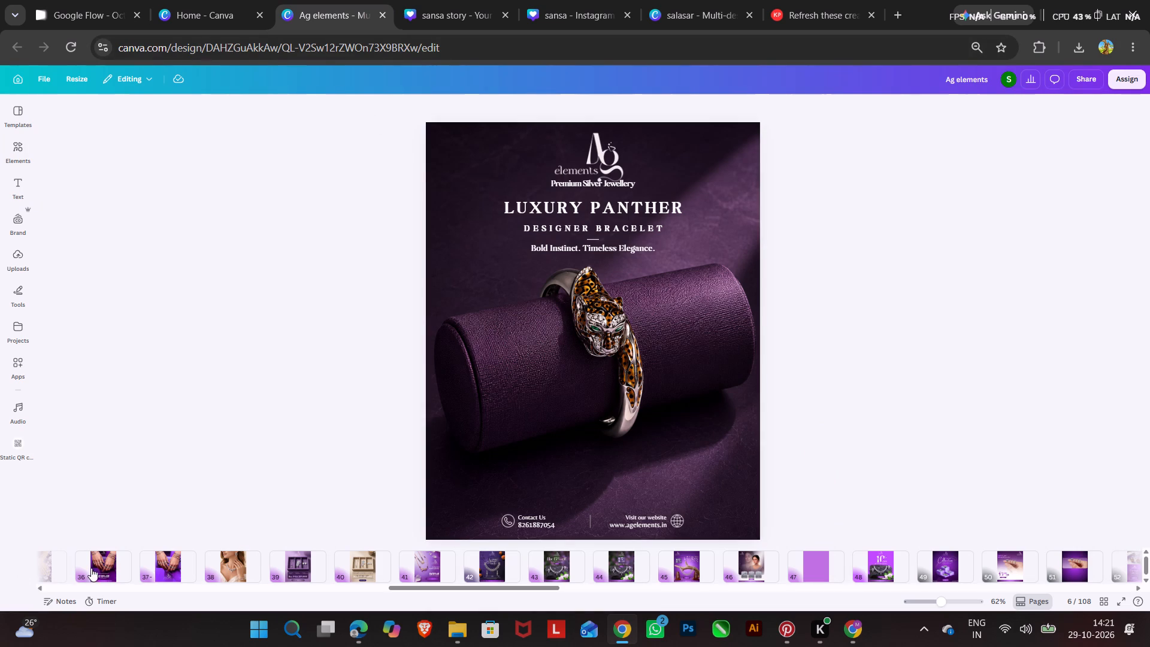
Add a new page between pages 27 and 28 and paste the copied purple moon artwork onto it.
drag(480, 588, 416, 596)
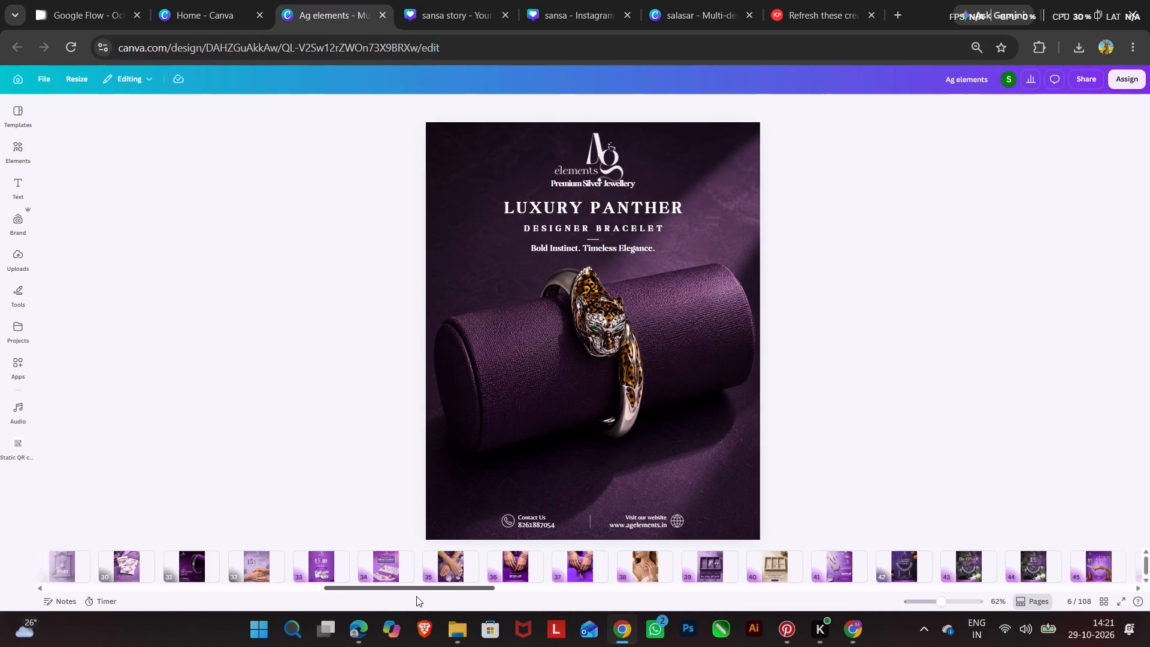
drag(416, 596, 323, 612)
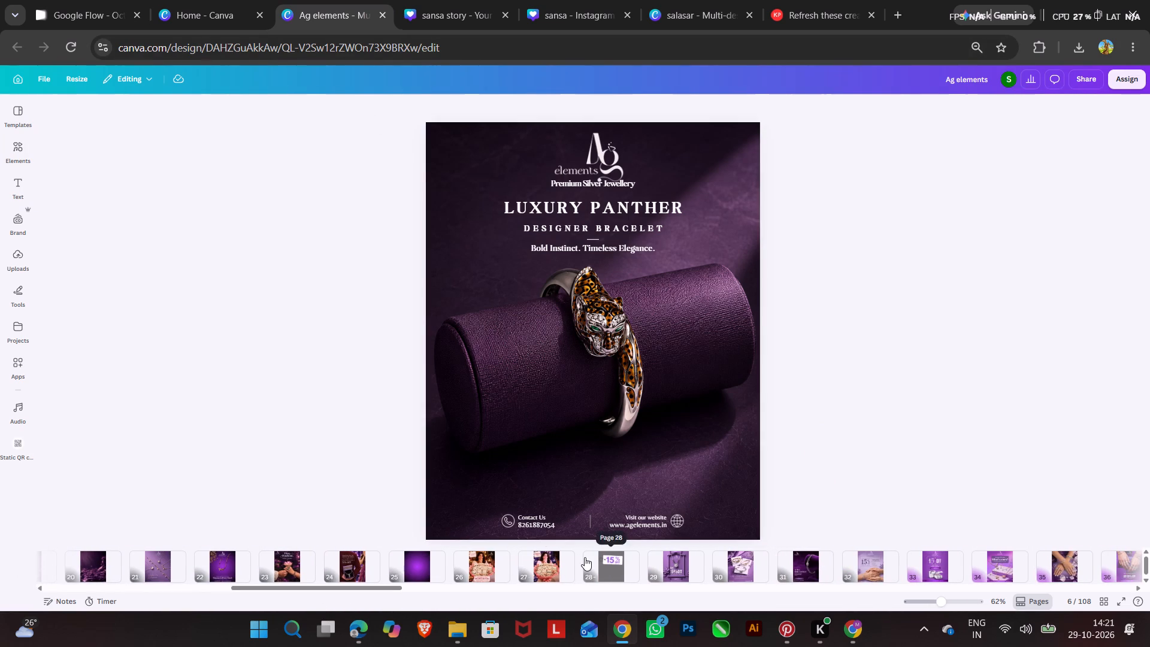
click(583, 557)
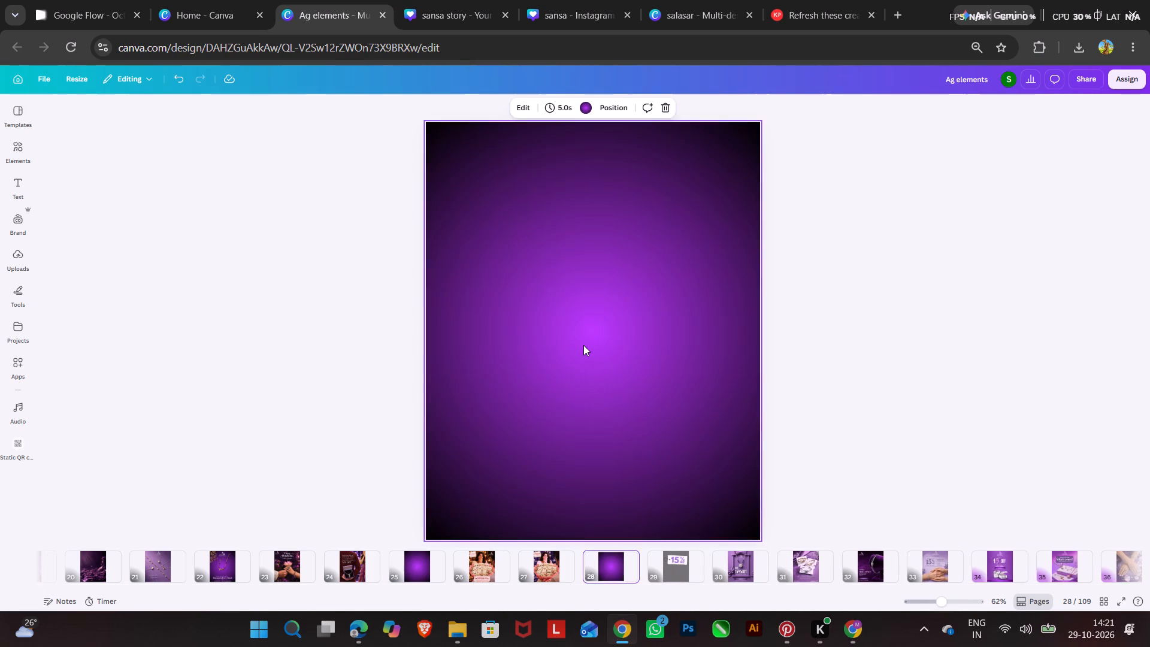
click(583, 345)
key(ctrl+v)
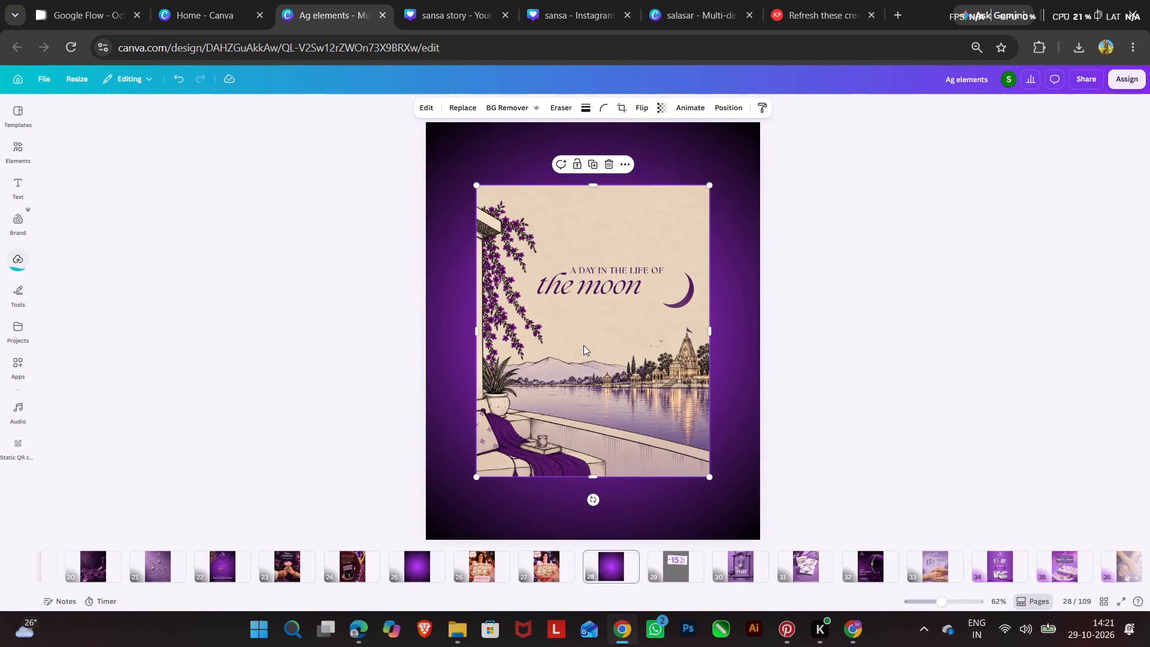
Align the moon artwork with the page's corner and enlarge it to fill the whole page.
drag(585, 342, 533, 280)
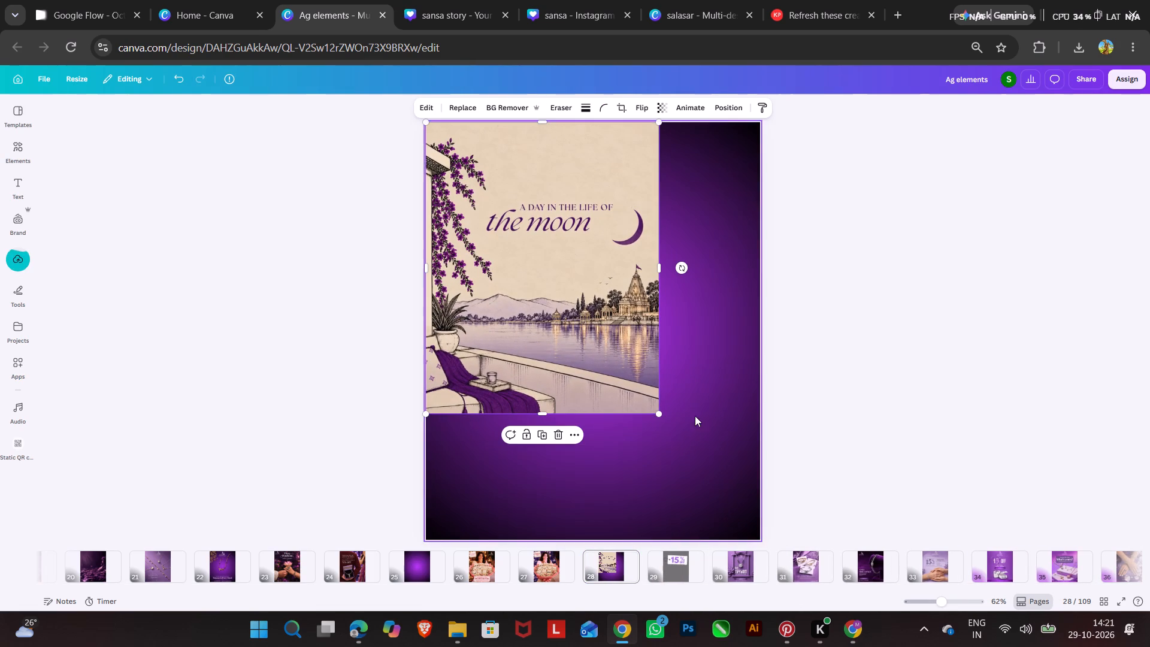
drag(658, 416, 730, 561)
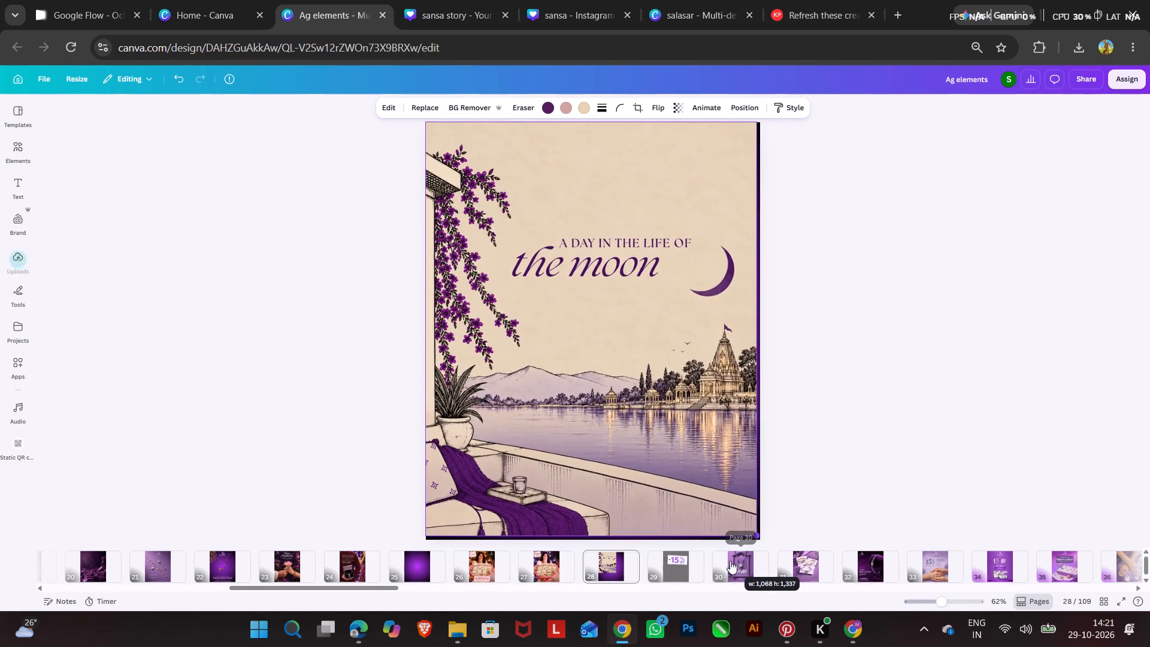
drag(730, 561, 734, 564)
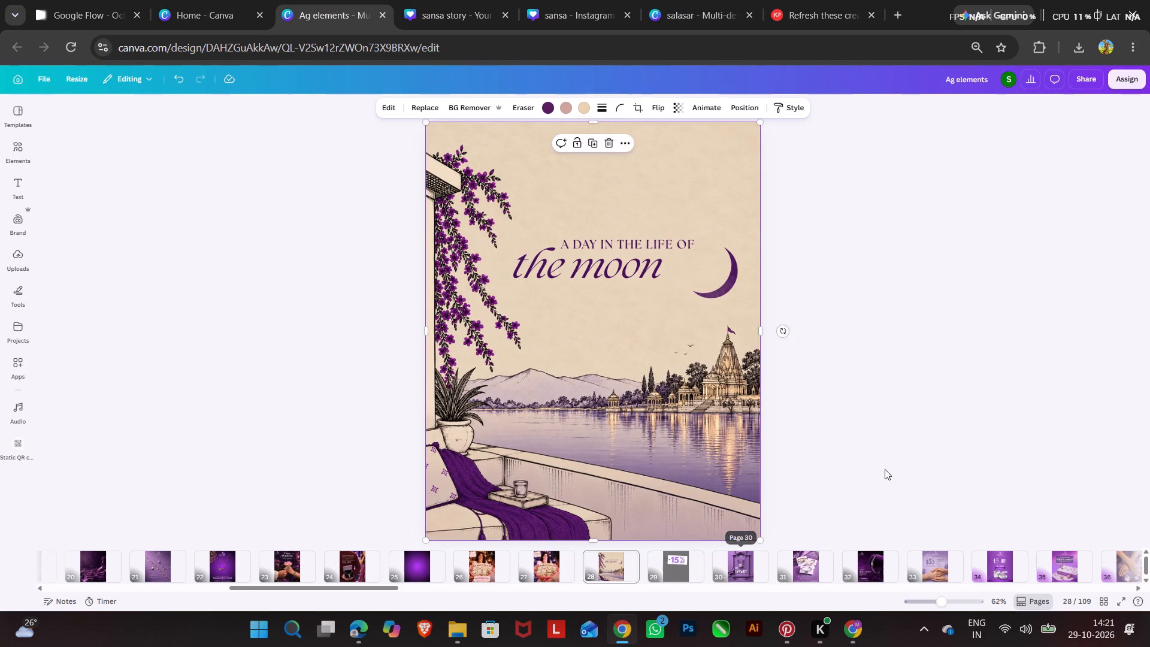
click(885, 469)
Change the moon artwork's beige photo colour to white, #FFFFFF.
click(685, 393)
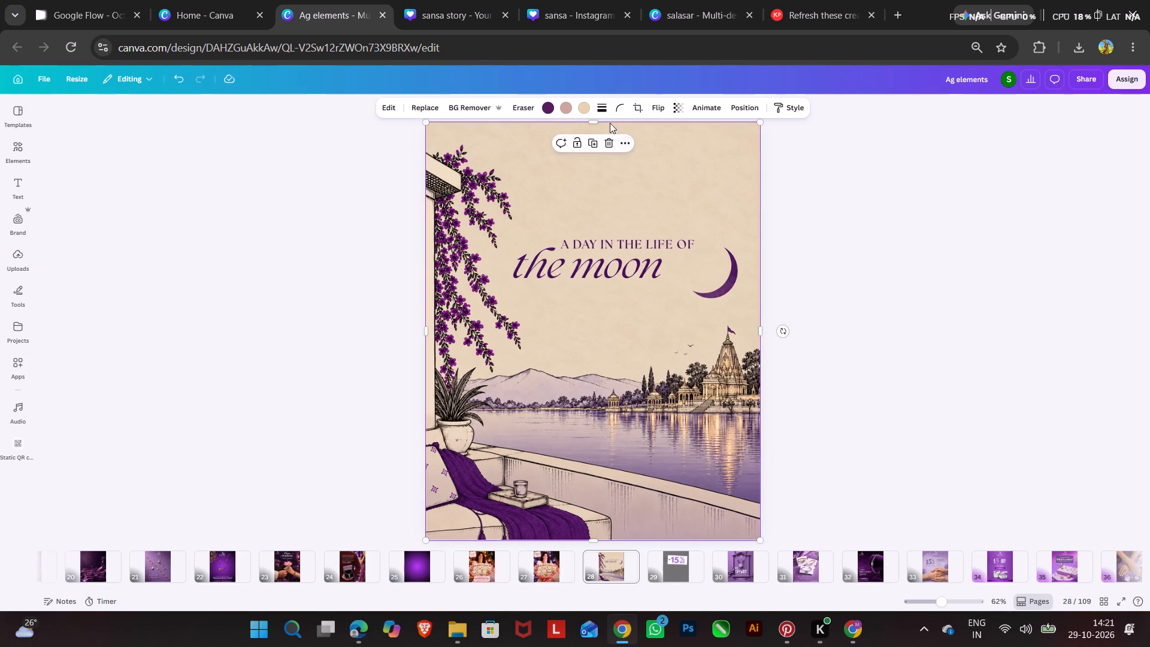
click(579, 98)
click(583, 105)
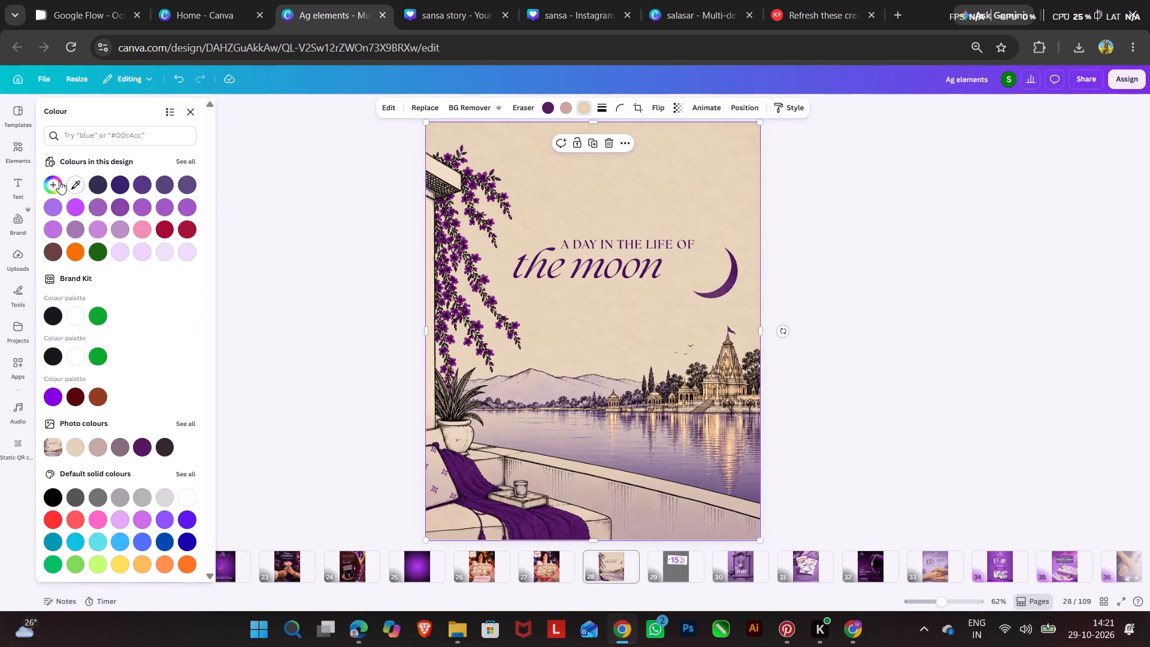
click(59, 181)
drag(86, 211, 86, 196)
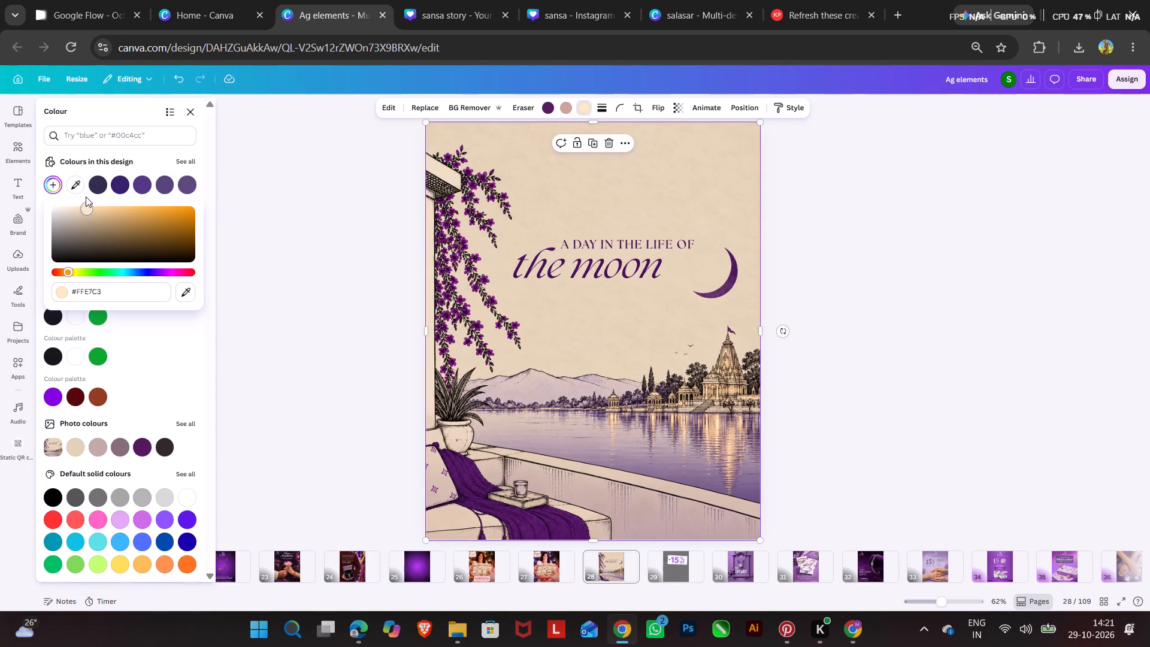
drag(86, 196, 0, 172)
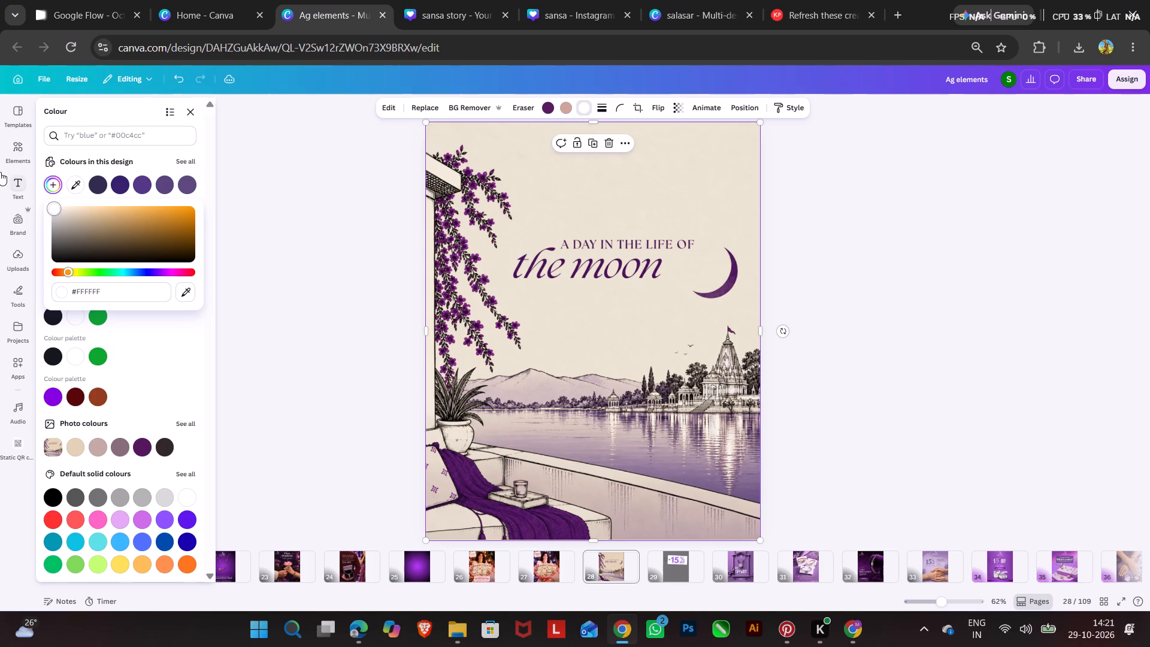
drag(0, 172, 0, 167)
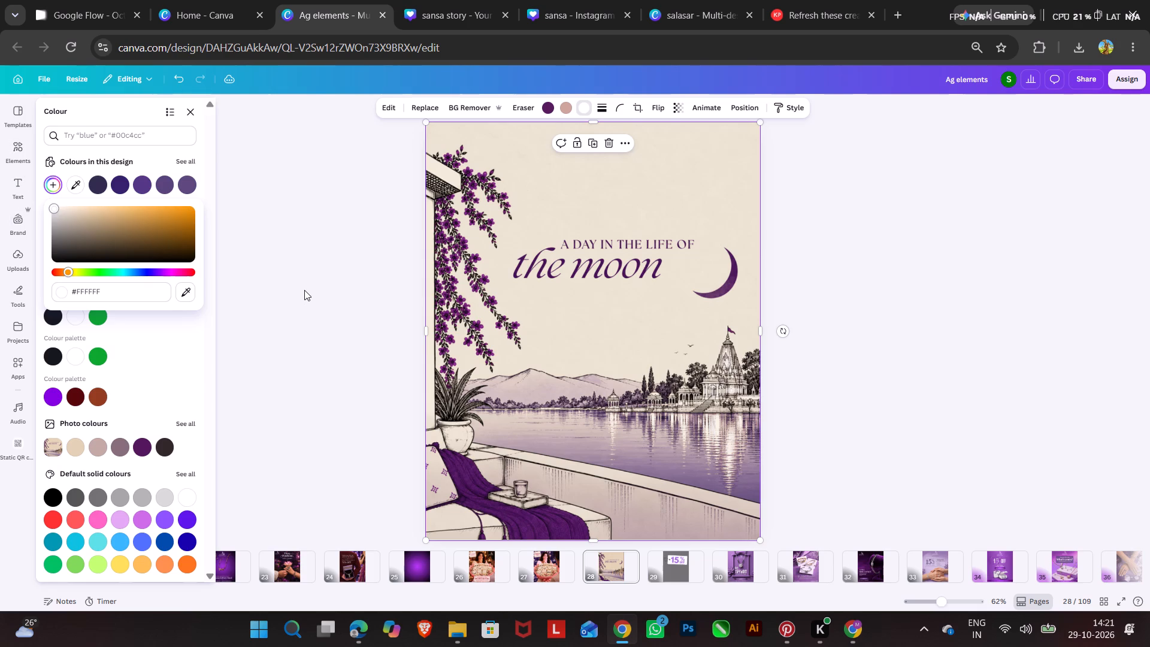
triple_click(304, 290)
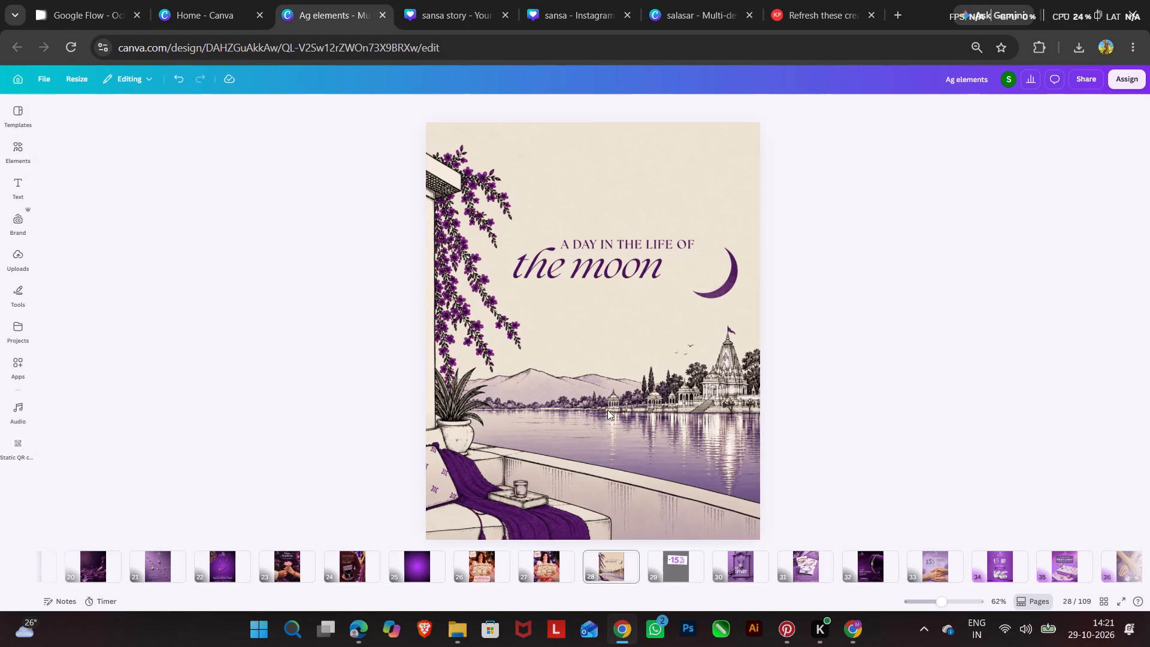
Look through pages 22 to 27 for an Ag elements logo suitable for reuse on the moon page.
click(547, 572)
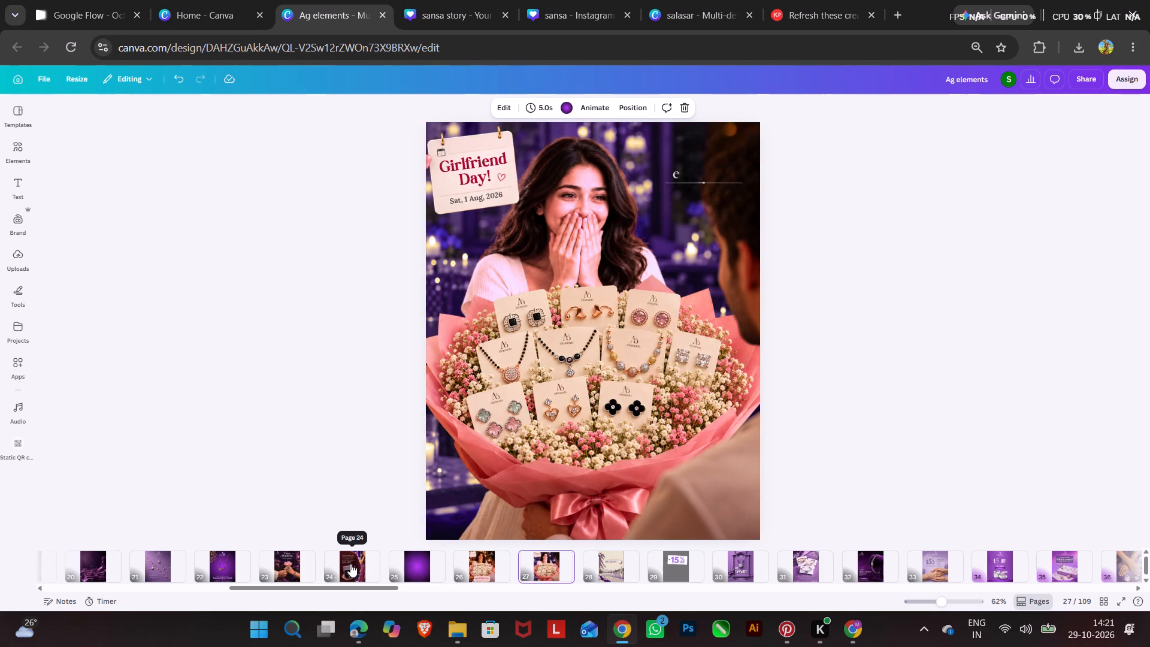
click(352, 563)
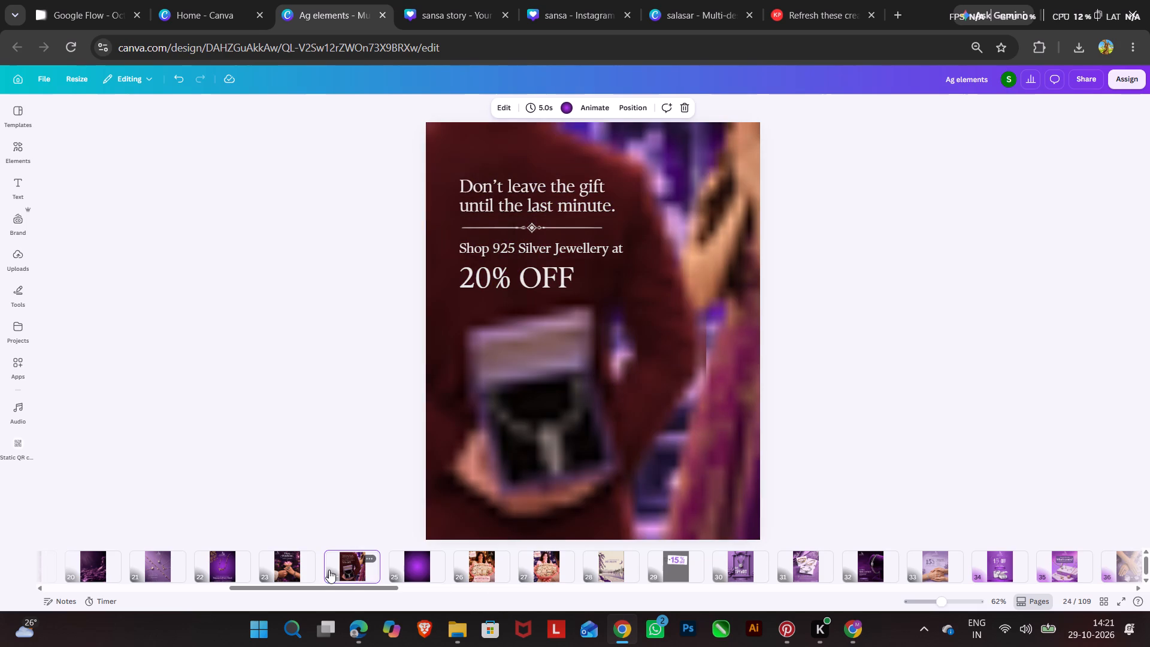
click(298, 564)
click(225, 569)
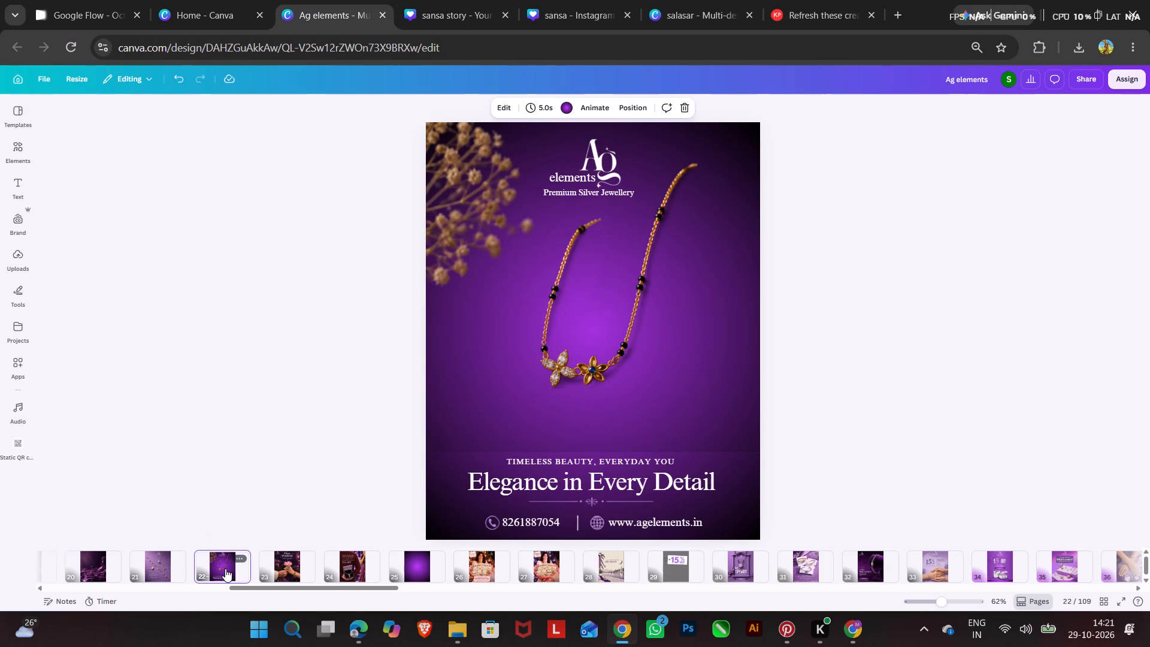
click(287, 561)
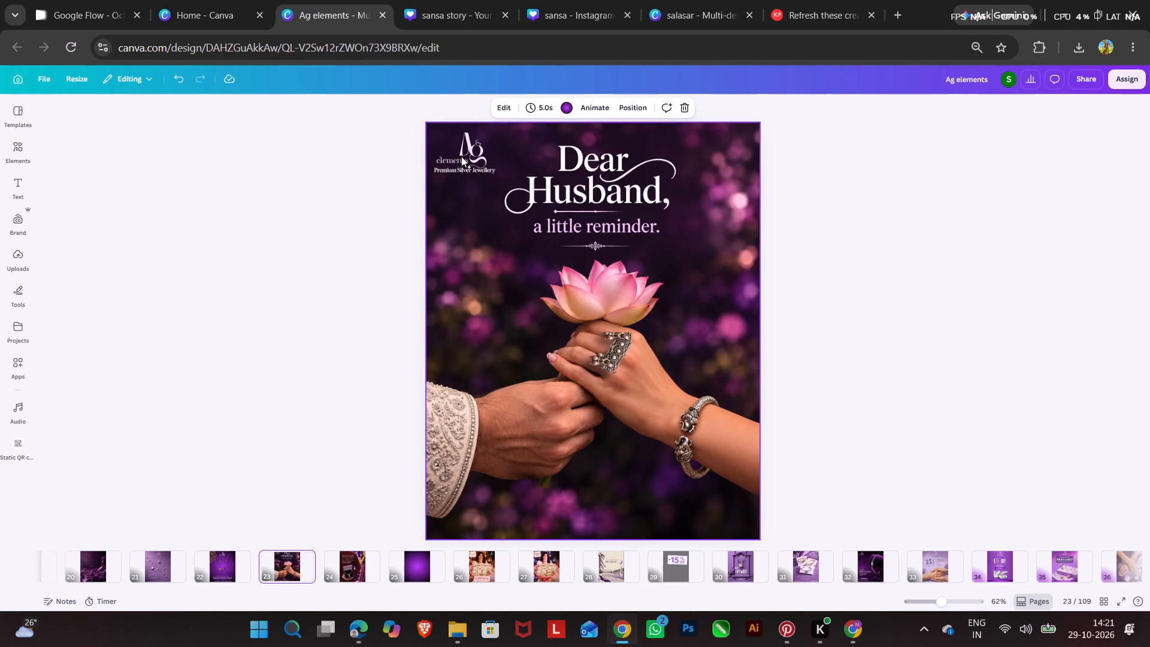
click(464, 146)
click(464, 146)
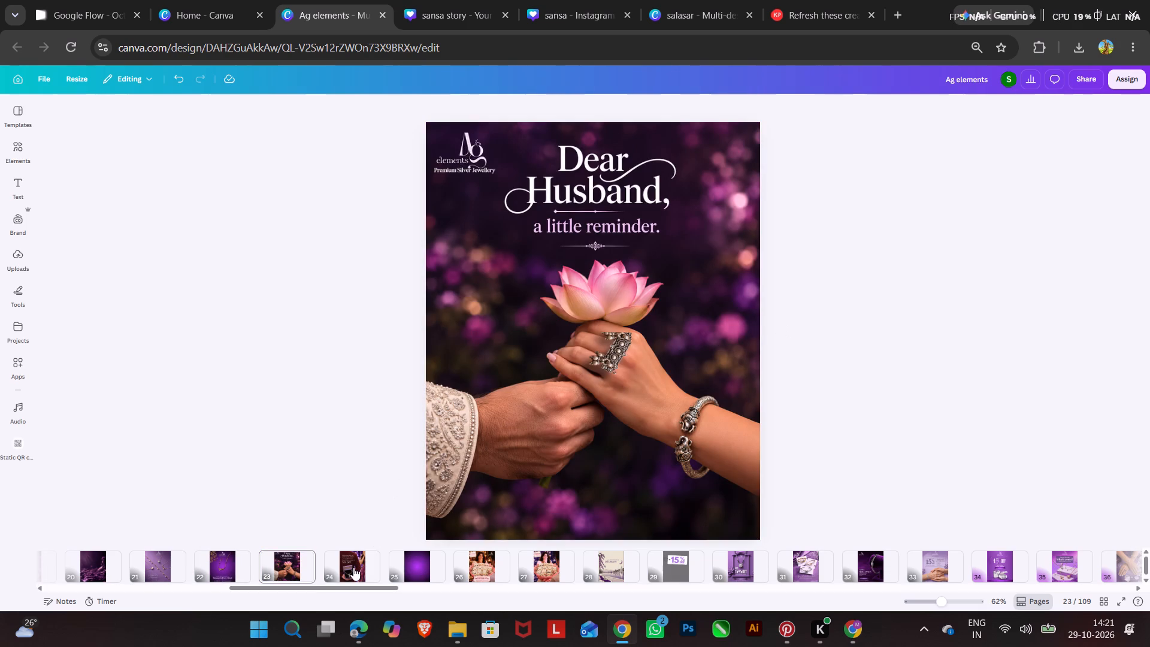
click(353, 567)
click(495, 566)
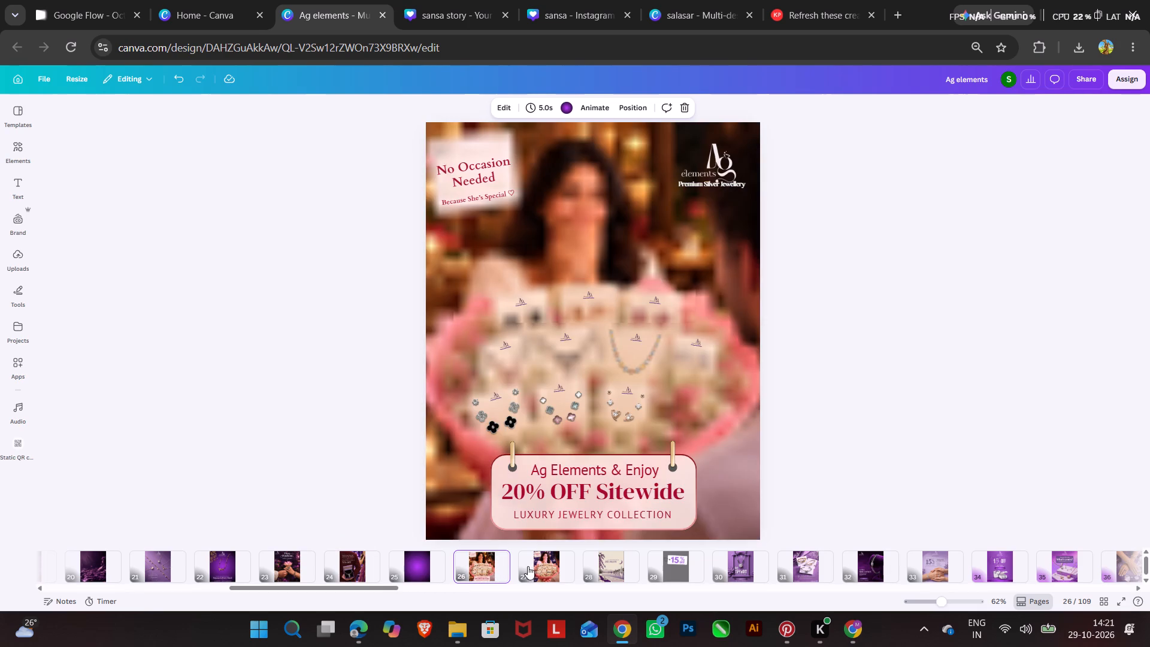
click(712, 170)
click(544, 563)
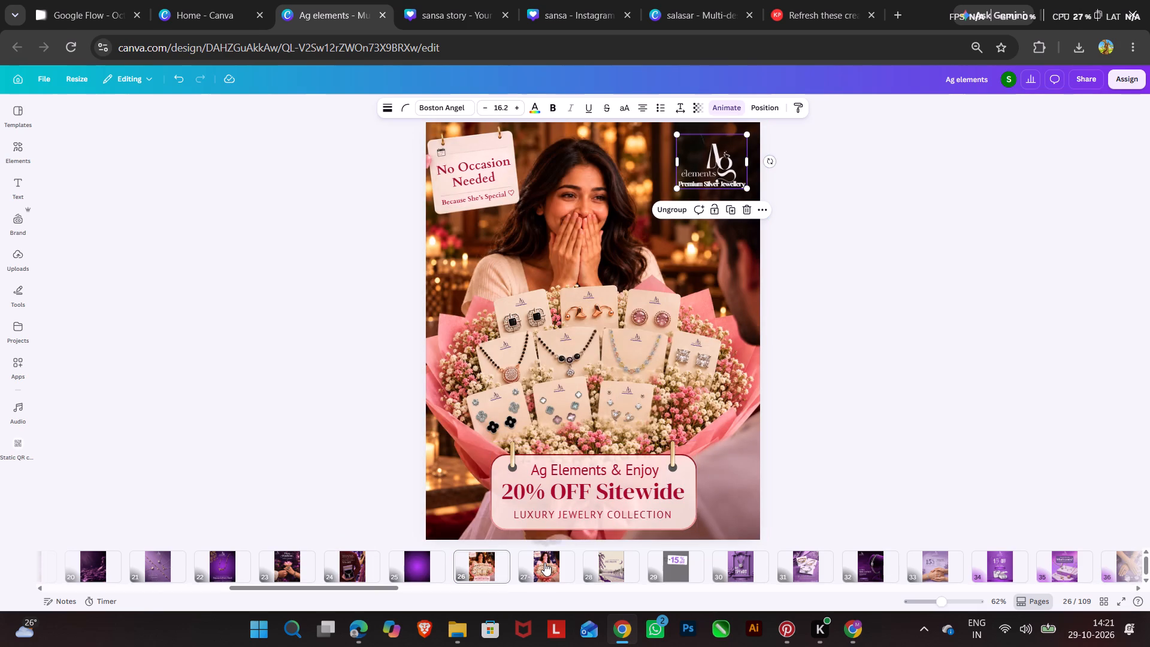
click(492, 562)
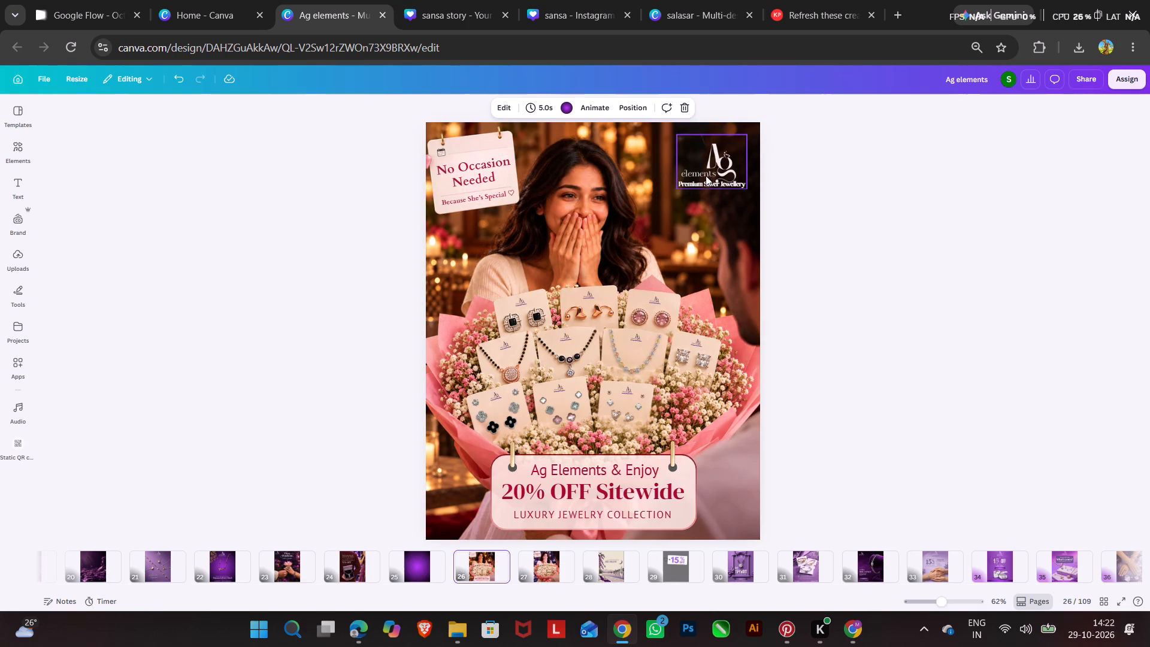
Copy the grouped Ag elements logo and tagline from page 26 to the moon page and centre it above the title.
click(710, 167)
click(713, 162)
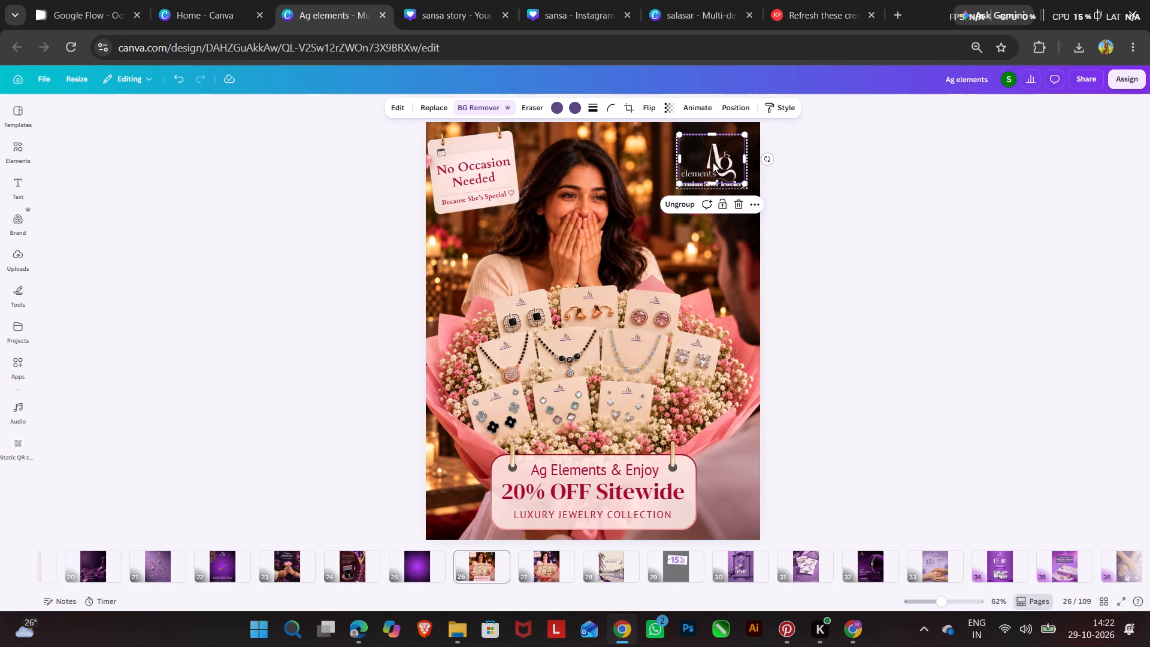
double_click(877, 184)
click(724, 167)
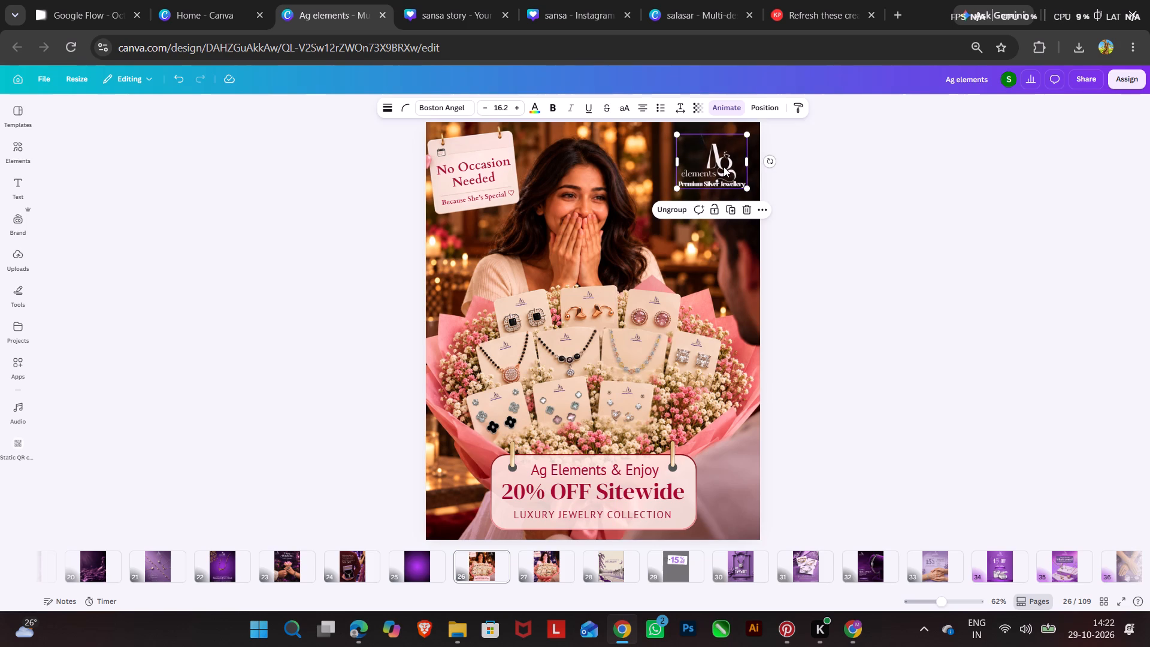
key(ctrl+c)
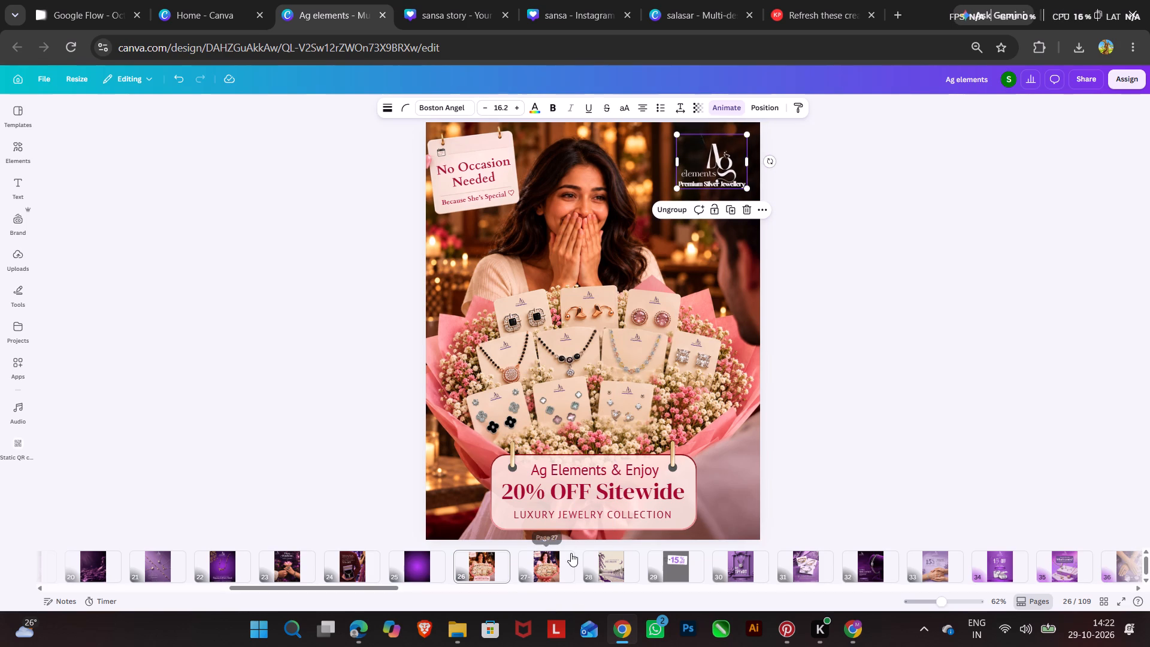
scroll(571, 553, right, 3)
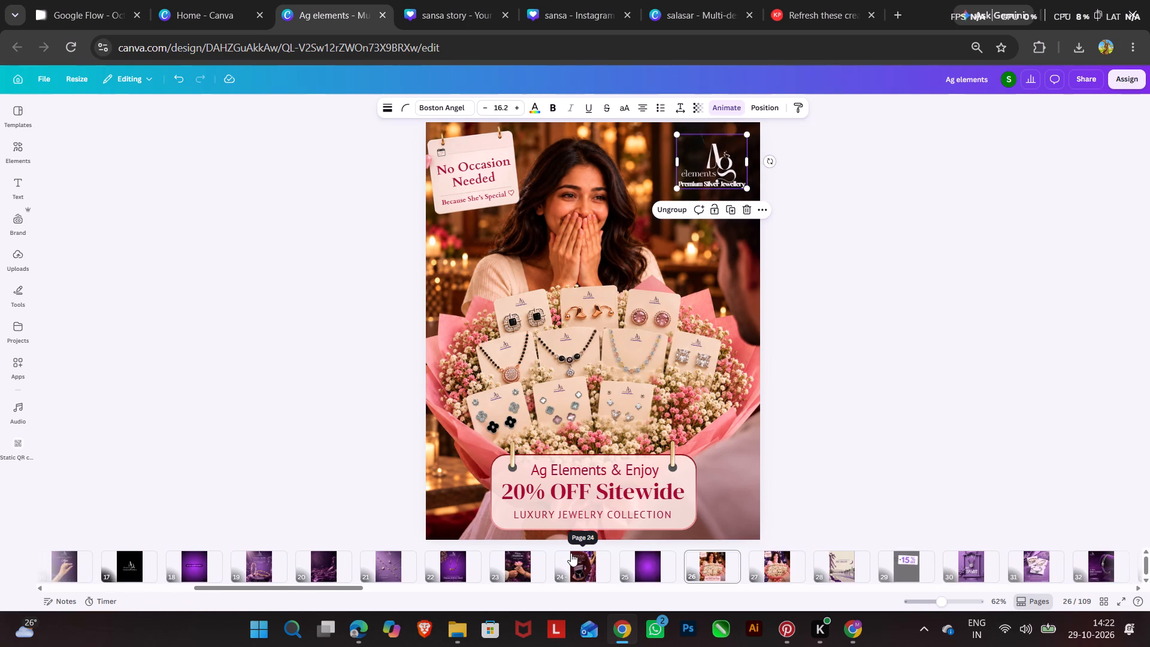
scroll(571, 553, right, 1)
scroll(571, 553, left, 1)
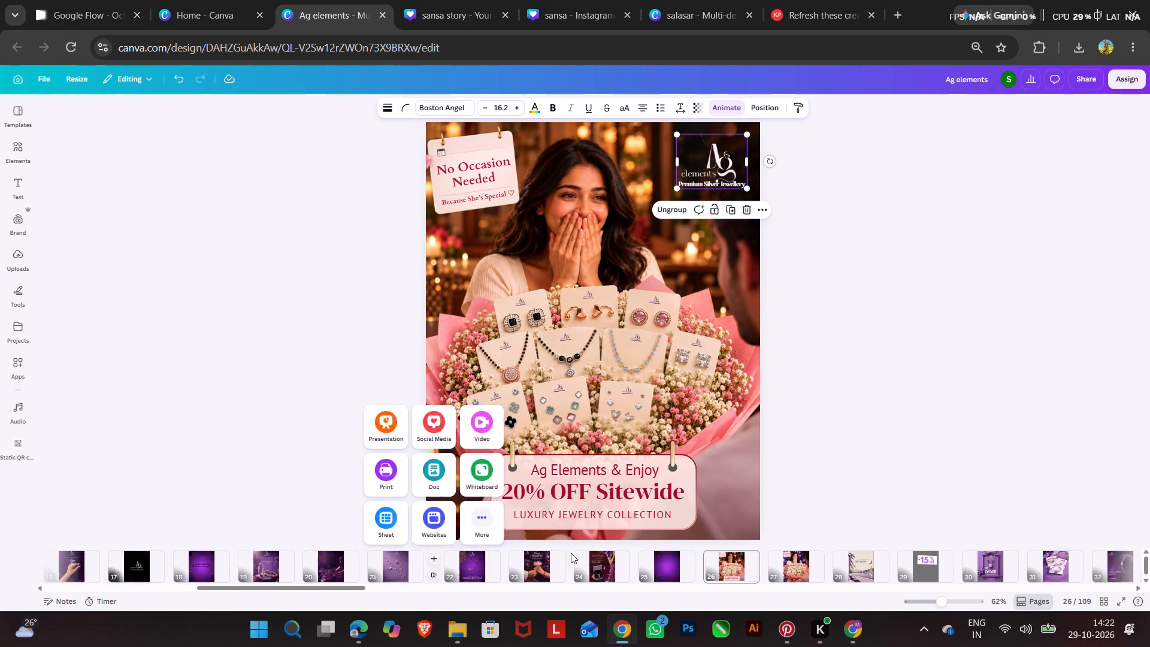
scroll(571, 553, left, 4)
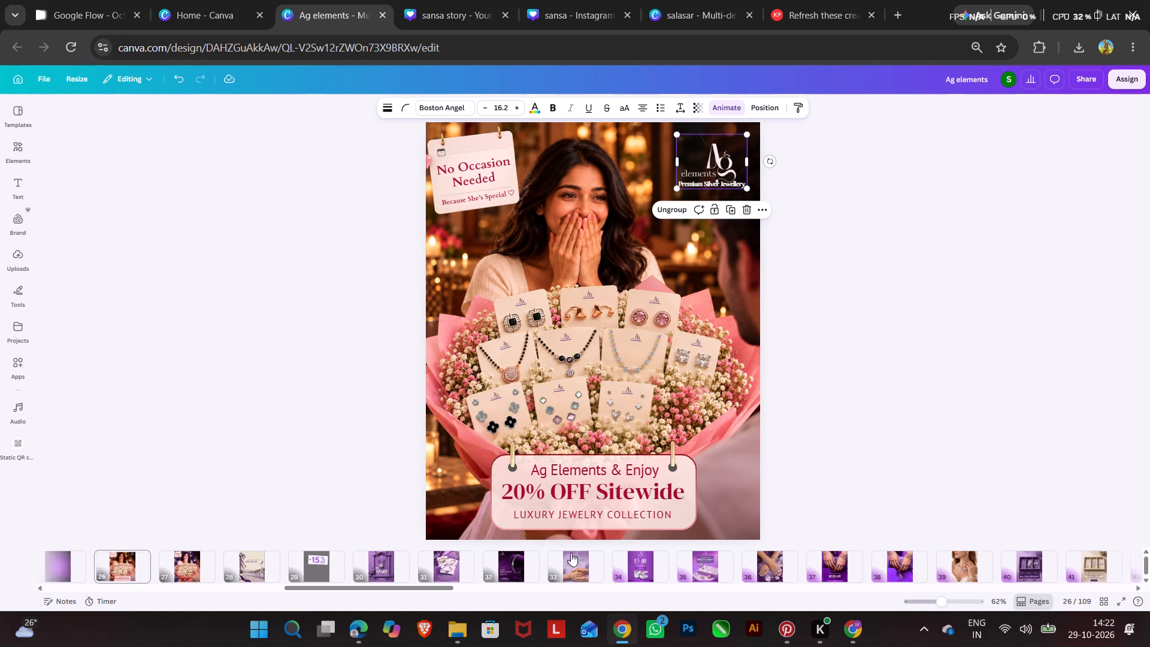
scroll(571, 553, left, 1)
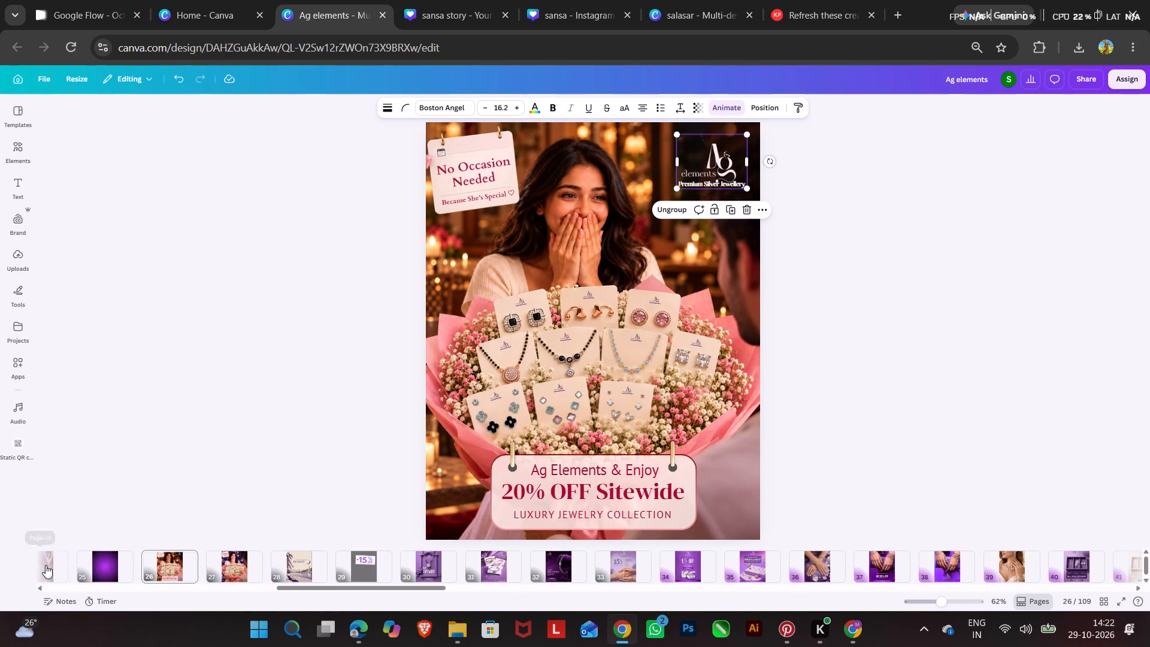
click(317, 567)
click(537, 368)
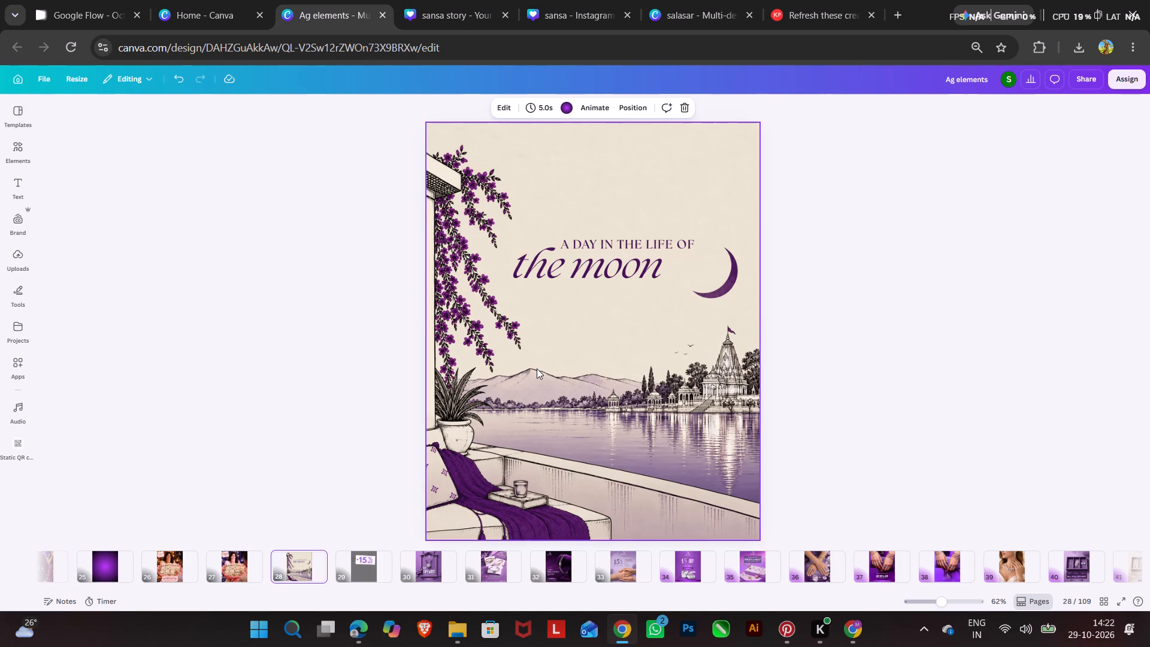
key(ctrl+v)
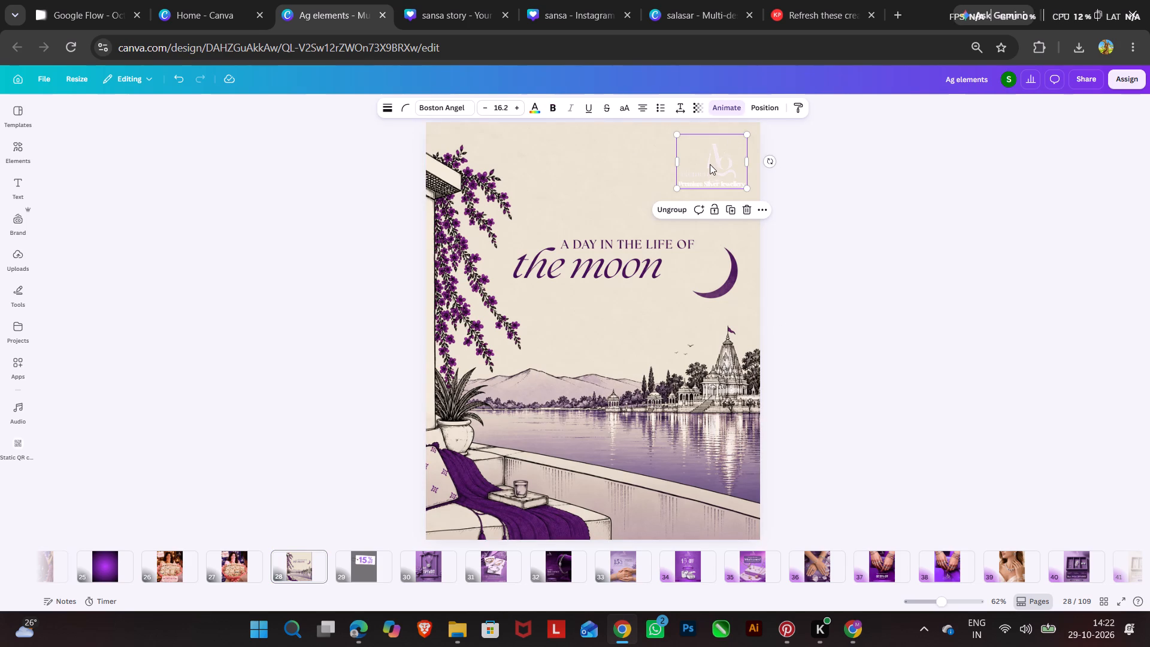
drag(711, 164, 603, 178)
Reset the image adjustments on the copied Ag elements logo on the moon page.
click(610, 173)
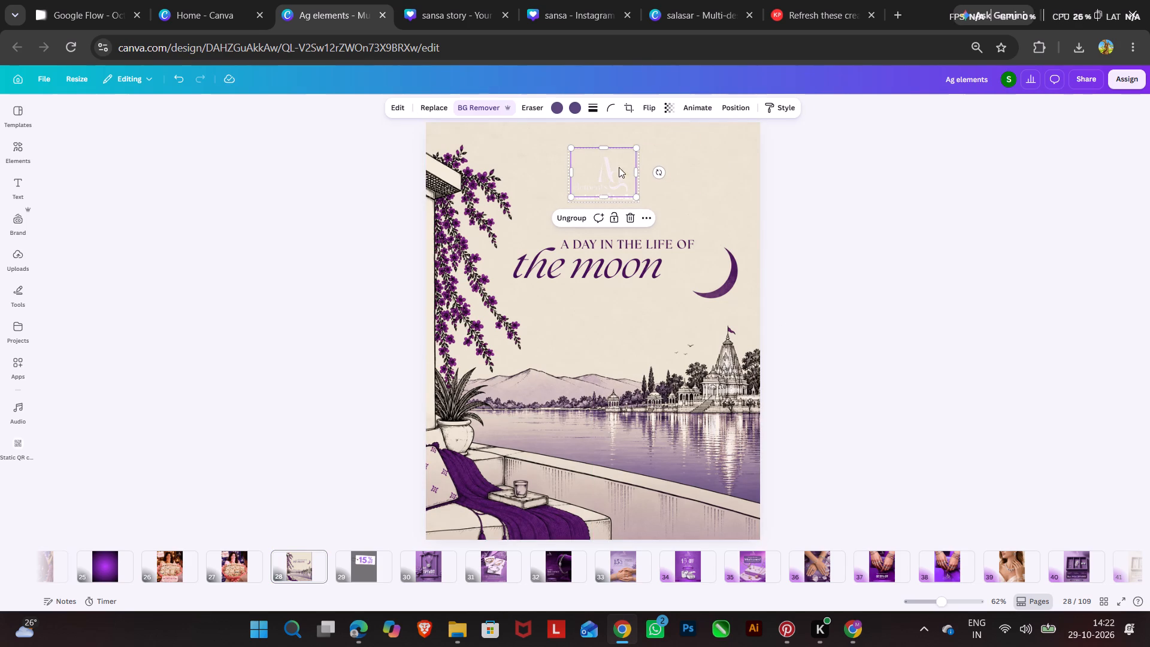
click(667, 109)
click(667, 109)
click(402, 104)
click(55, 214)
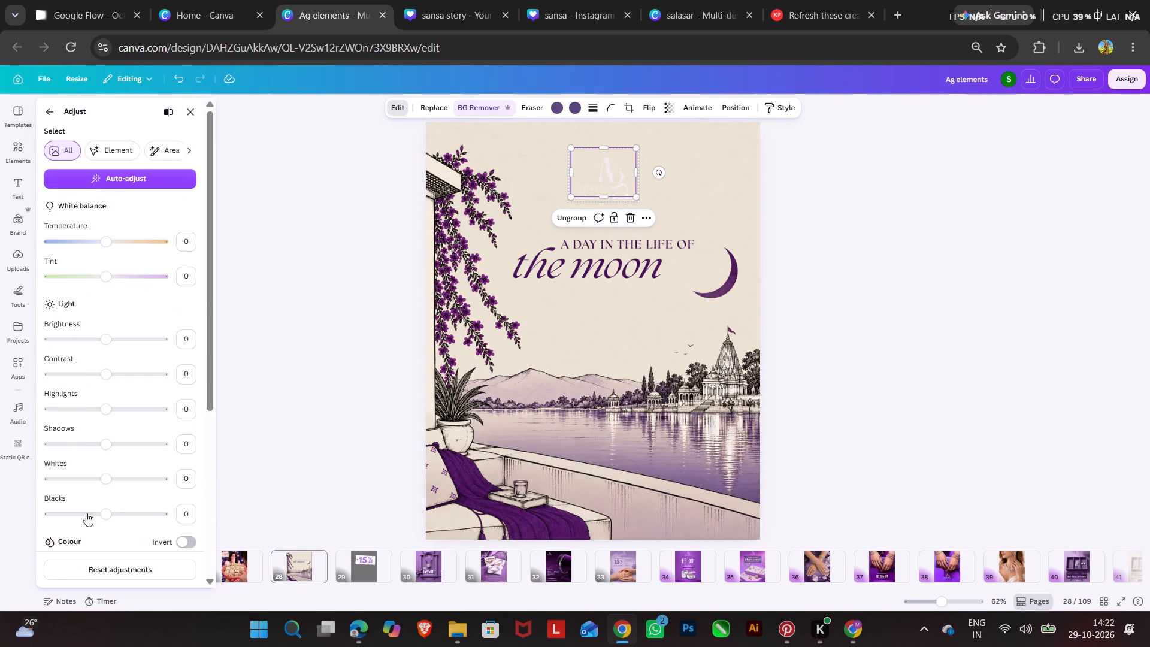
click(108, 572)
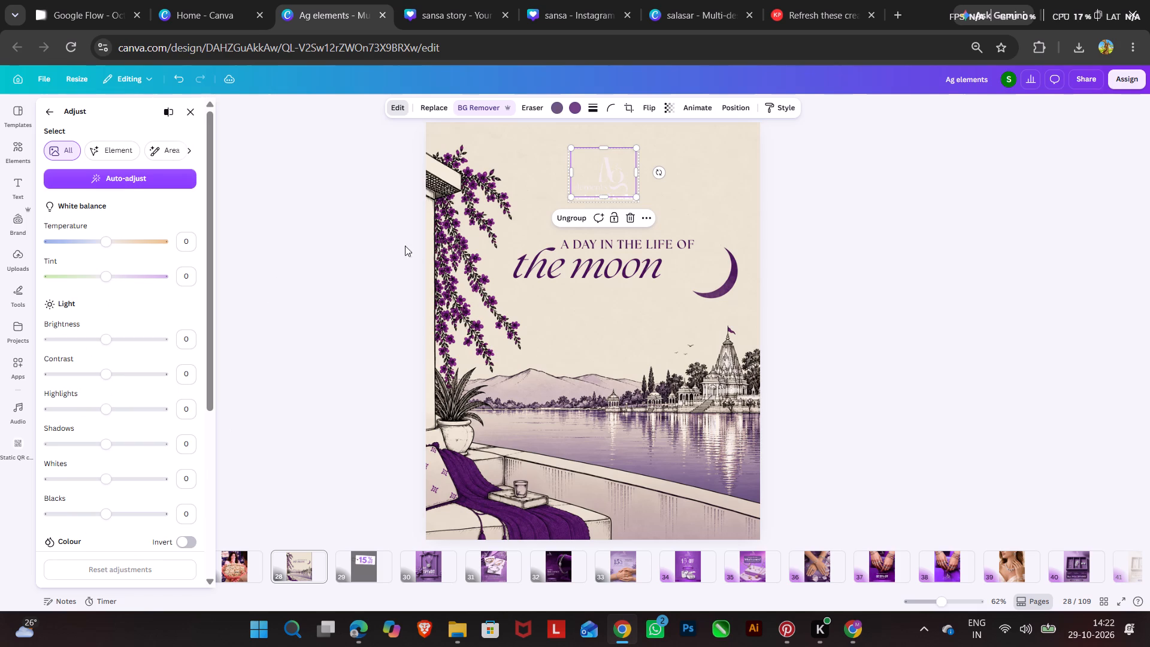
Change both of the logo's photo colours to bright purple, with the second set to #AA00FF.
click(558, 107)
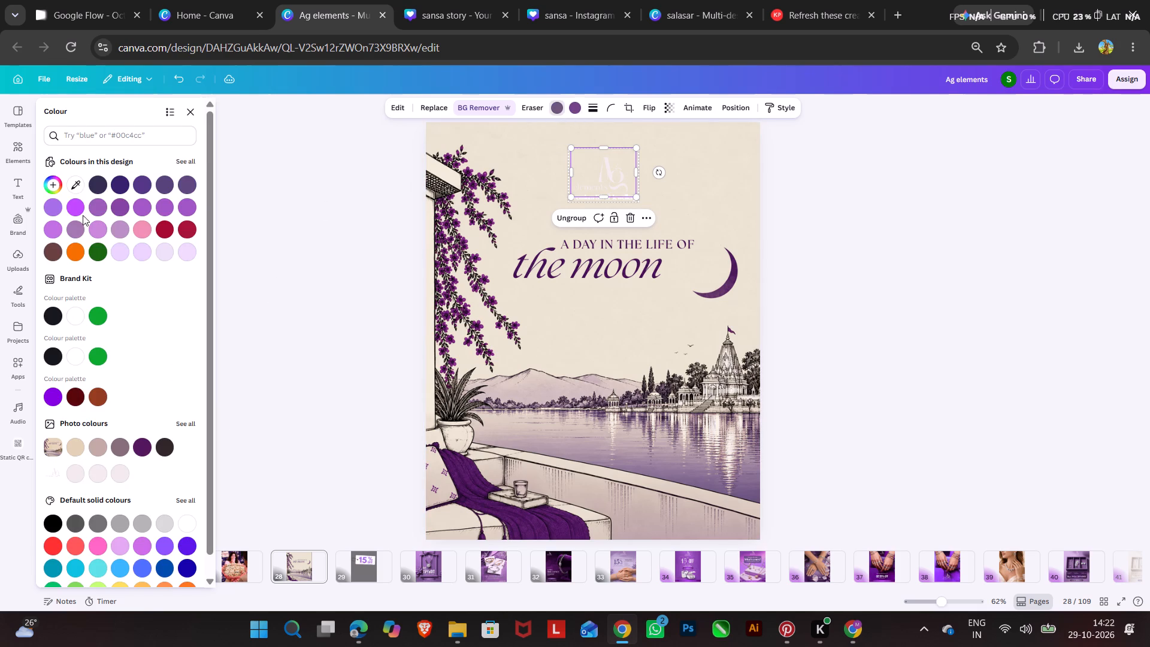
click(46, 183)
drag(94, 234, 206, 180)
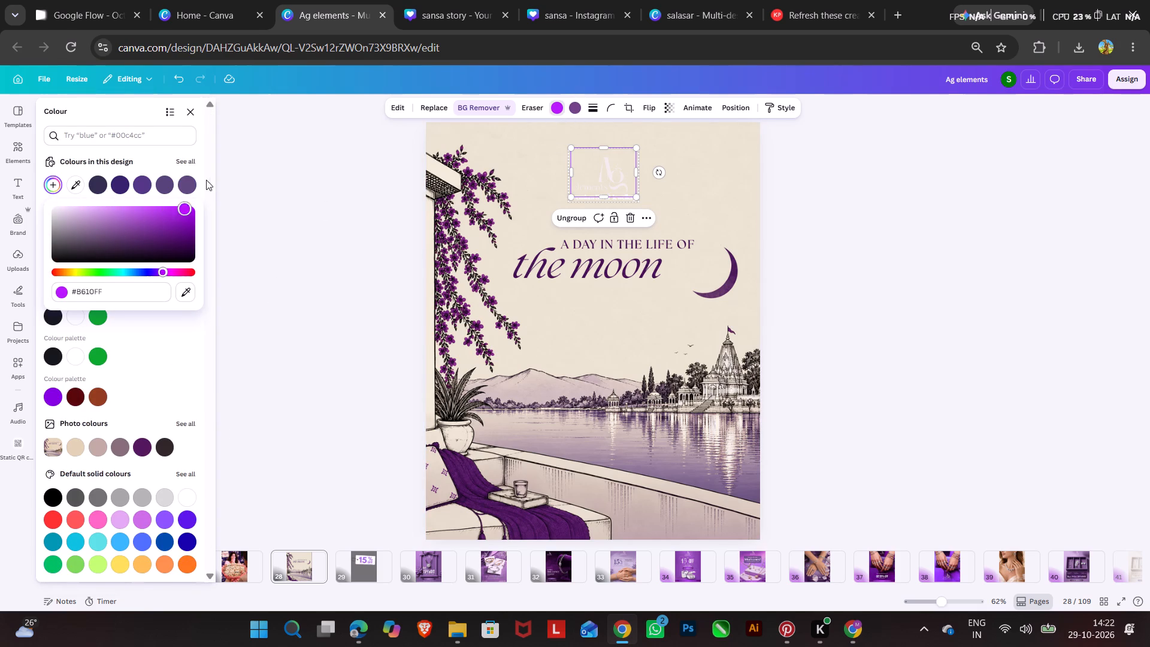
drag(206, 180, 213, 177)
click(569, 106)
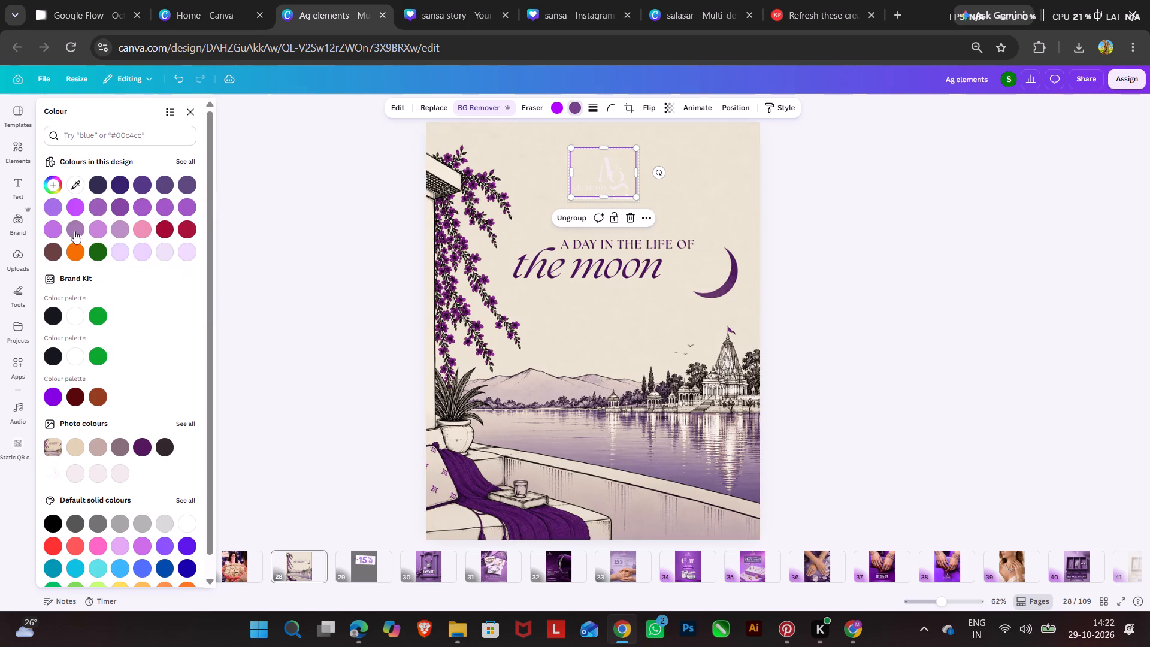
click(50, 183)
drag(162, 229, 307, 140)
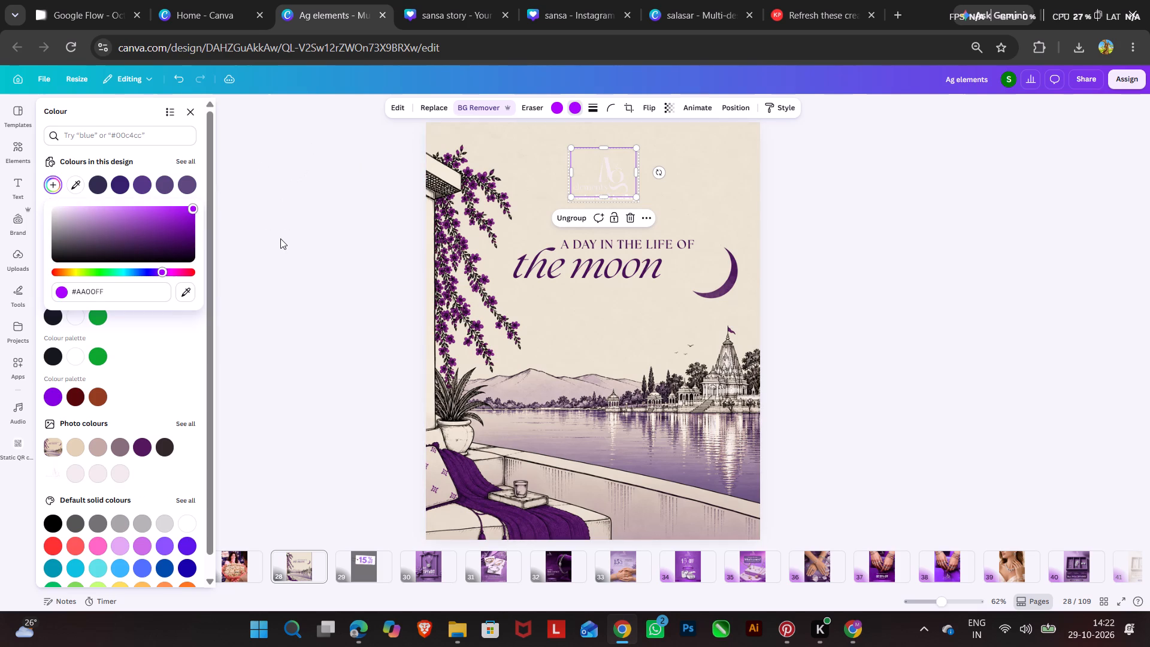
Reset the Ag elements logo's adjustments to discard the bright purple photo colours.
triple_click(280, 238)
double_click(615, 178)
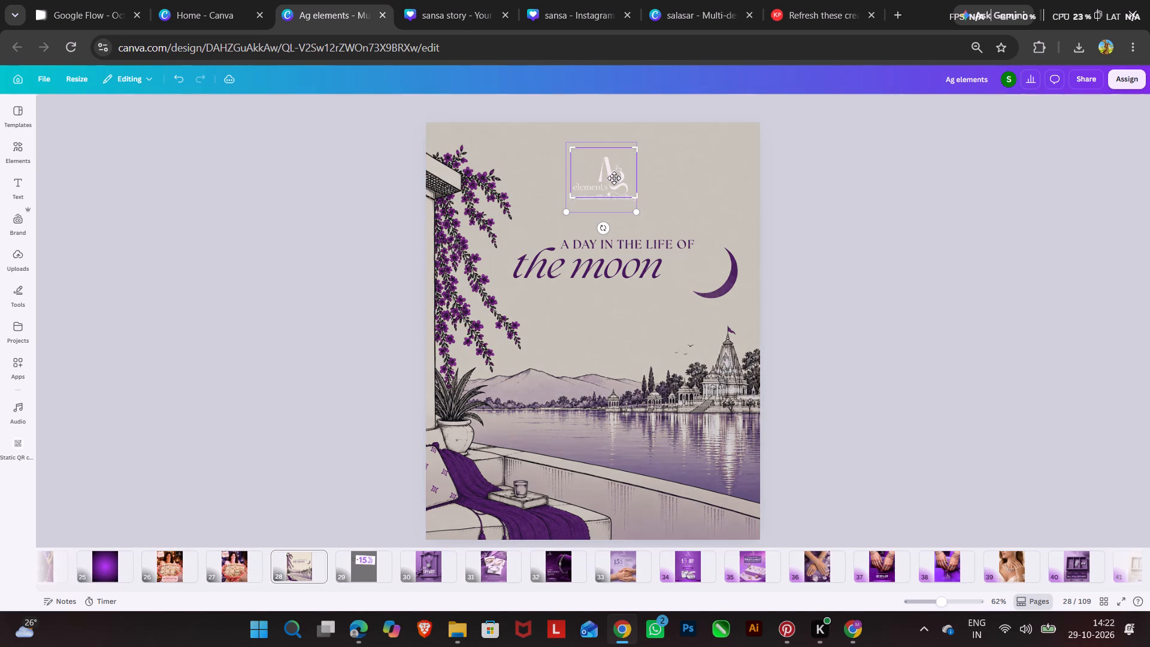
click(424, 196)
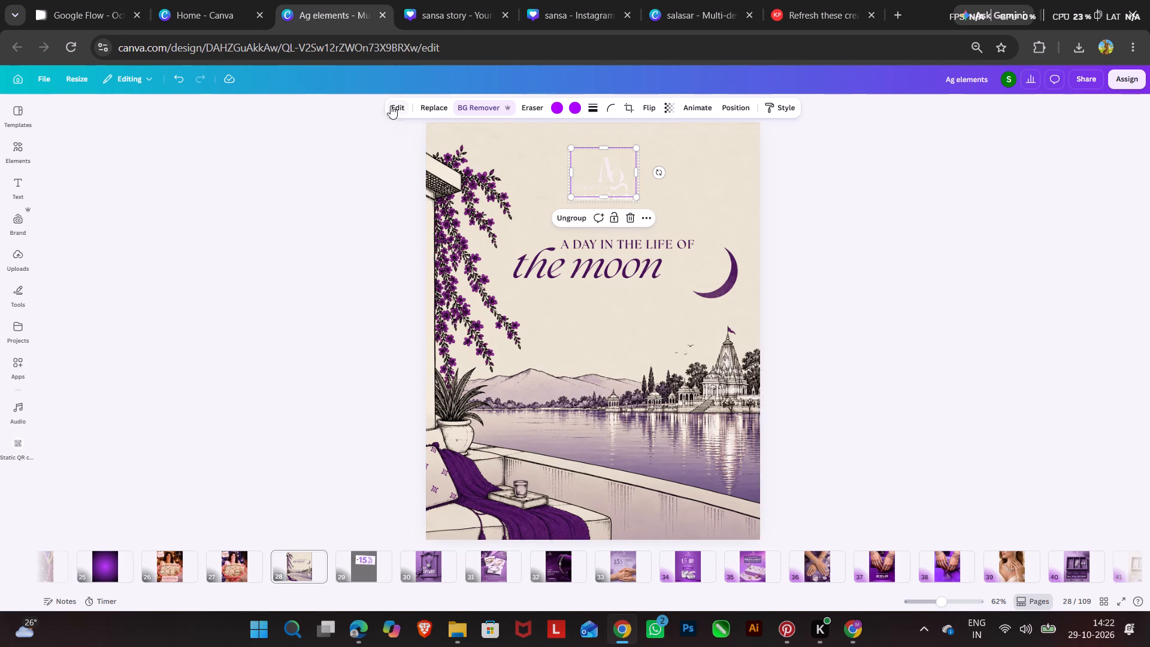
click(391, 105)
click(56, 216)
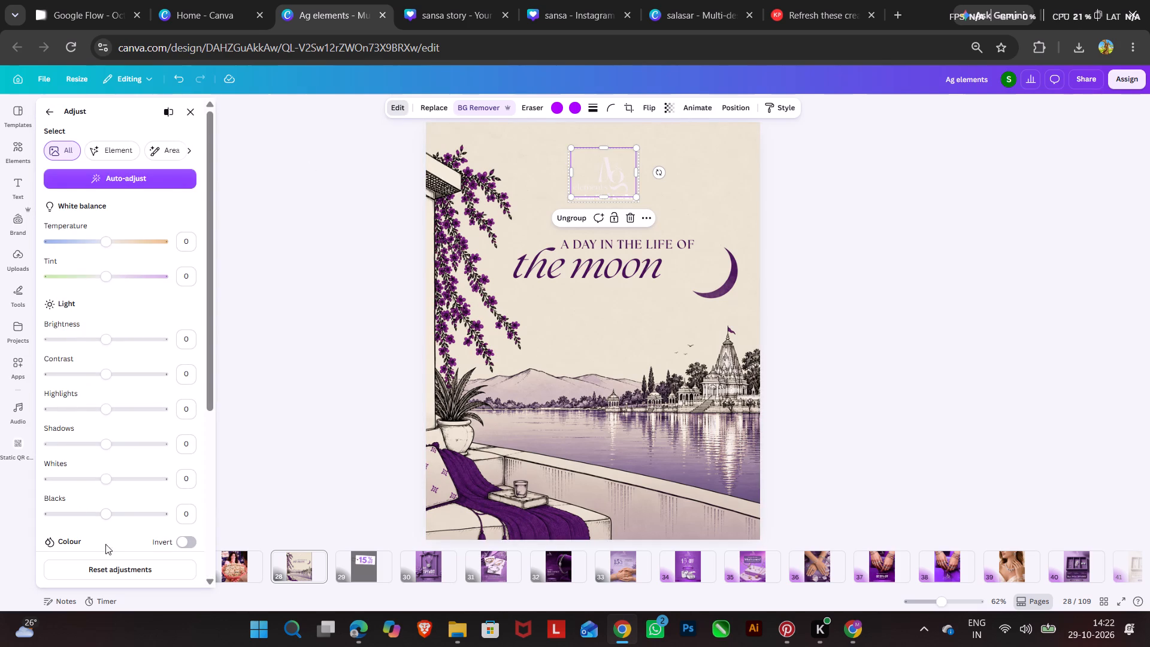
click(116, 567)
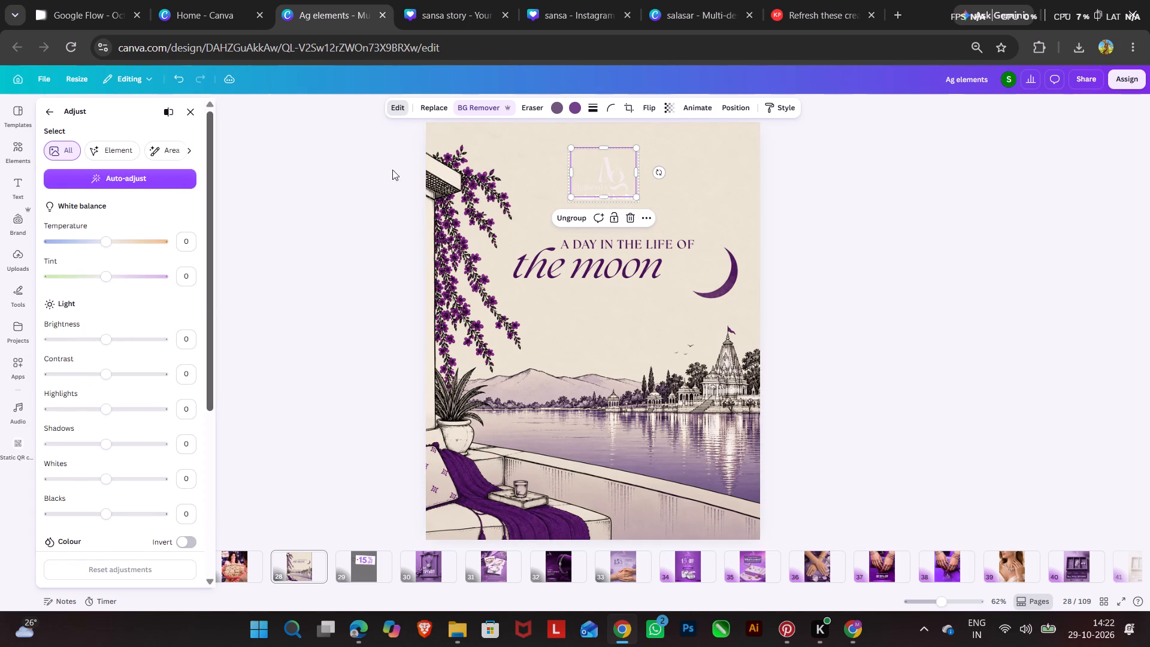
Replace the Ag elements logo's Duotone filter with the natural Fresco filter.
click(391, 99)
click(397, 104)
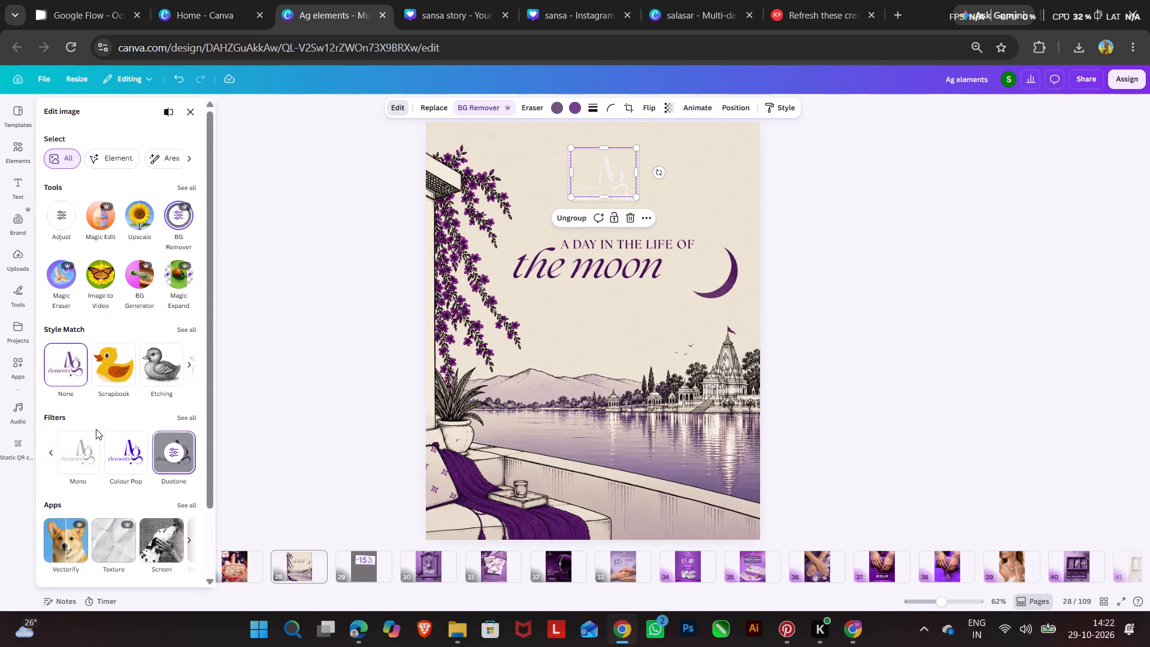
scroll(96, 429, down, 2)
click(51, 370)
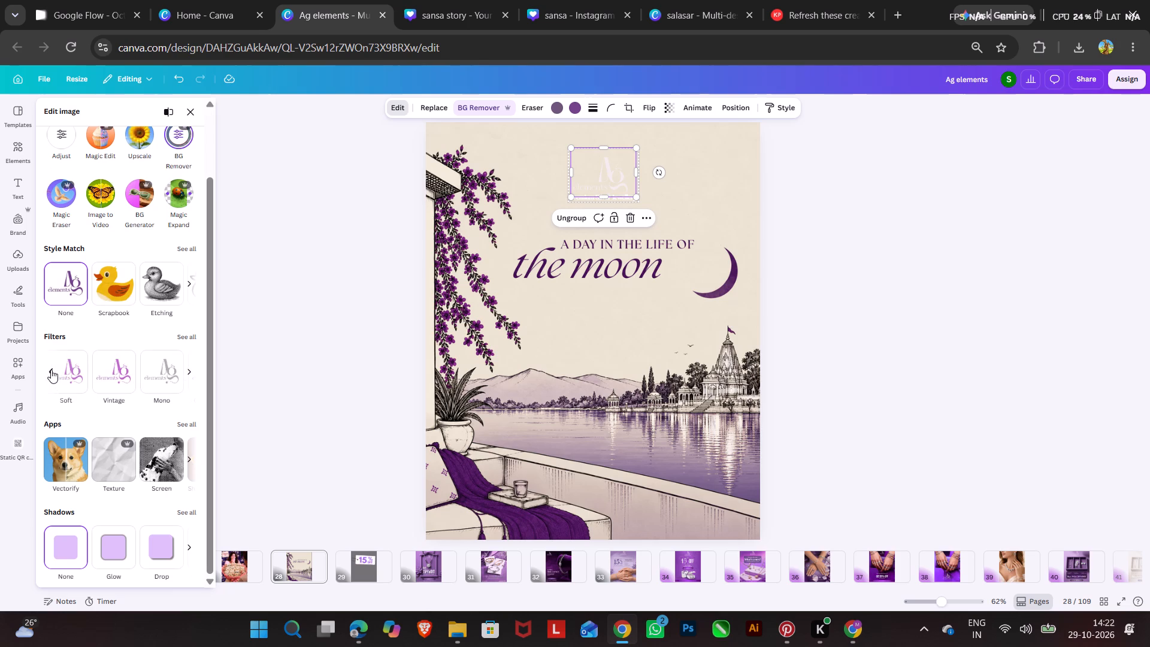
click(51, 370)
triple_click(51, 370)
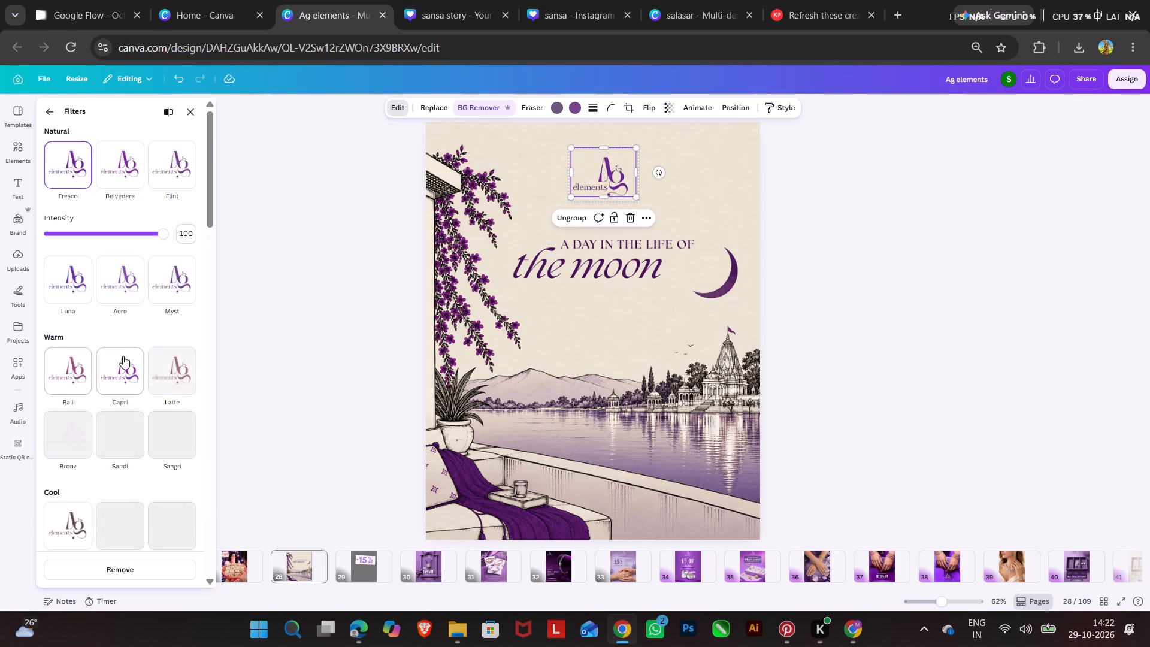
double_click(264, 257)
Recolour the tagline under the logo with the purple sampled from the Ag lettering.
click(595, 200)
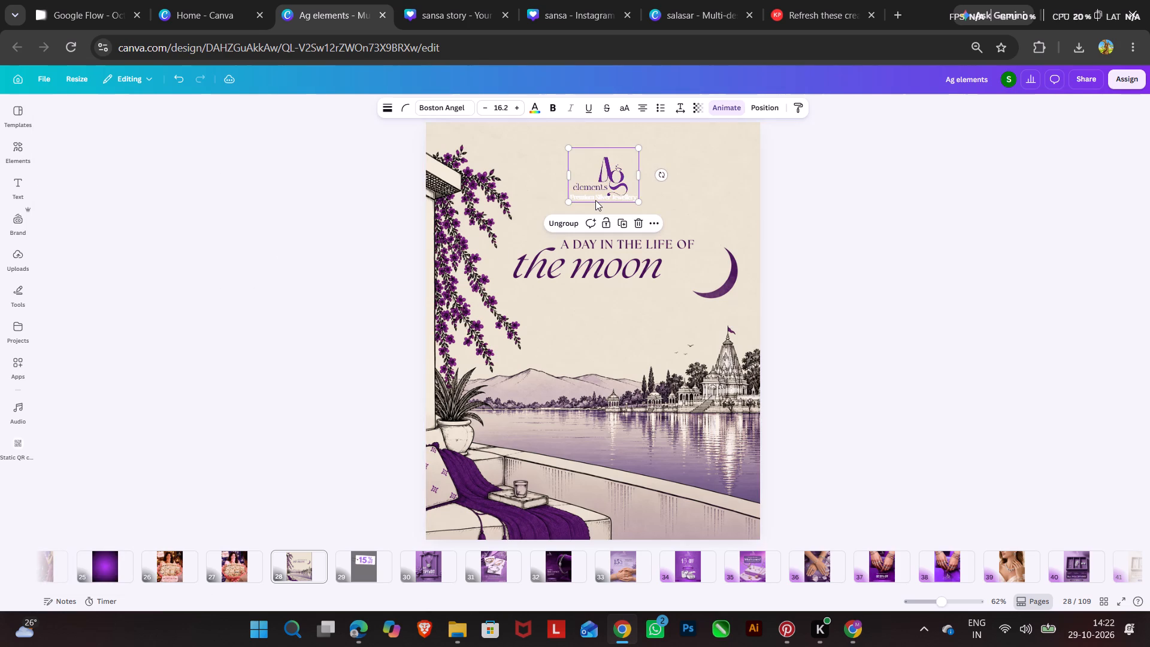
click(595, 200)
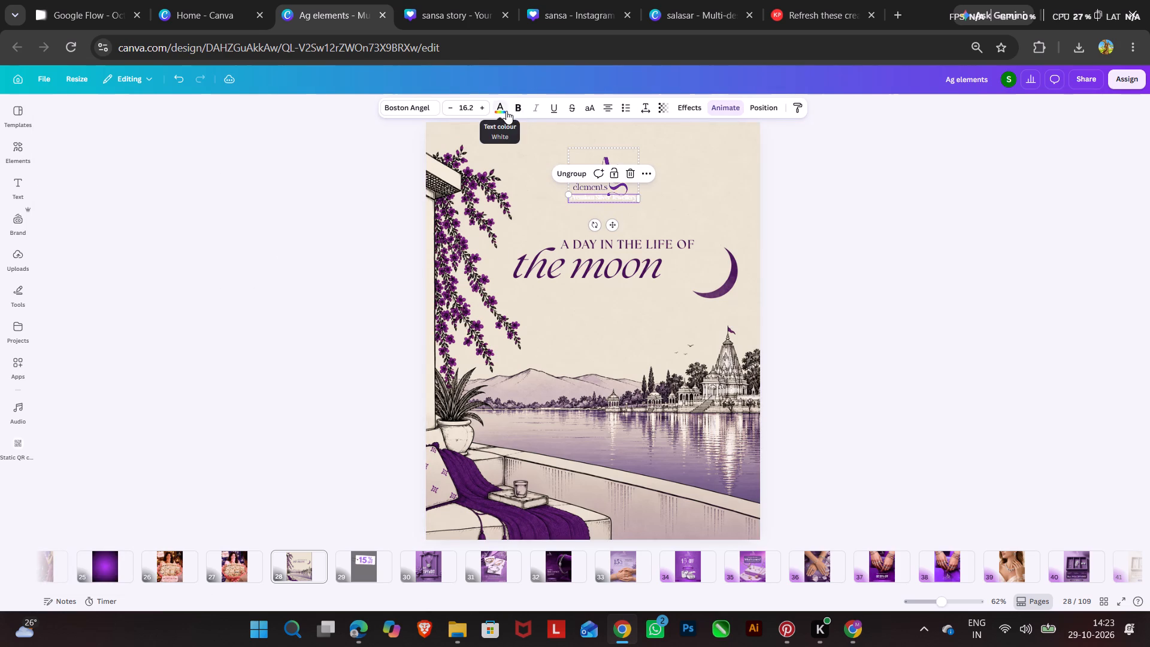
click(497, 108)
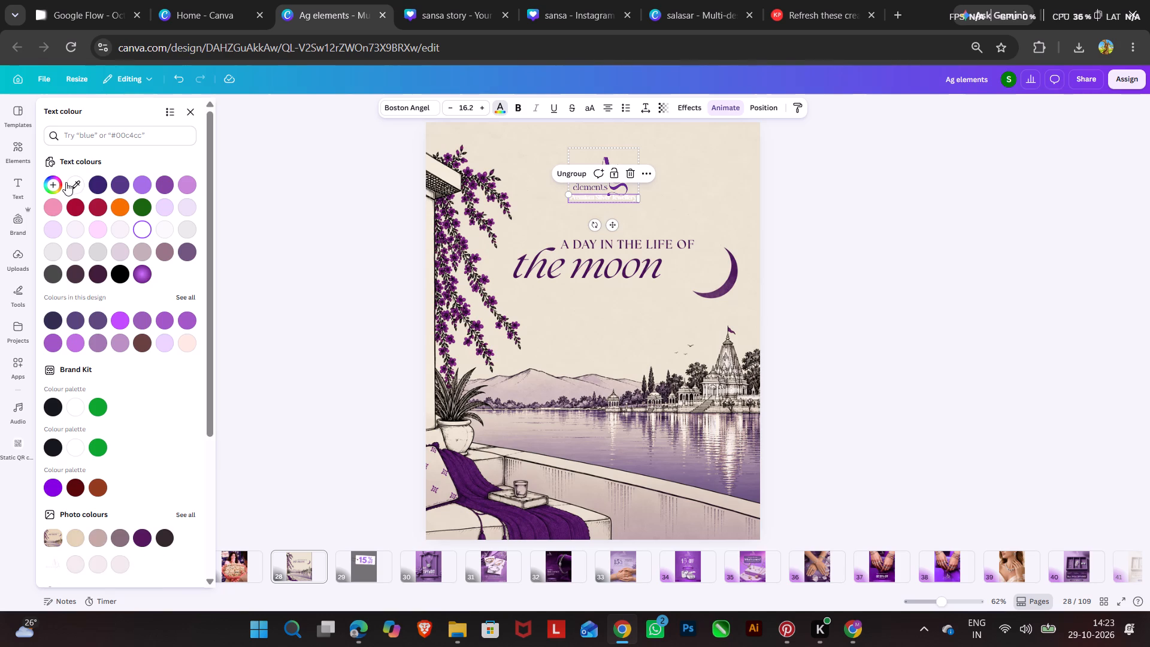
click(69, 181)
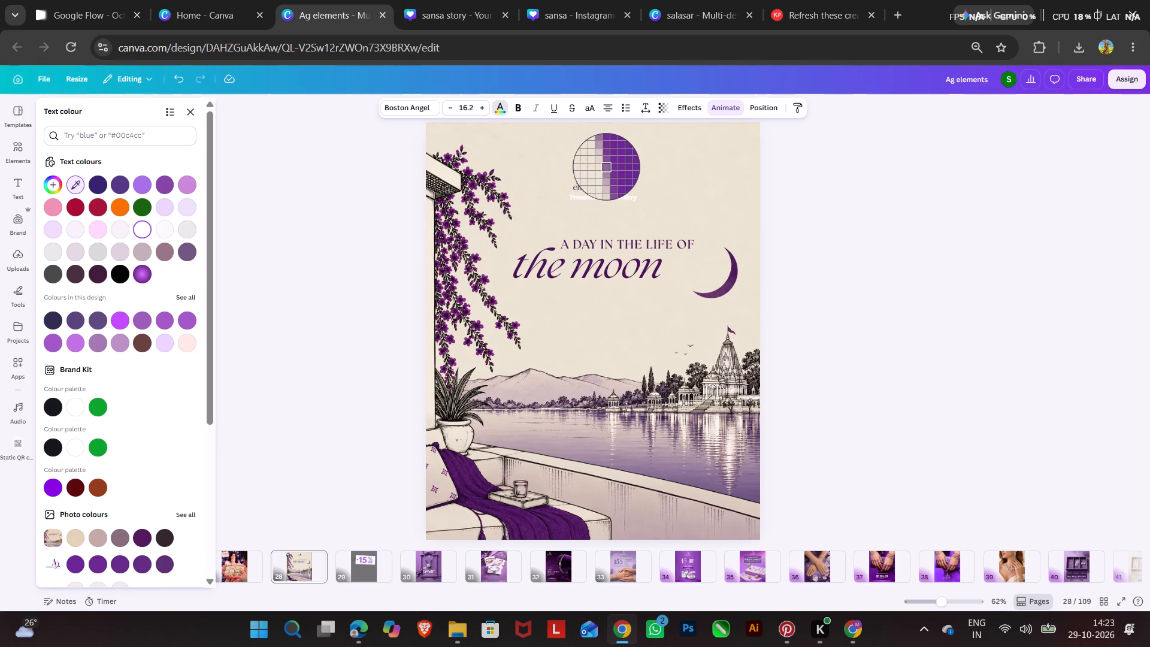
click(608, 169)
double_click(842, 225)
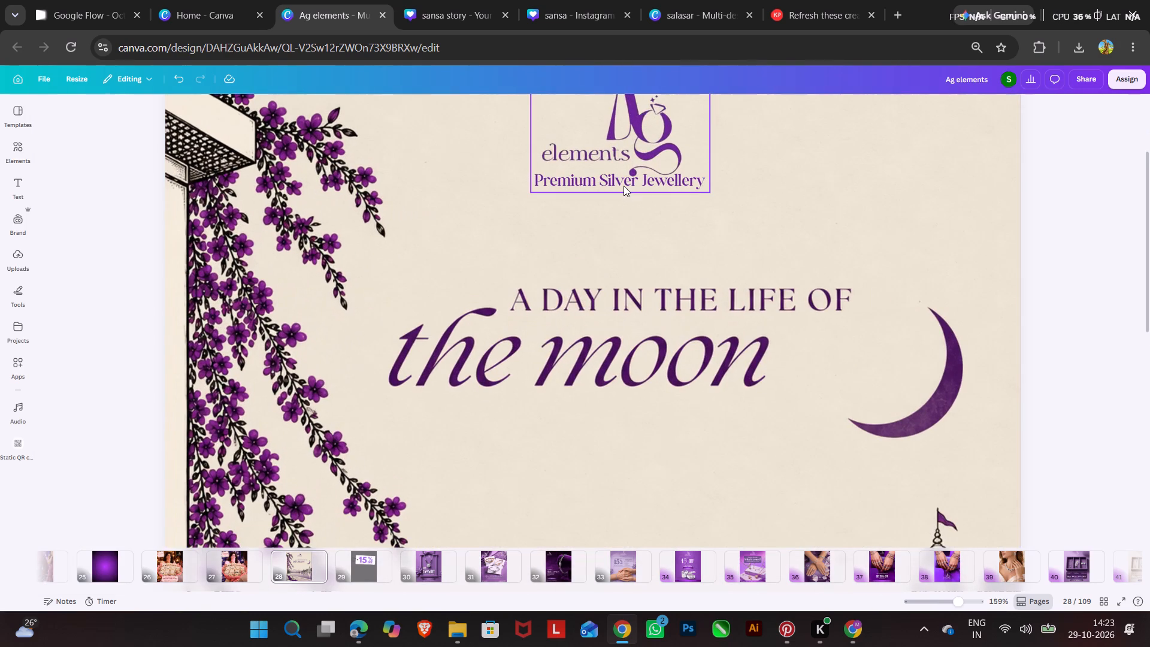
Move the "Premium Silver Jewellery" tagline slightly lower so it sits clear beneath the logo.
click(624, 186)
click(624, 182)
drag(624, 182, 624, 188)
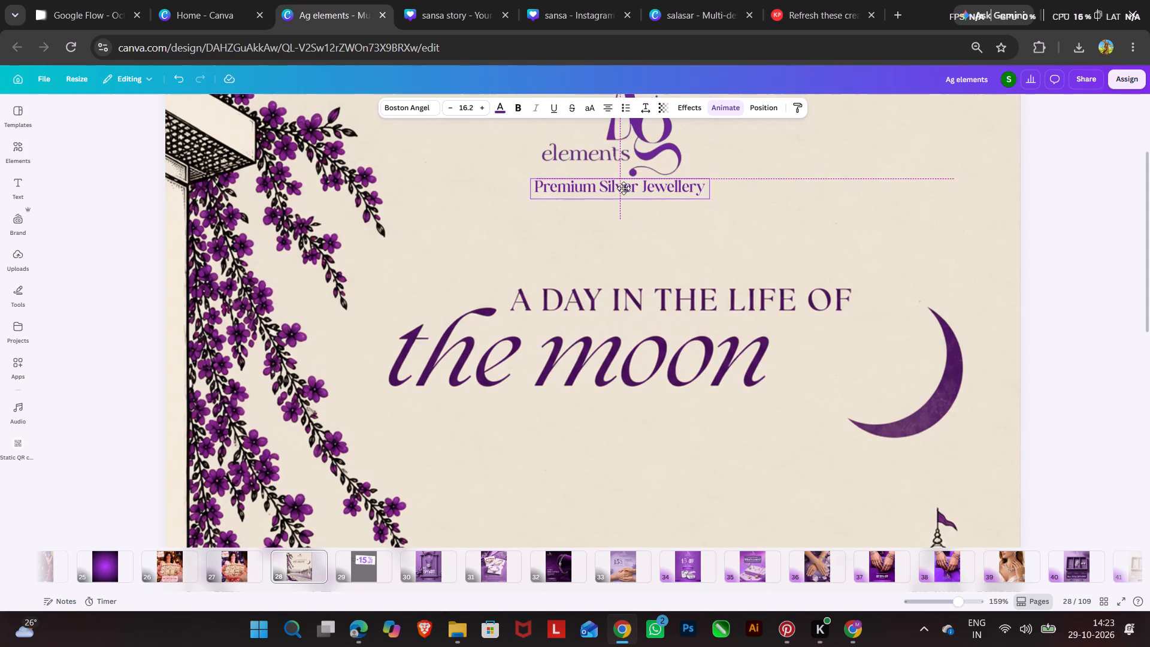
drag(624, 188, 620, 189)
click(796, 254)
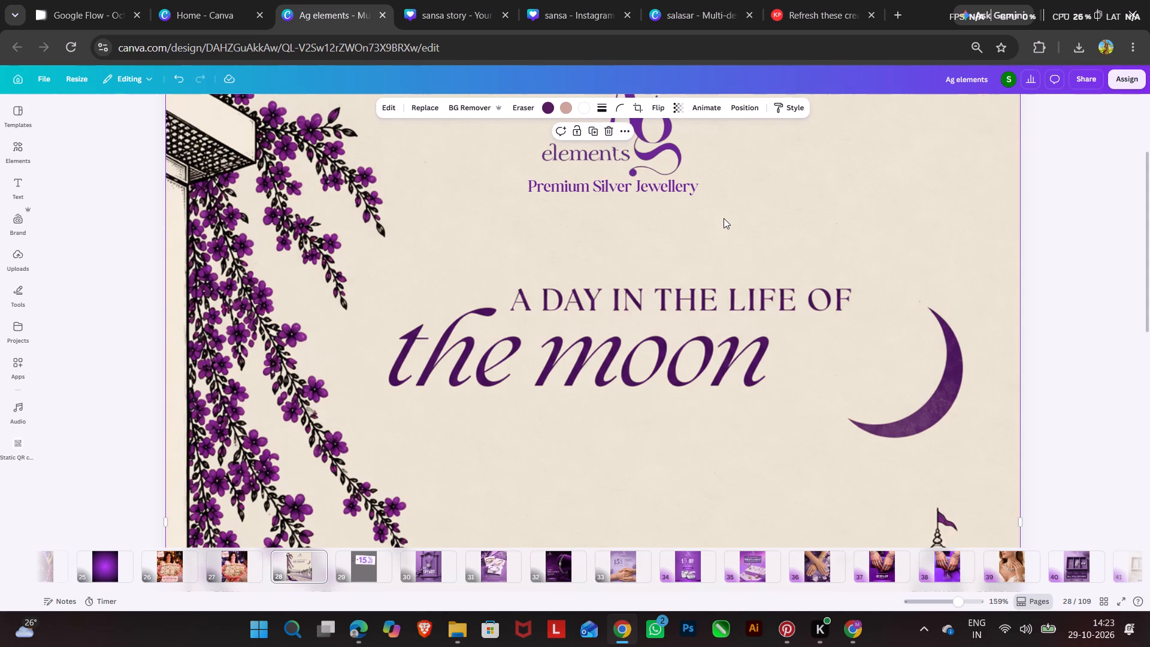
Raise the grouped logo and tagline closer to the top edge of the page.
scroll(724, 218, up, 3)
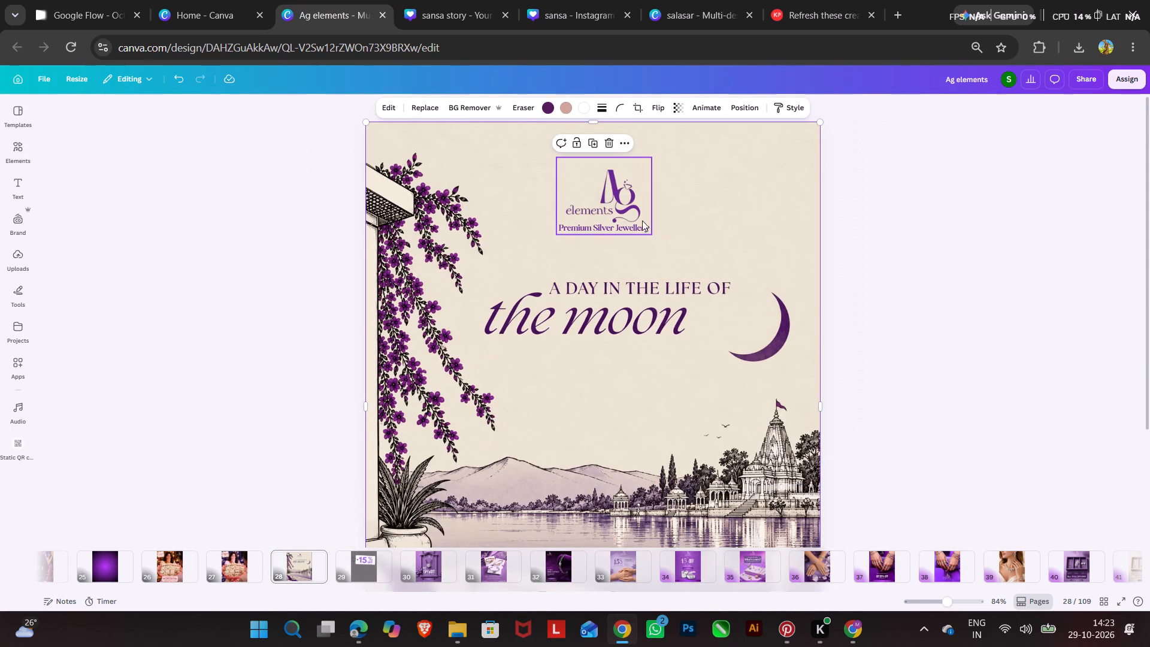
drag(634, 222, 632, 207)
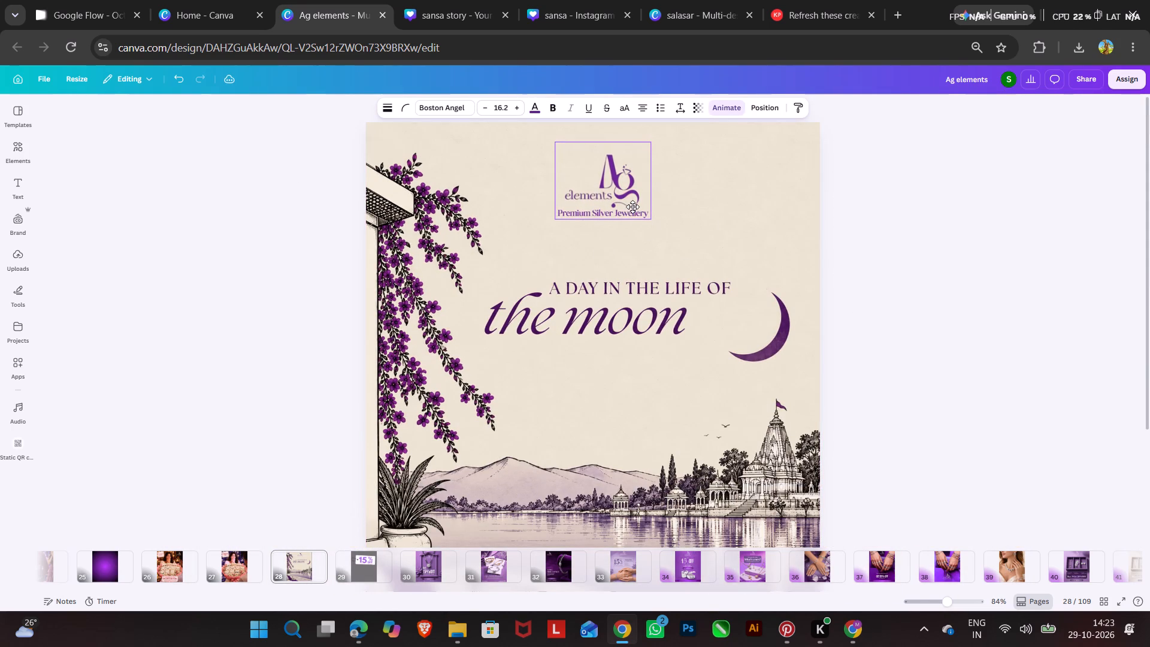
Change the logo's second photo colour to the crescent moon's sampled dark purple, then lighten it slightly to #6B2F75.
click(622, 179)
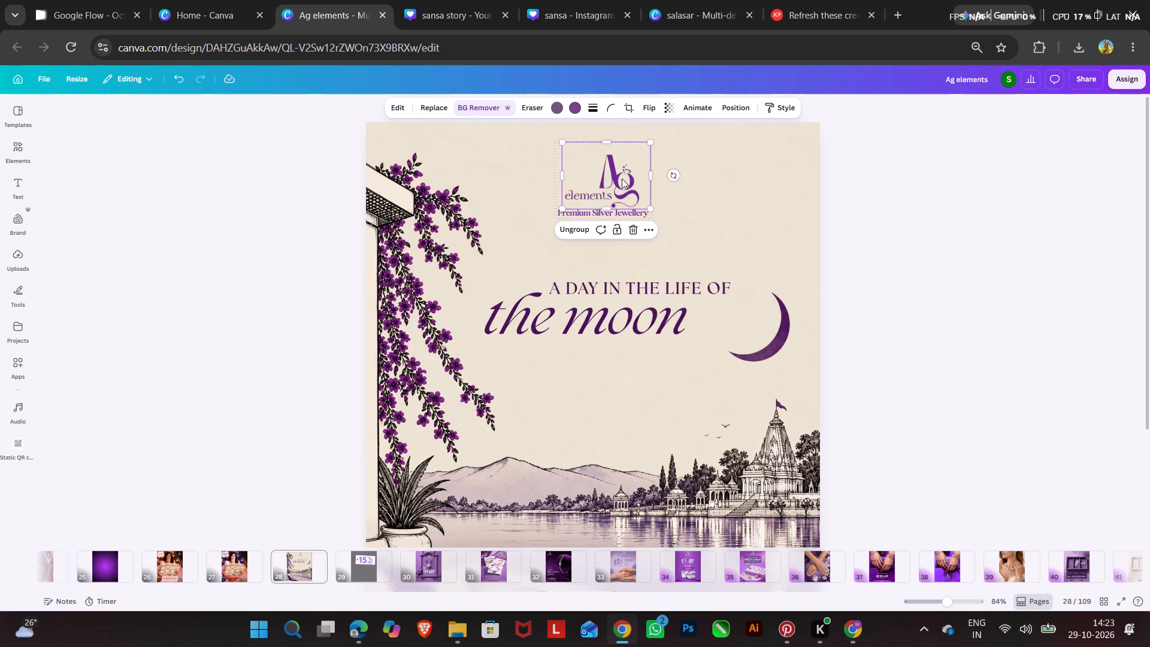
click(574, 107)
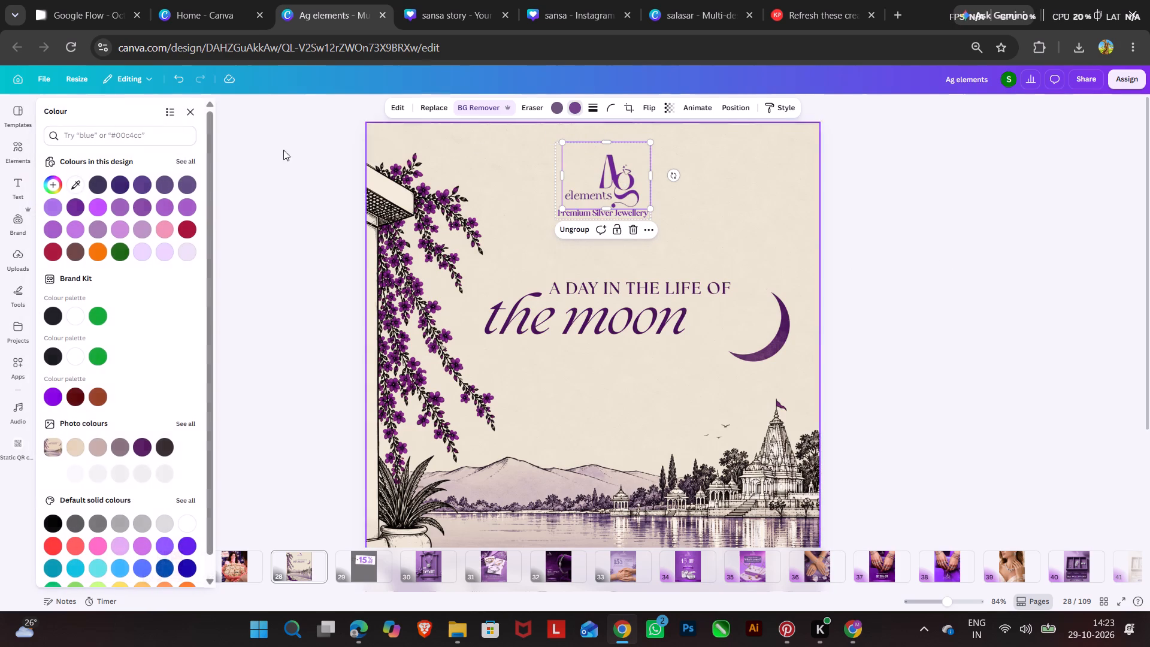
click(71, 183)
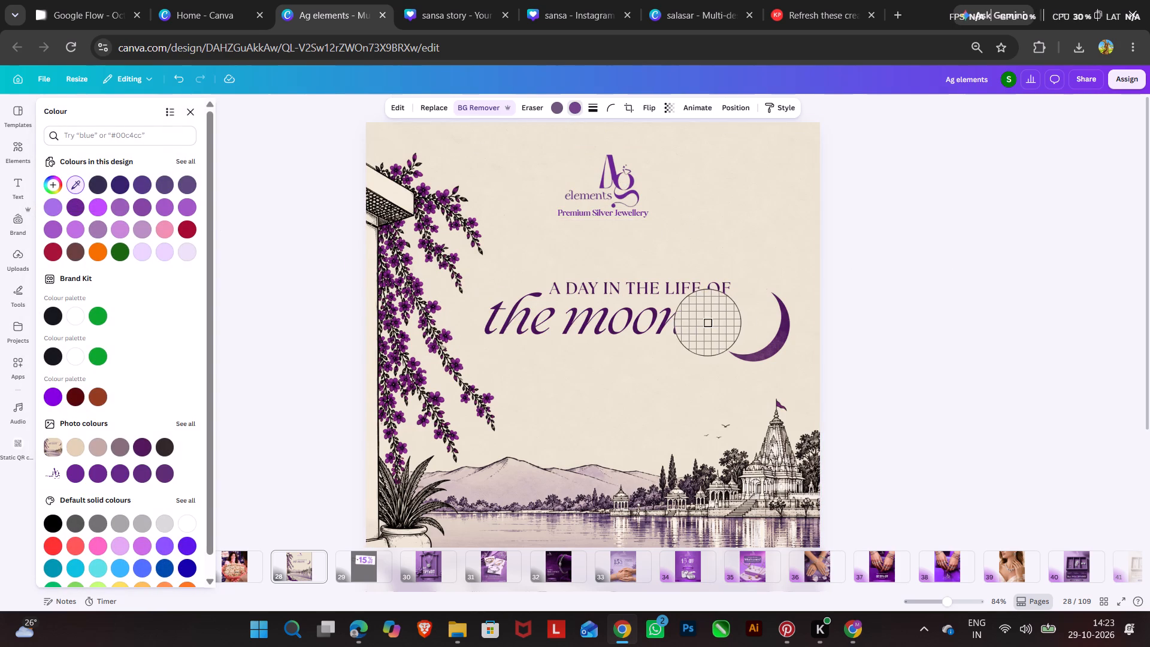
click(774, 340)
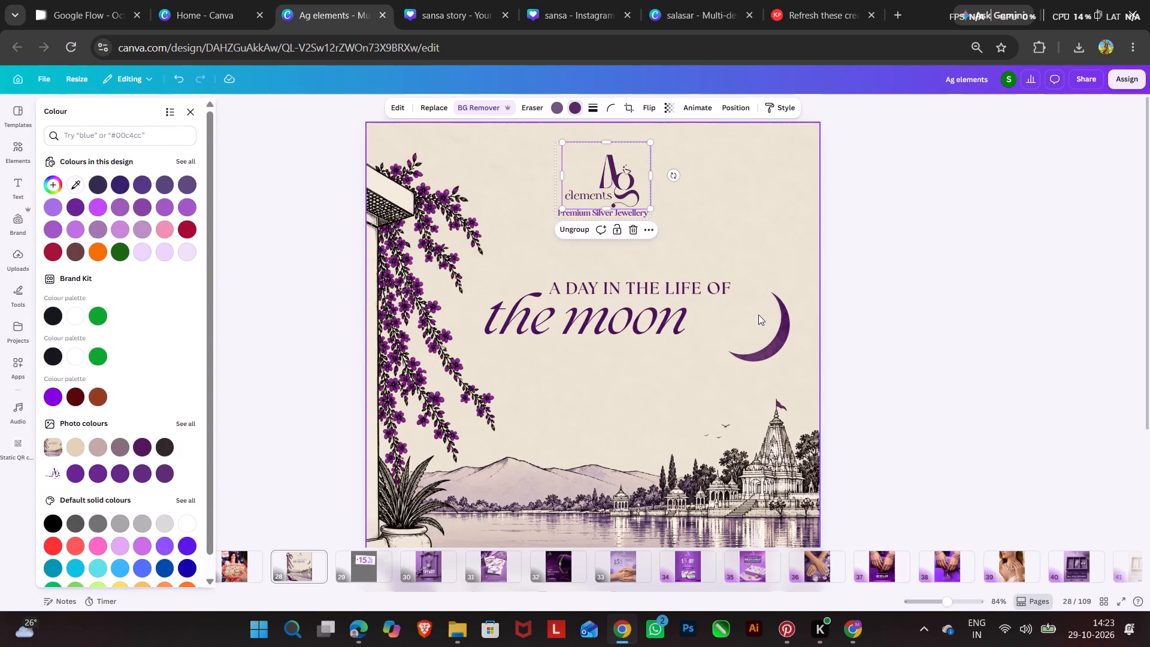
click(55, 182)
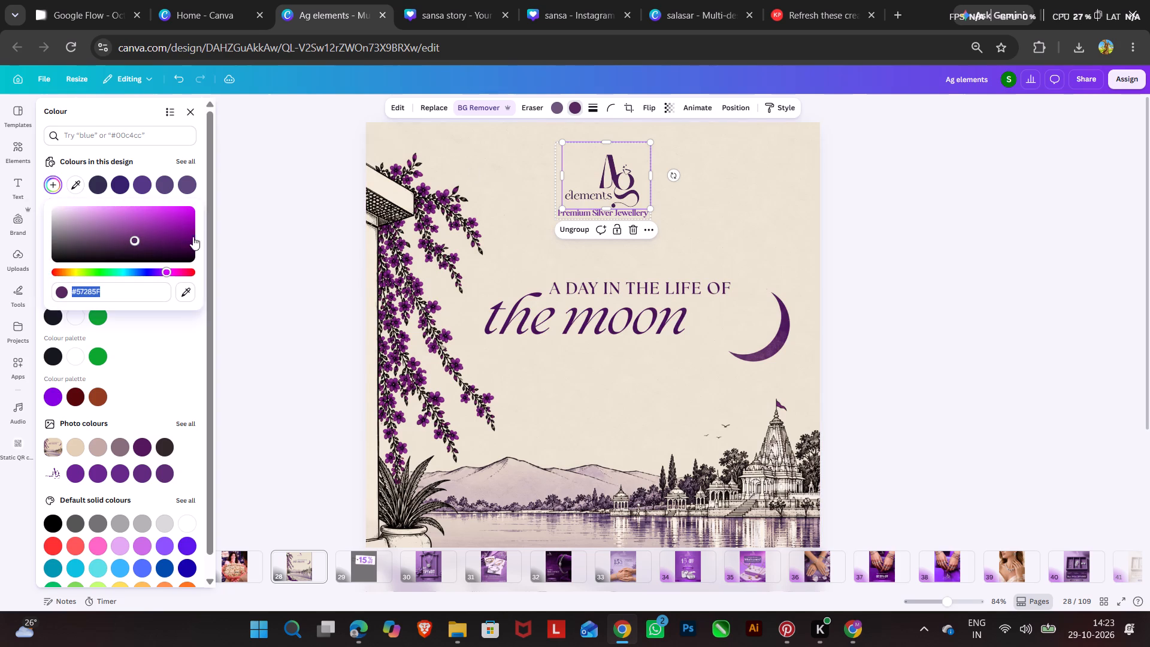
click(134, 240)
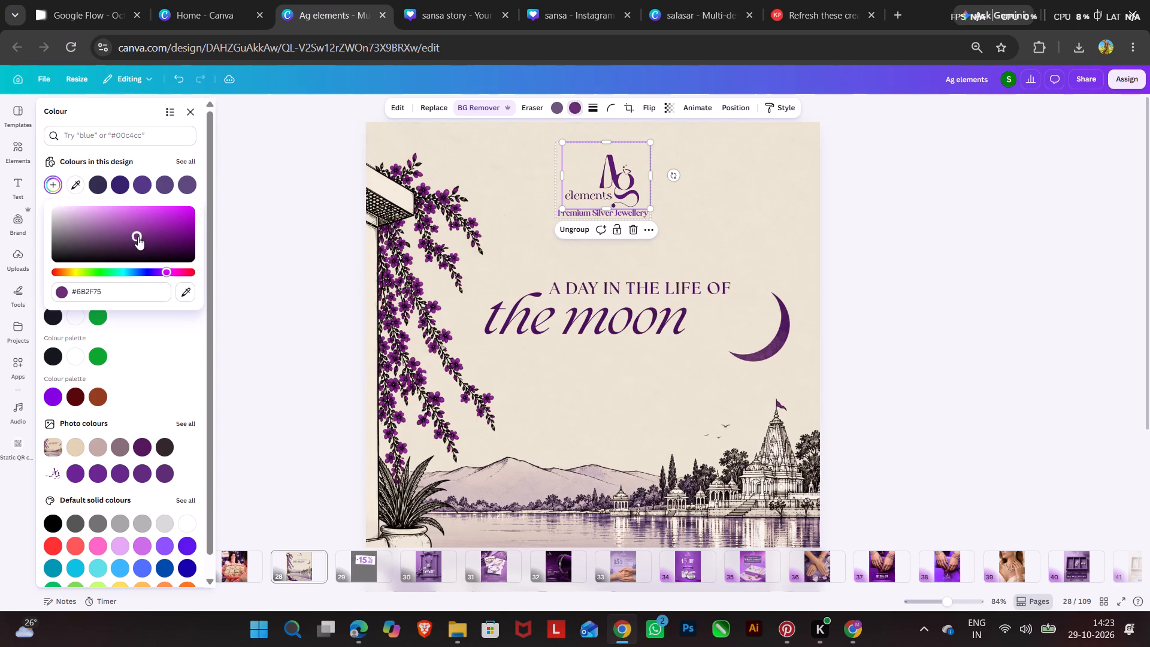
Recolour the "Premium Silver Jewellery" tagline with the dark purple sampled from the crescent moon.
click(597, 216)
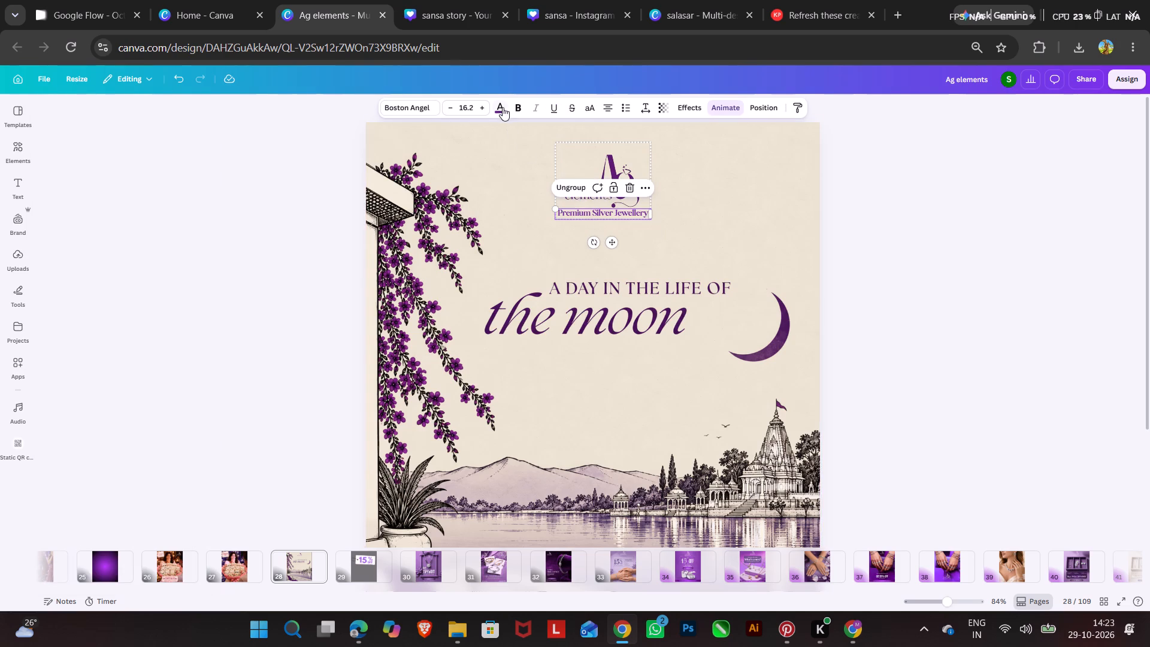
click(503, 105)
click(74, 186)
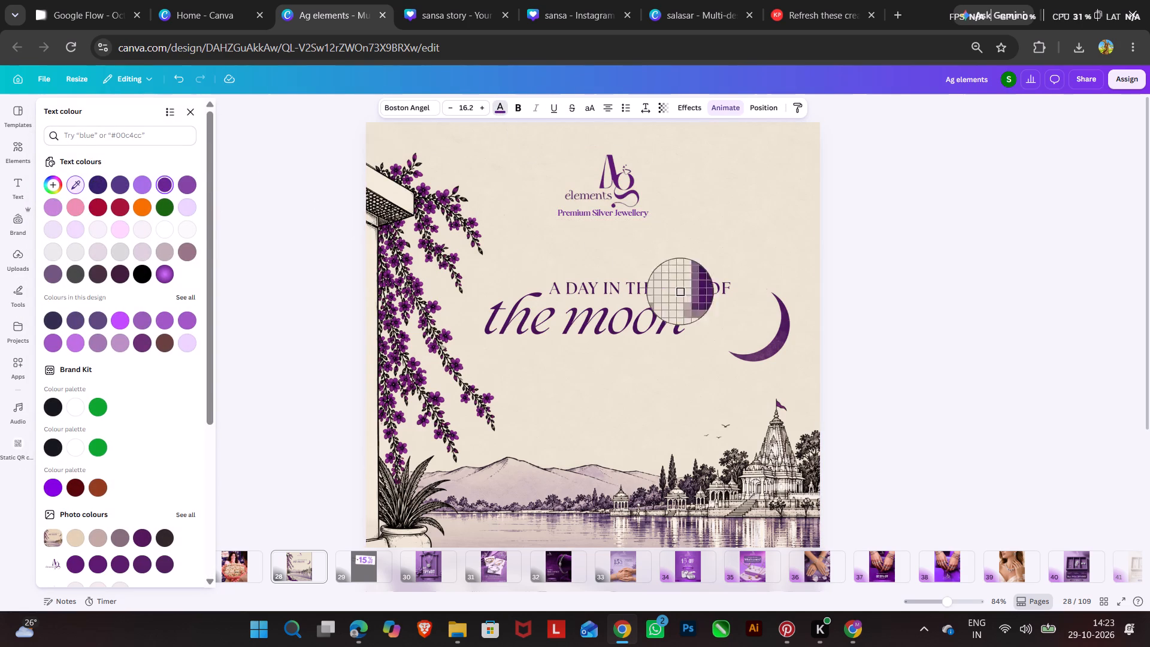
click(768, 341)
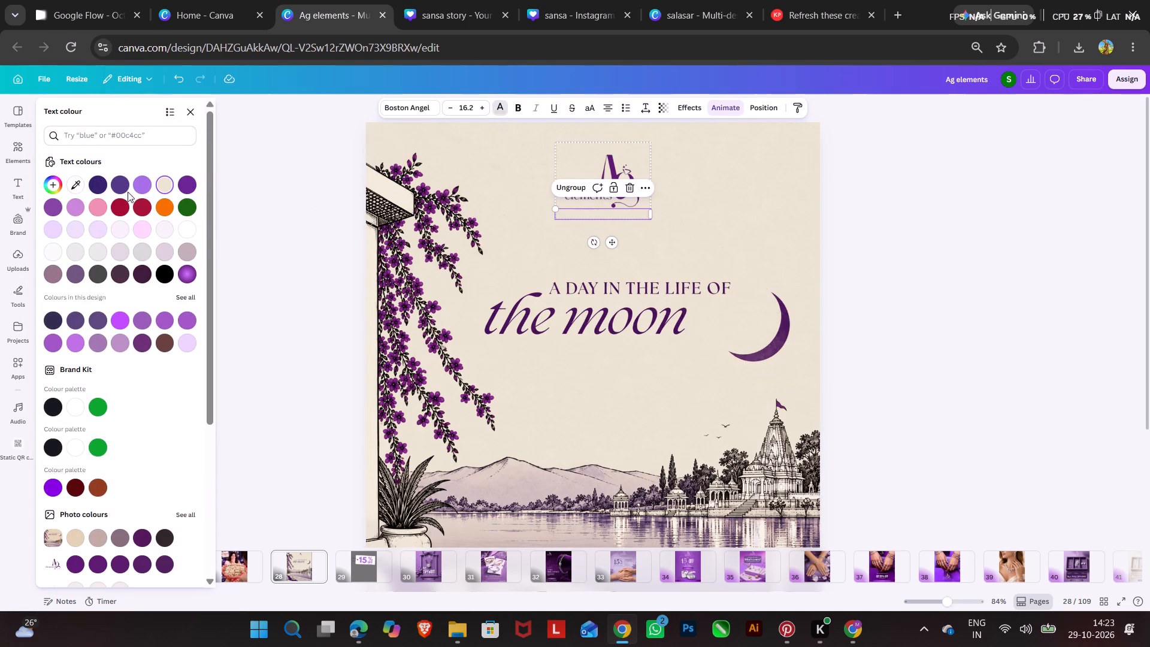
click(69, 181)
click(770, 344)
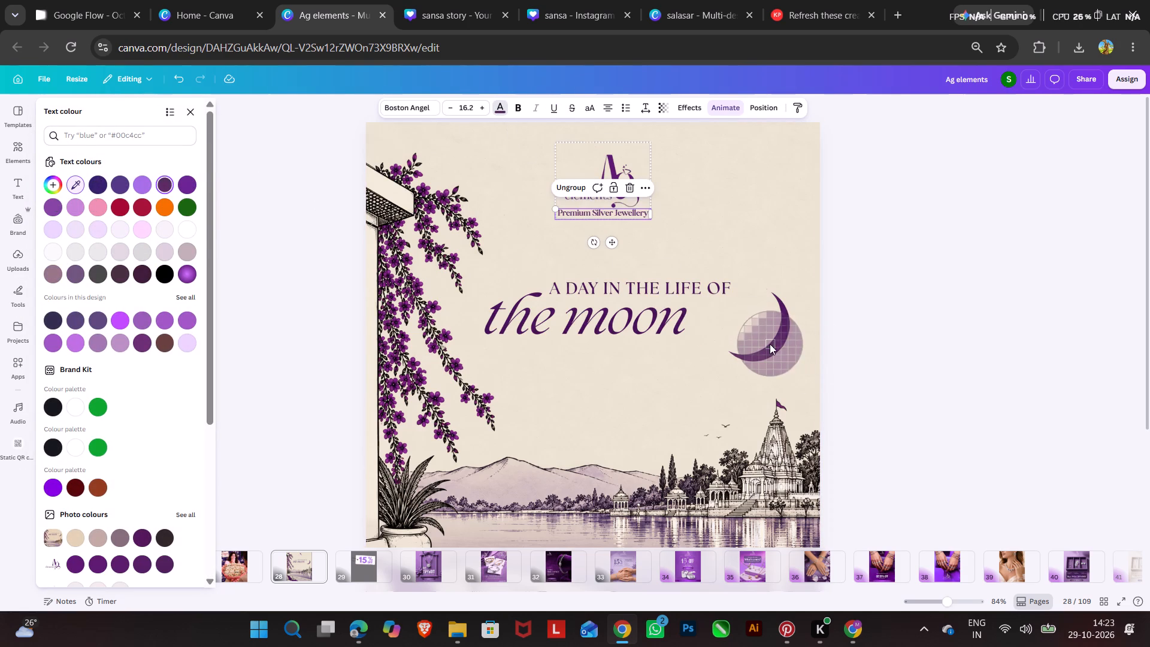
triple_click(985, 276)
click(649, 364)
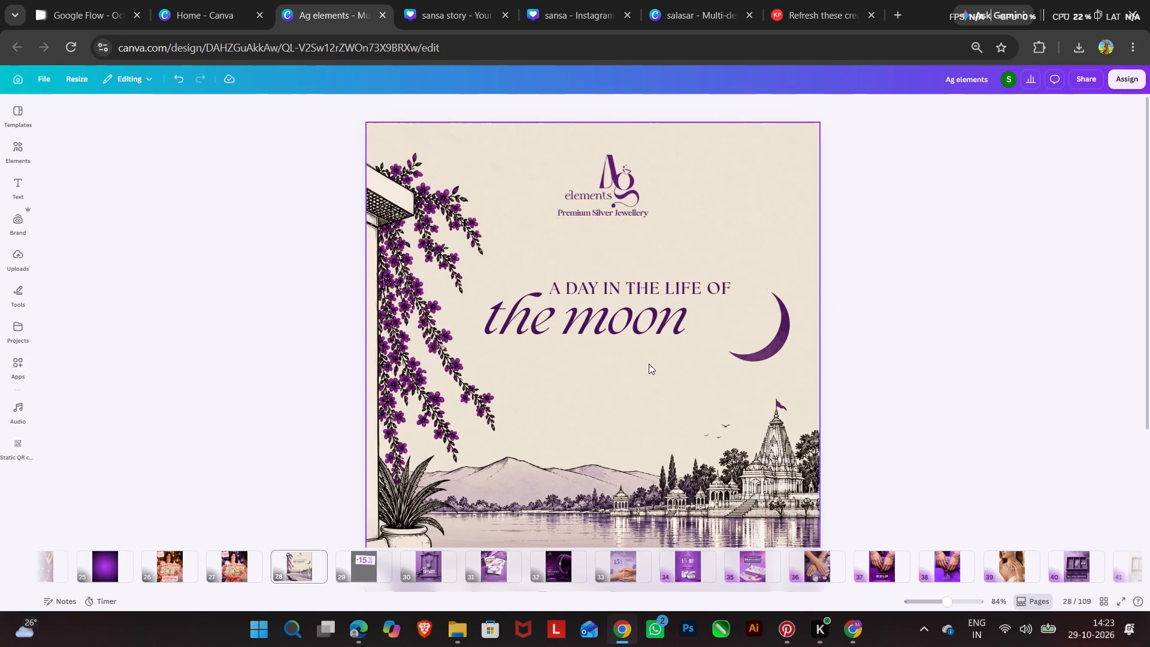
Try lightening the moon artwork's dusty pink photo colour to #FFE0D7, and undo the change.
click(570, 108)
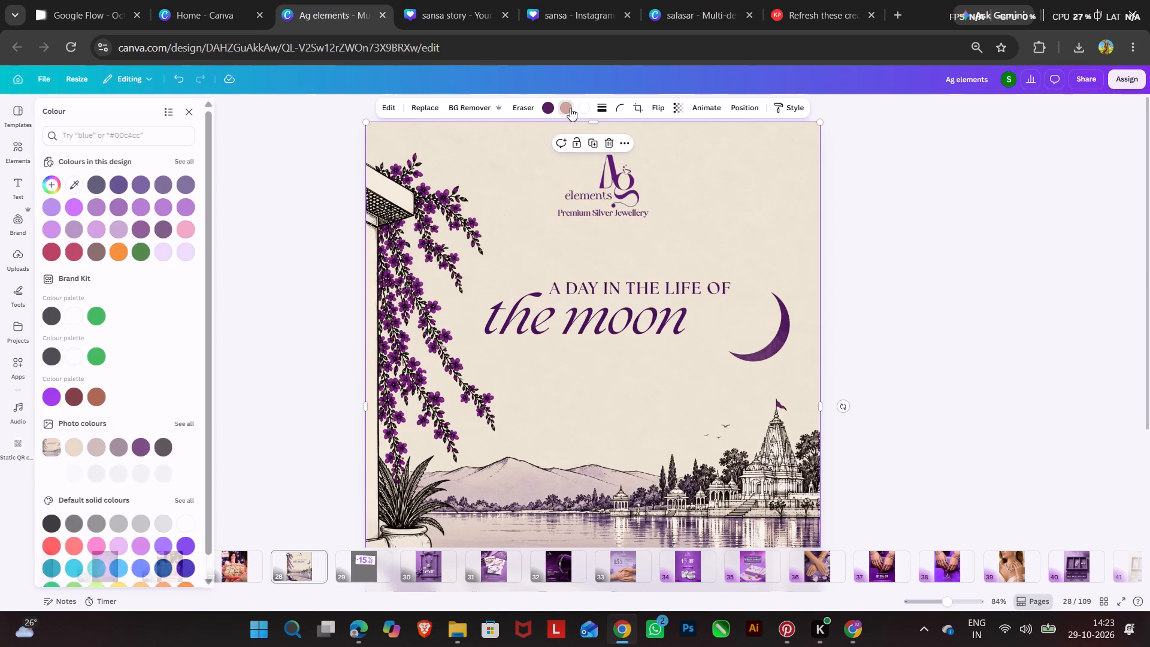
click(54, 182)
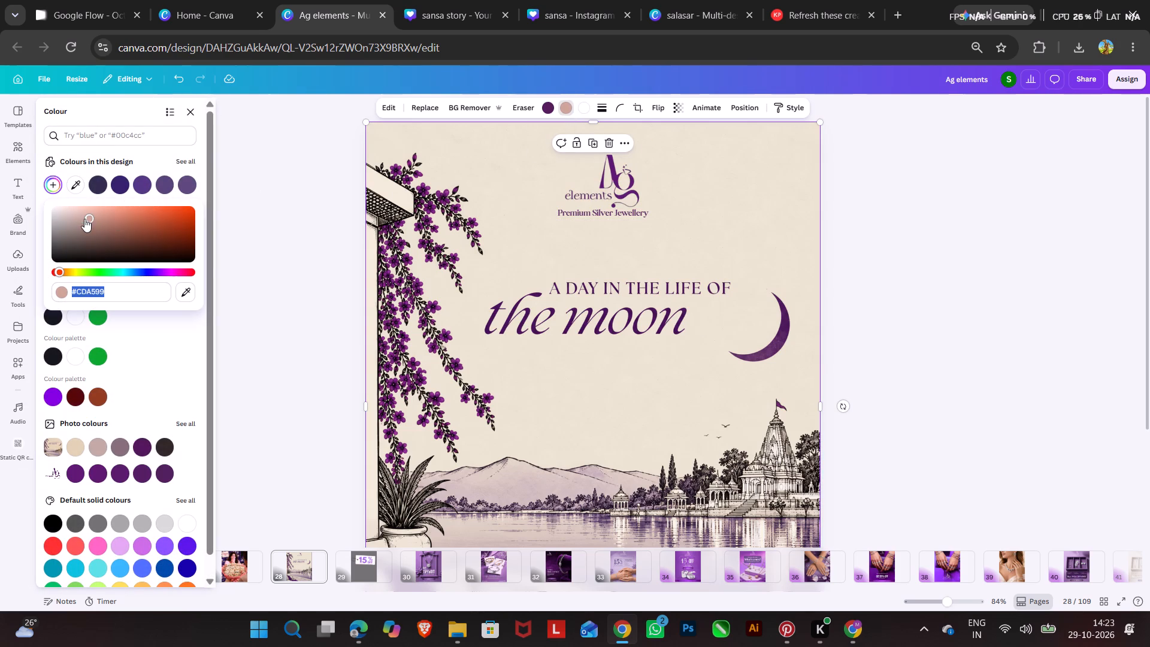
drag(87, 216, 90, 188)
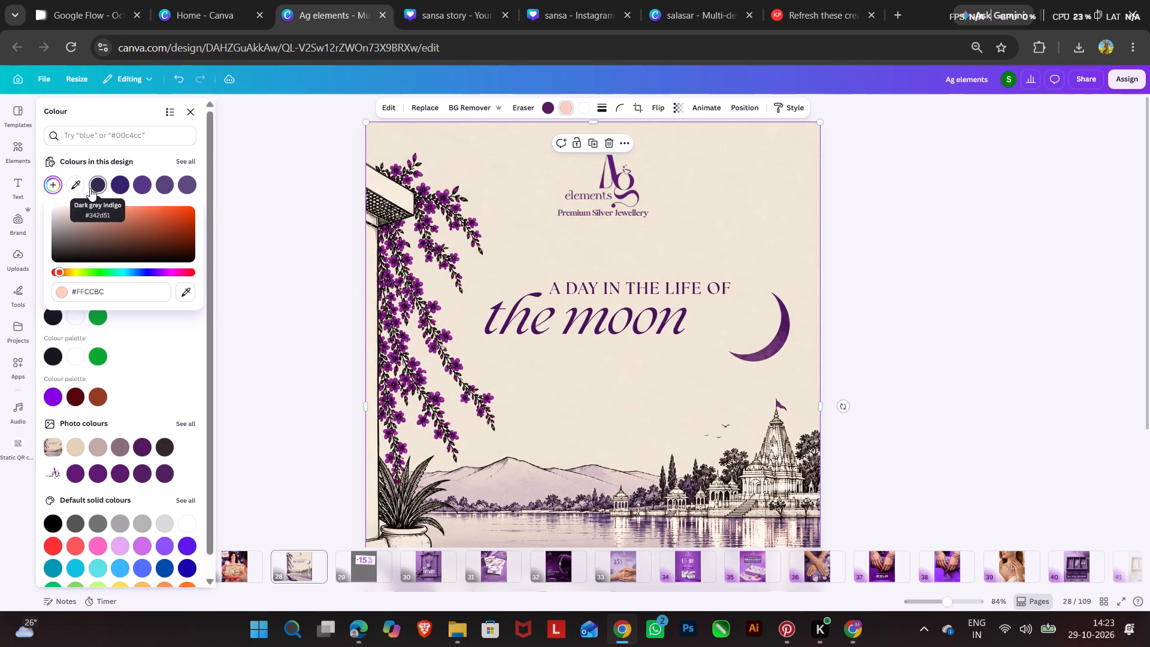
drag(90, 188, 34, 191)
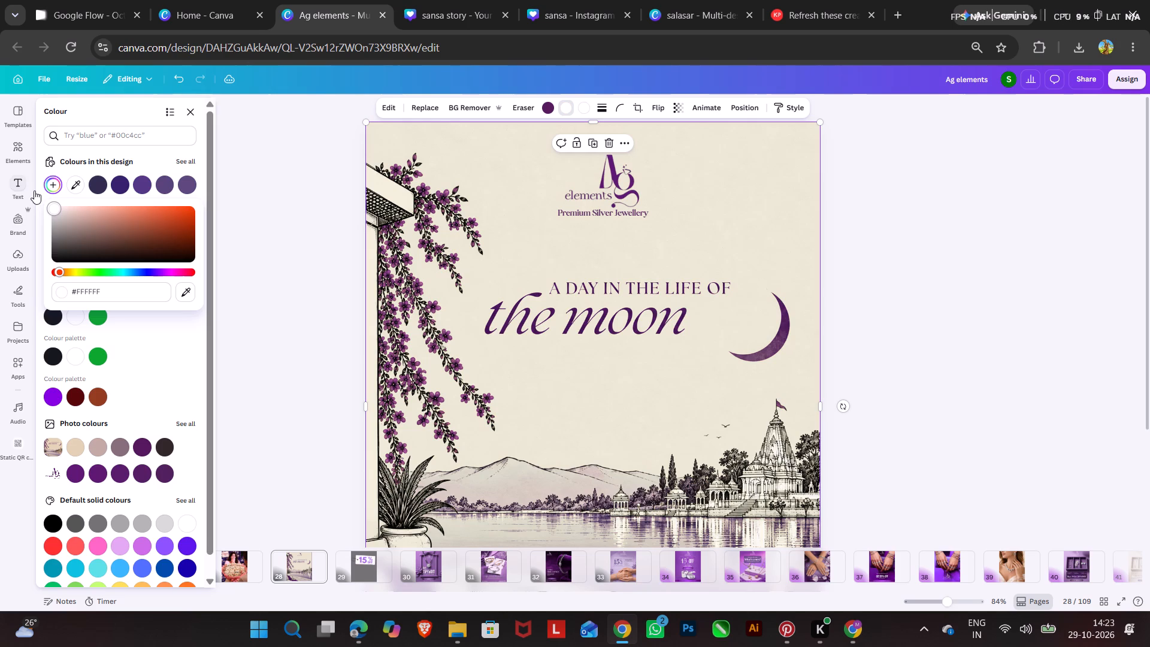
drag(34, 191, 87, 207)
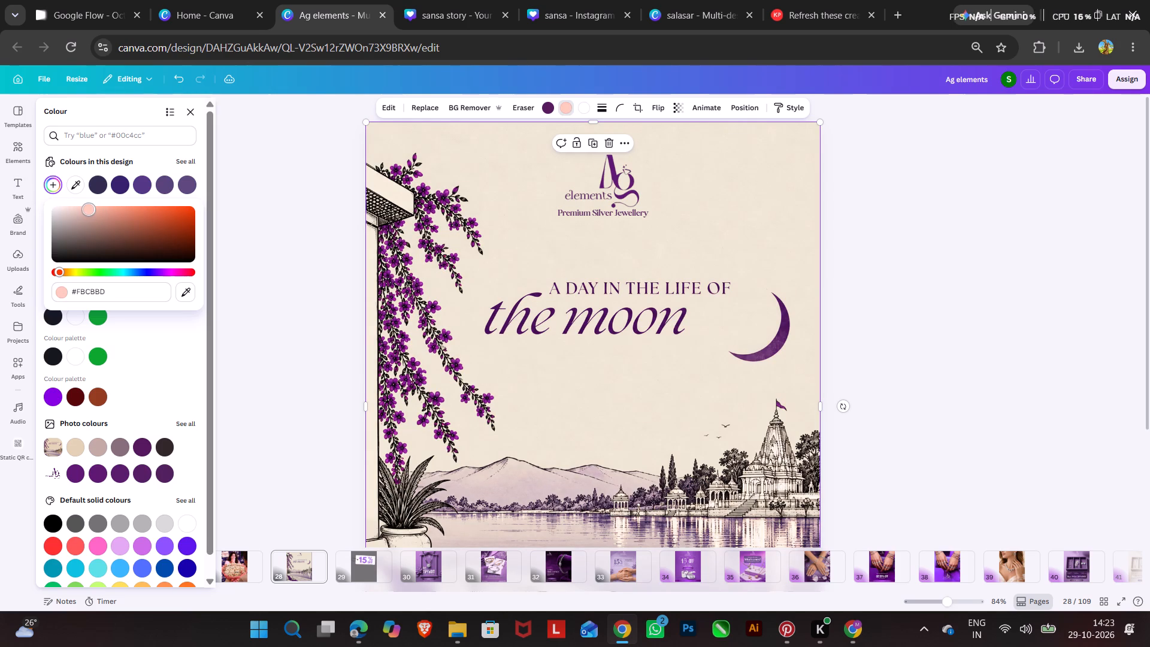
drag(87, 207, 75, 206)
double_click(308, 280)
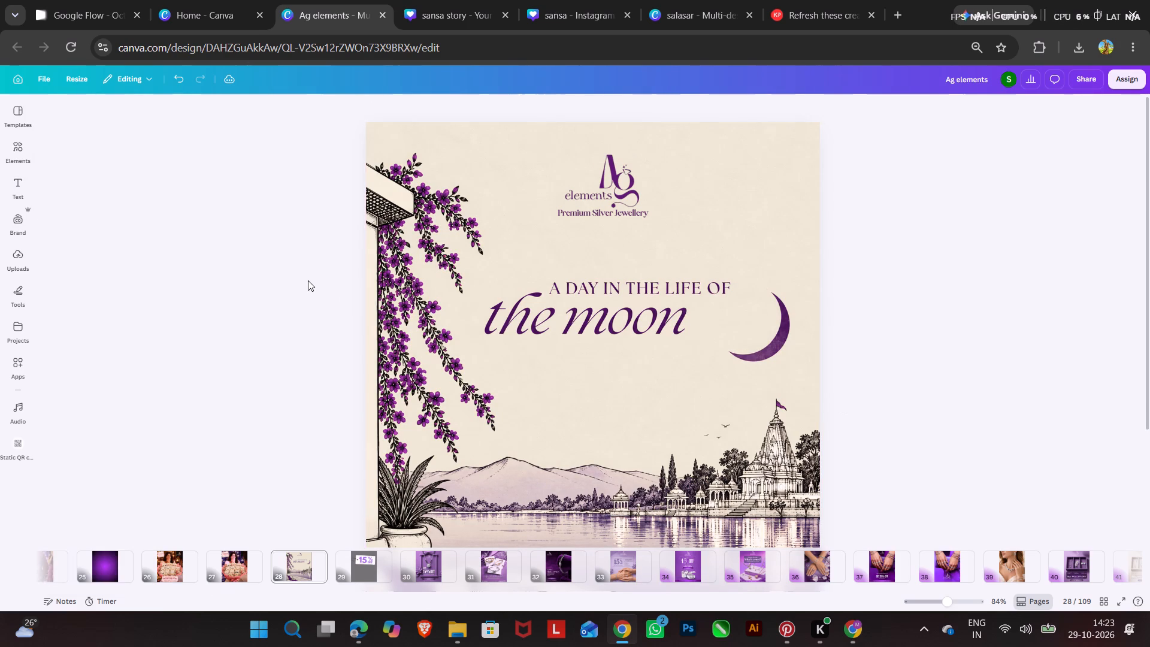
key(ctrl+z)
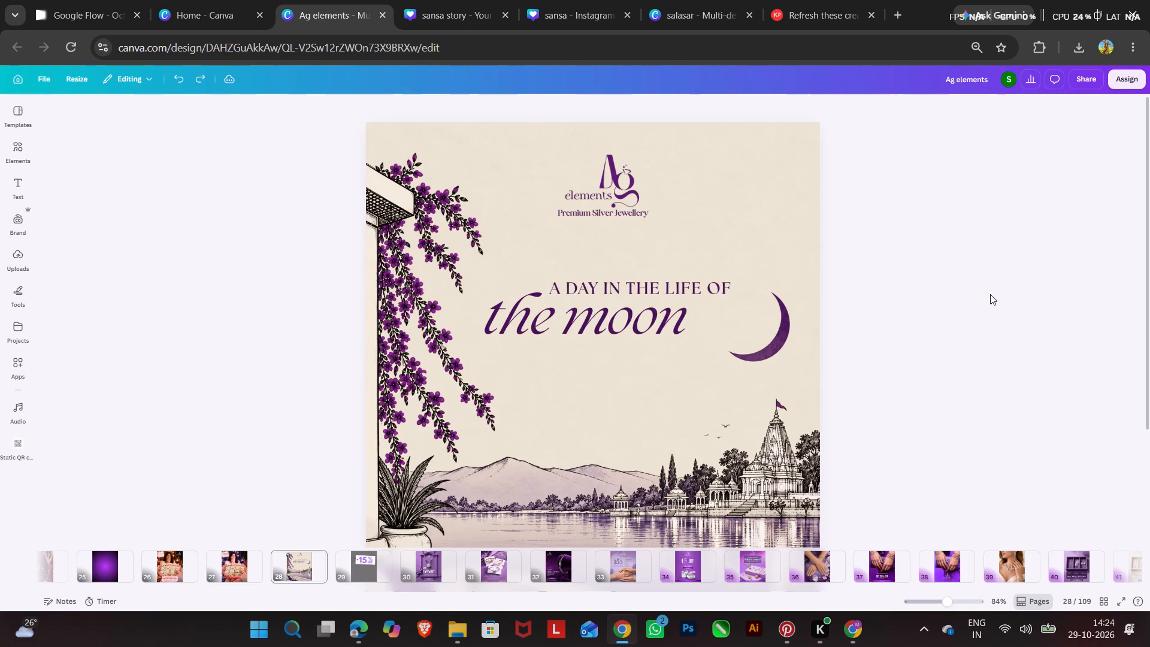
Add a new page directly after the "A day in the life of the moon" page.
scroll(986, 294, down, 1)
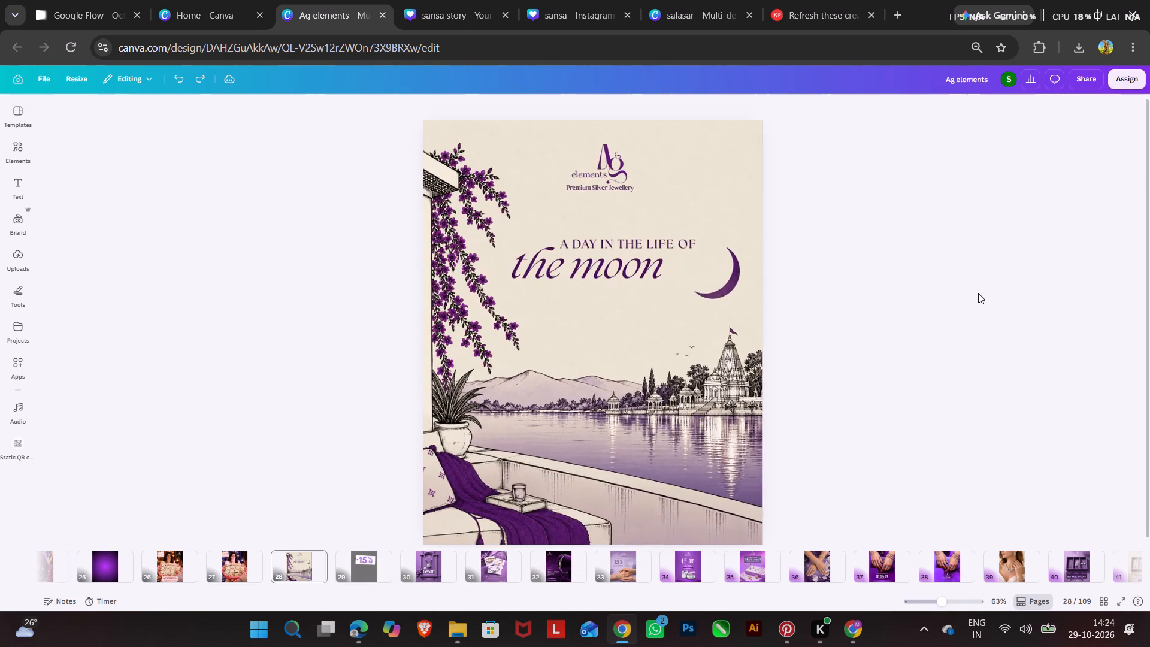
scroll(978, 293, down, 1)
click(997, 325)
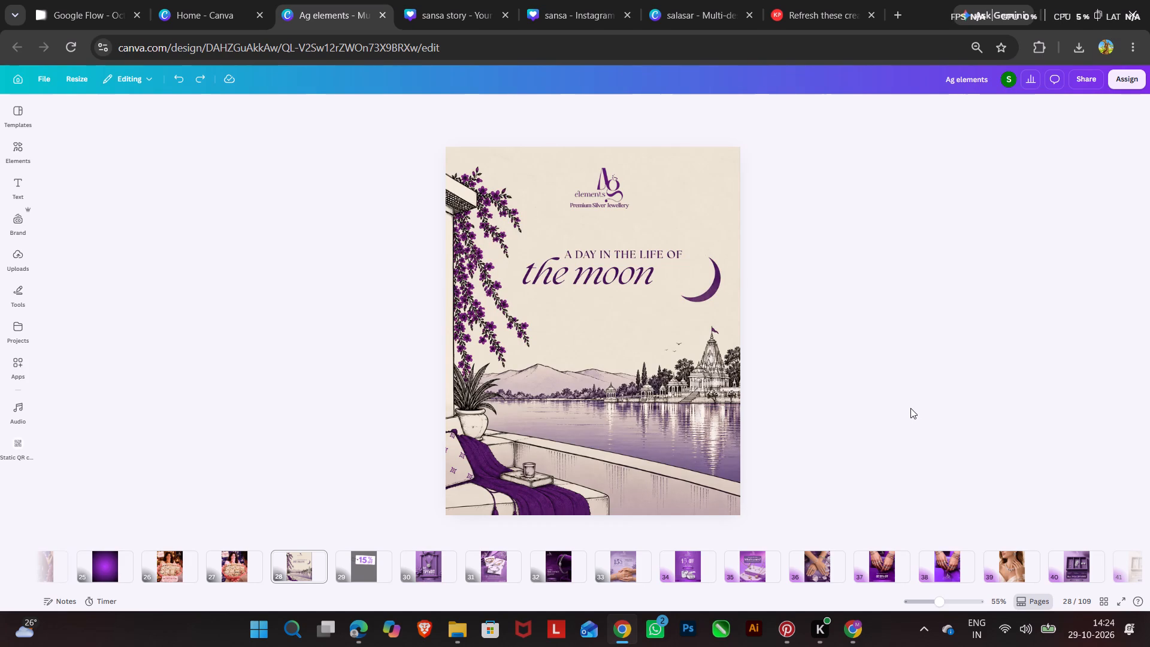
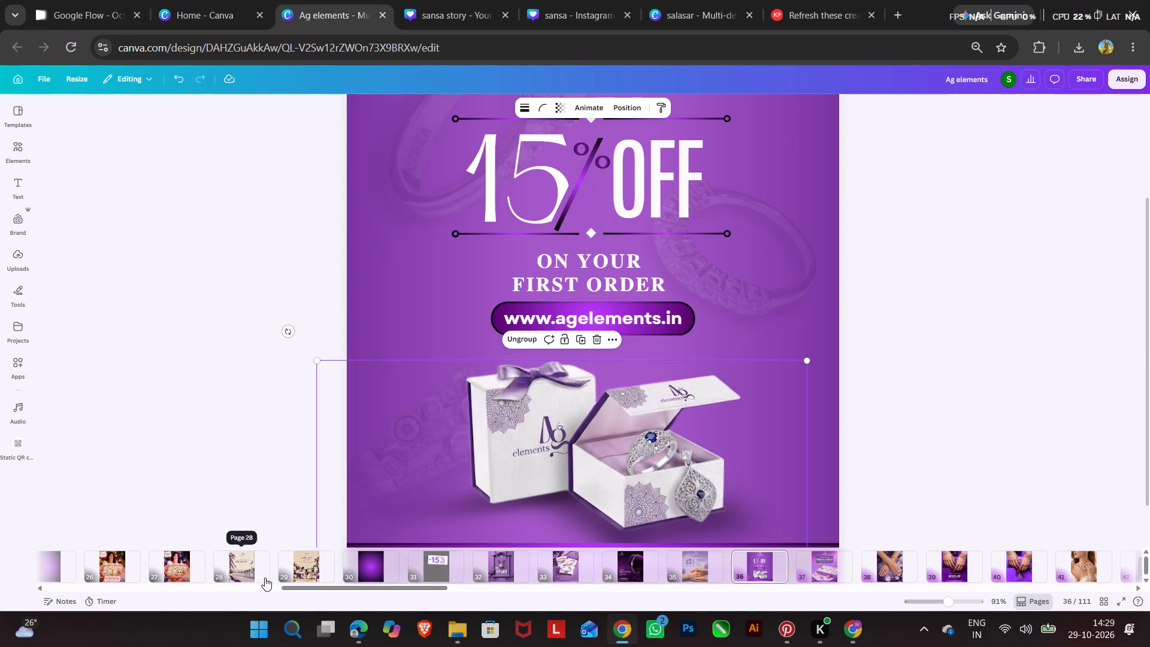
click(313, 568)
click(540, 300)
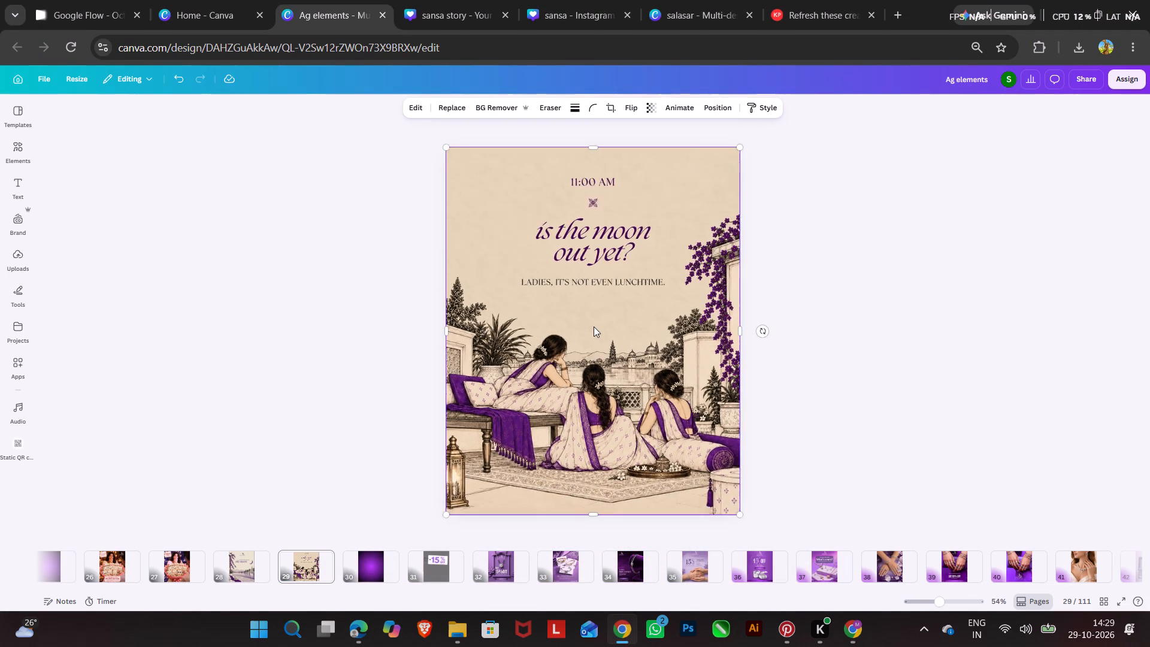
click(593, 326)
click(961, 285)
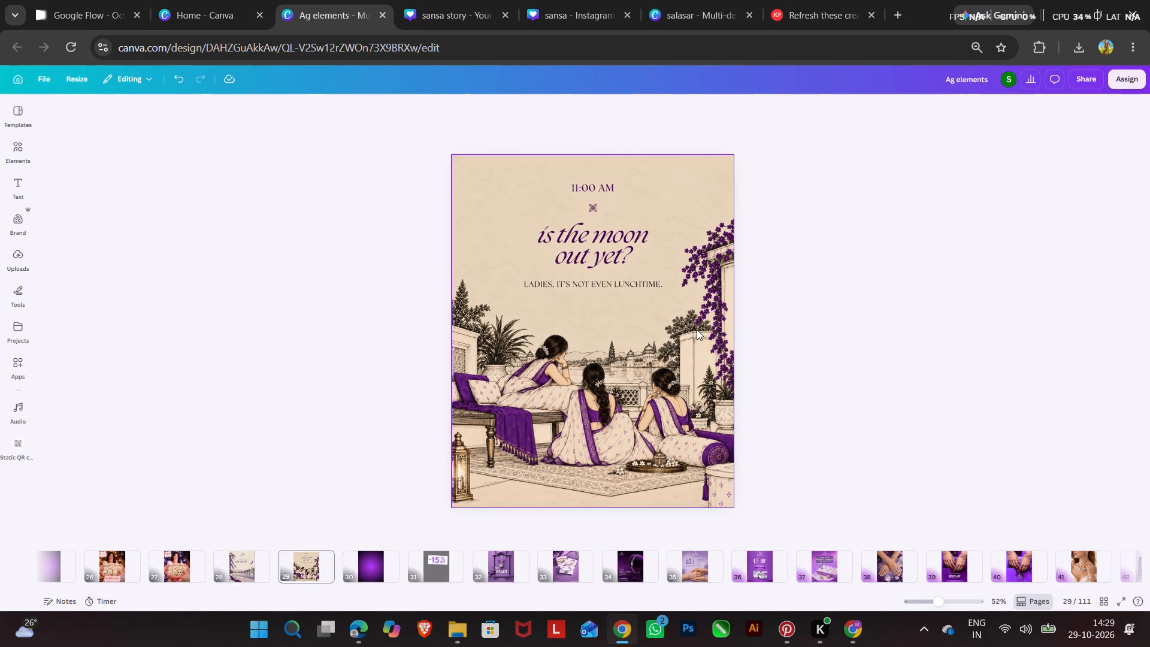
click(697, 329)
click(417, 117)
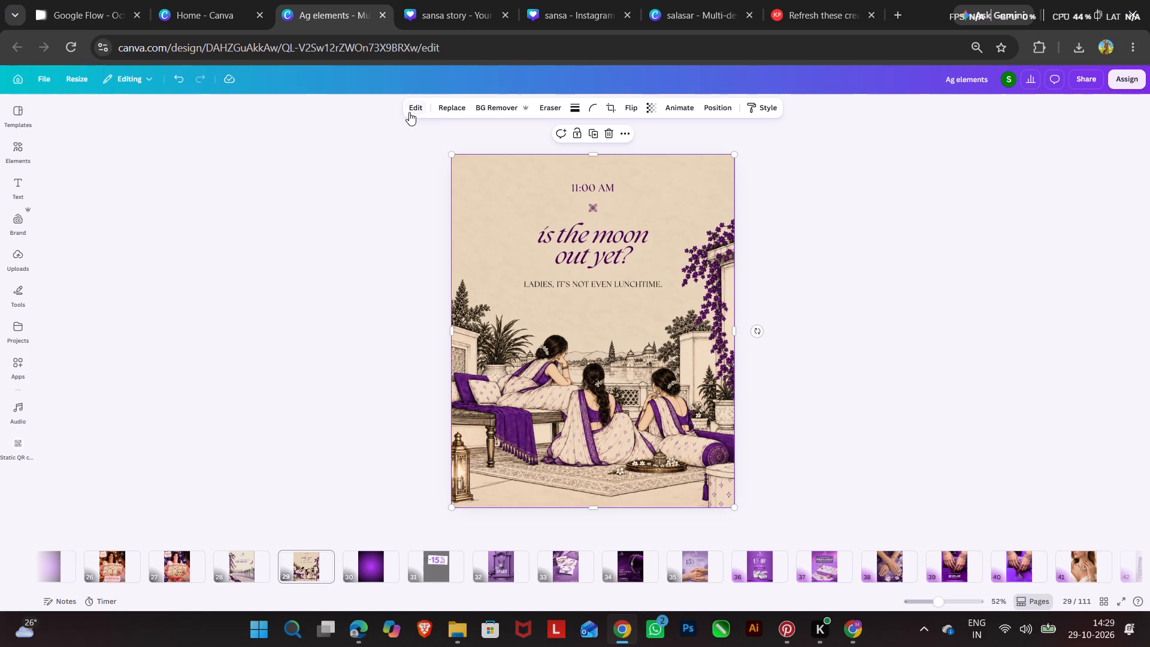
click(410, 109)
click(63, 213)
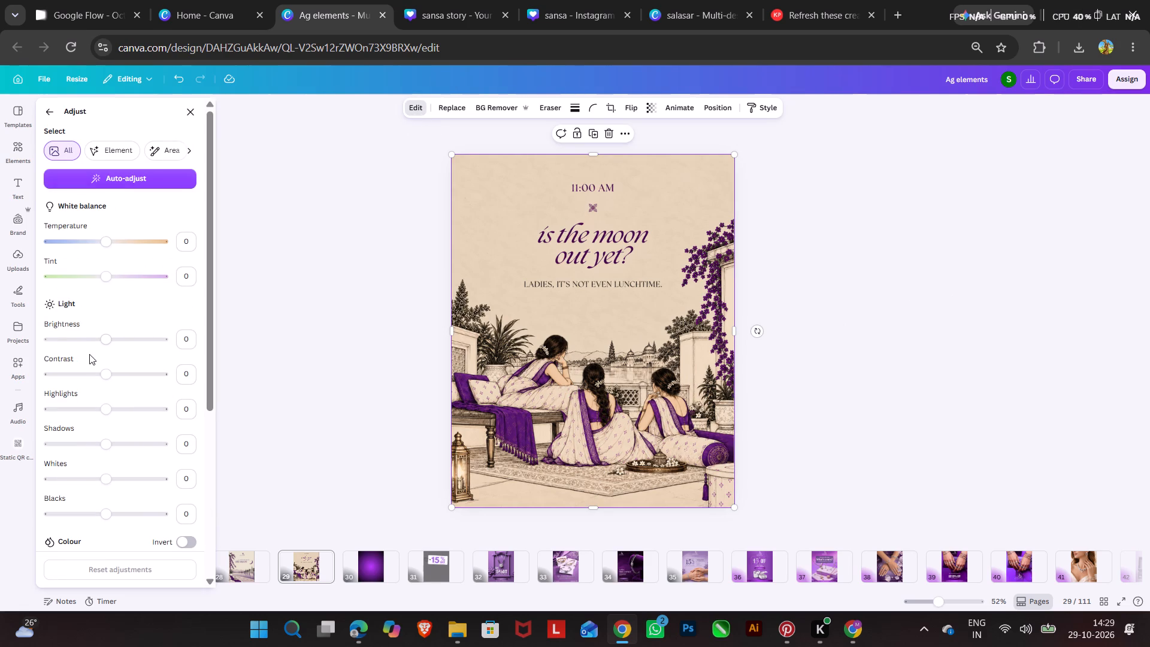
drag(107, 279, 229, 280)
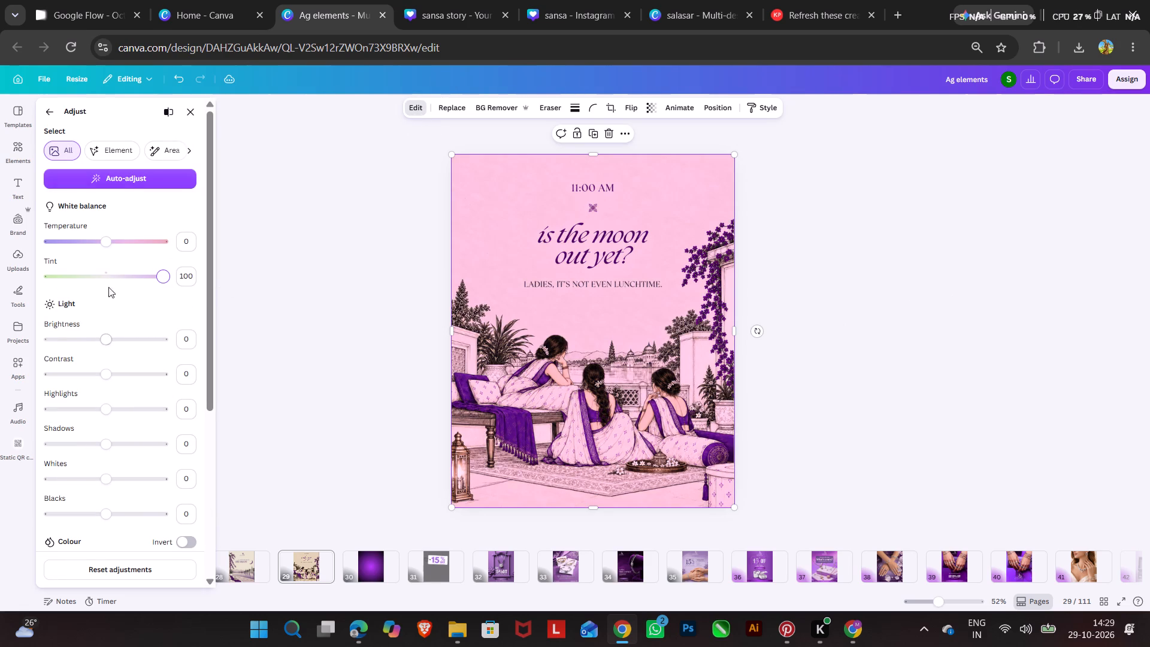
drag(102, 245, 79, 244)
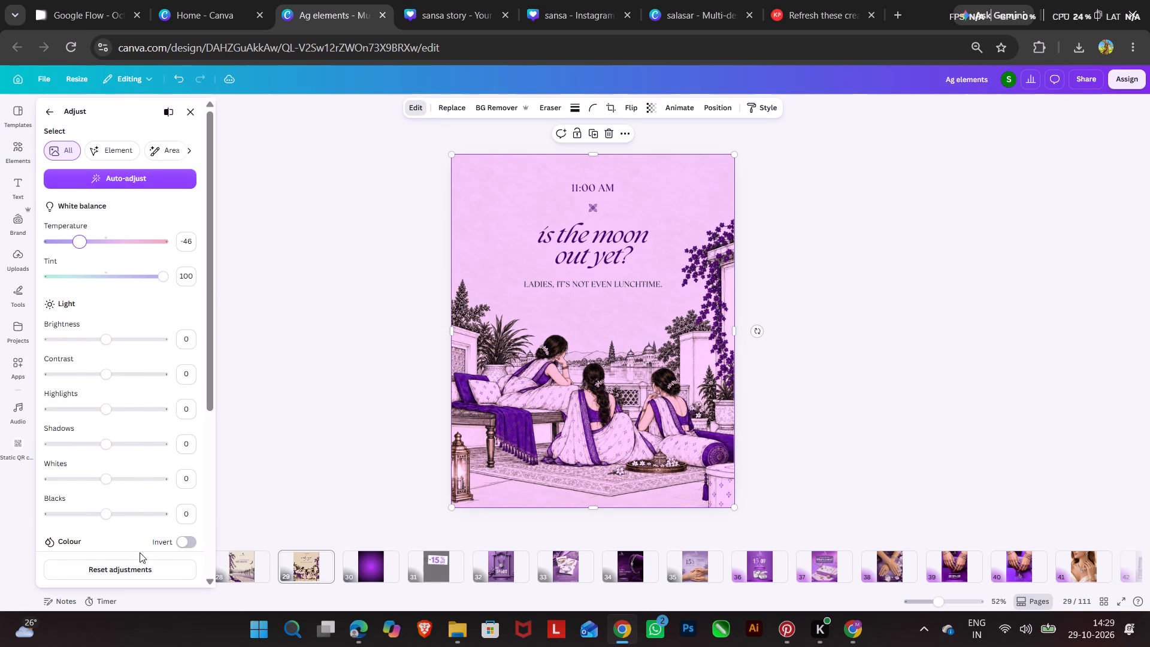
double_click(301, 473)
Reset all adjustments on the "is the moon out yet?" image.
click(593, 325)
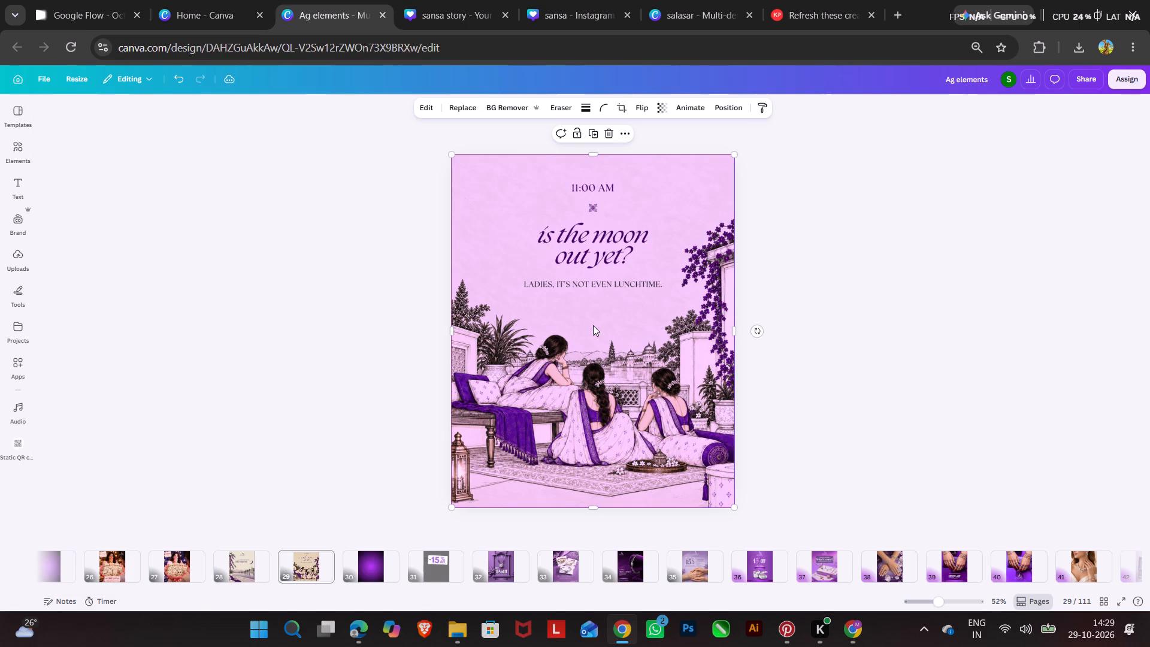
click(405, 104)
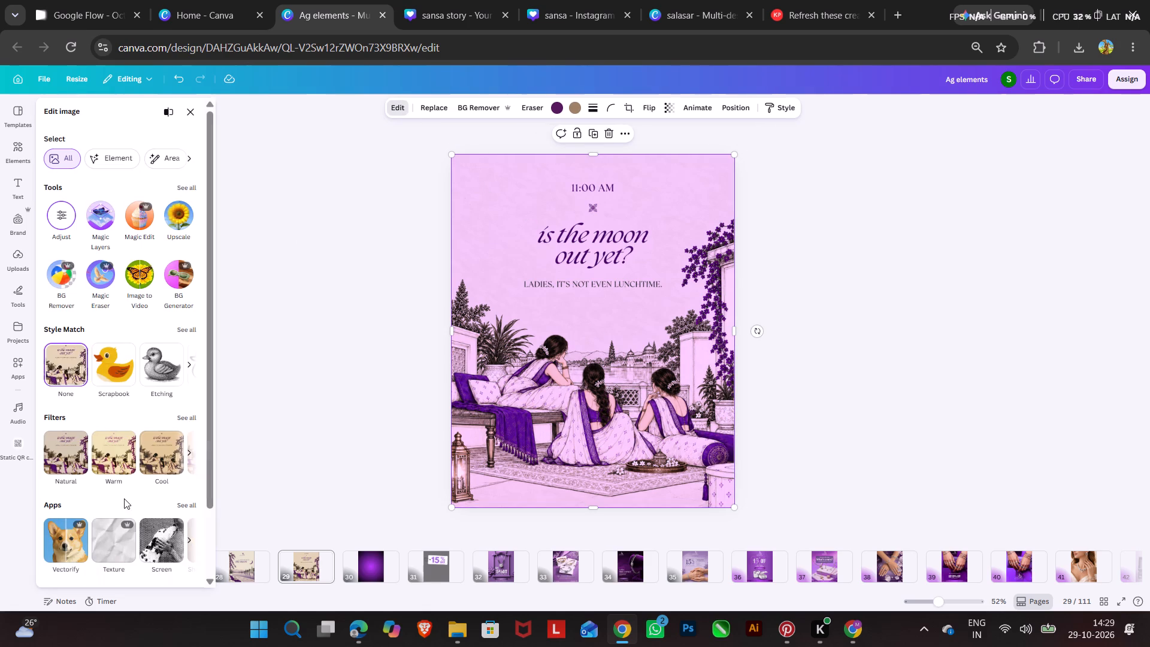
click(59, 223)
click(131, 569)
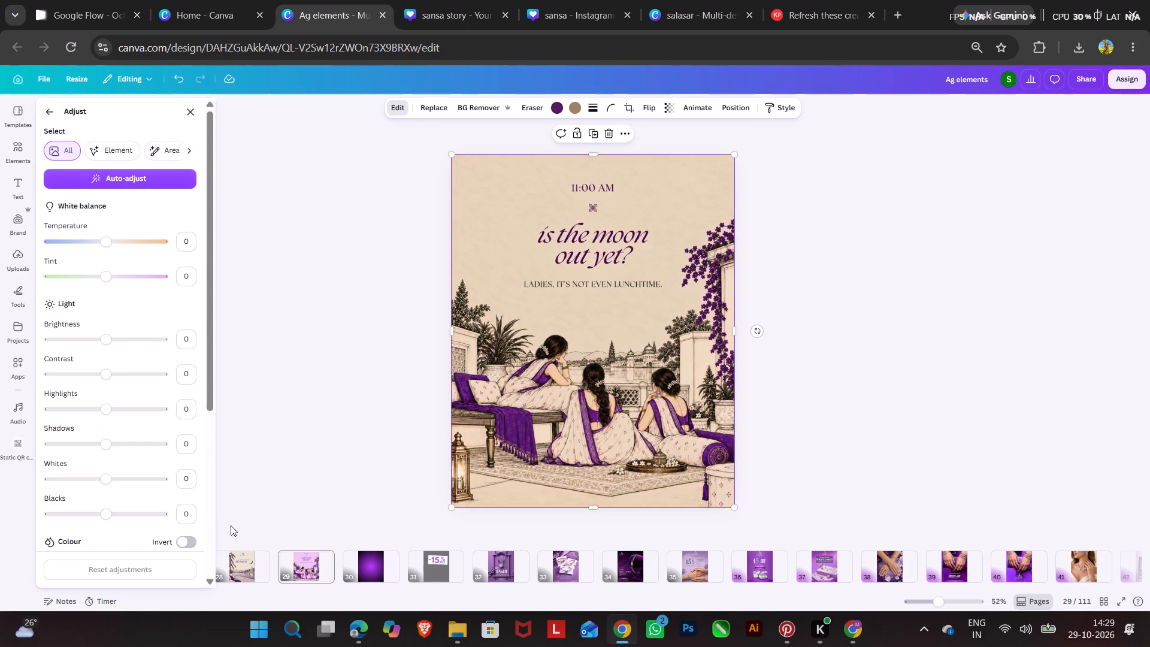
Replace the image's tan photo colour with cream #E9E3D0, sampled from the page 28 thumbnail.
click(576, 107)
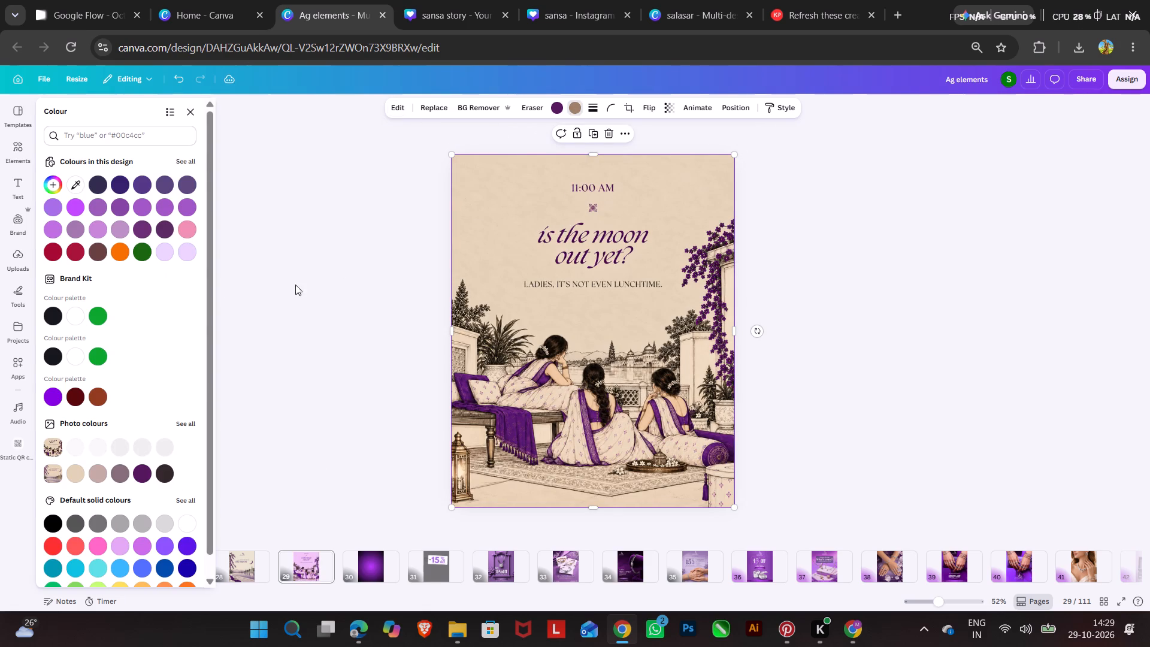
click(51, 184)
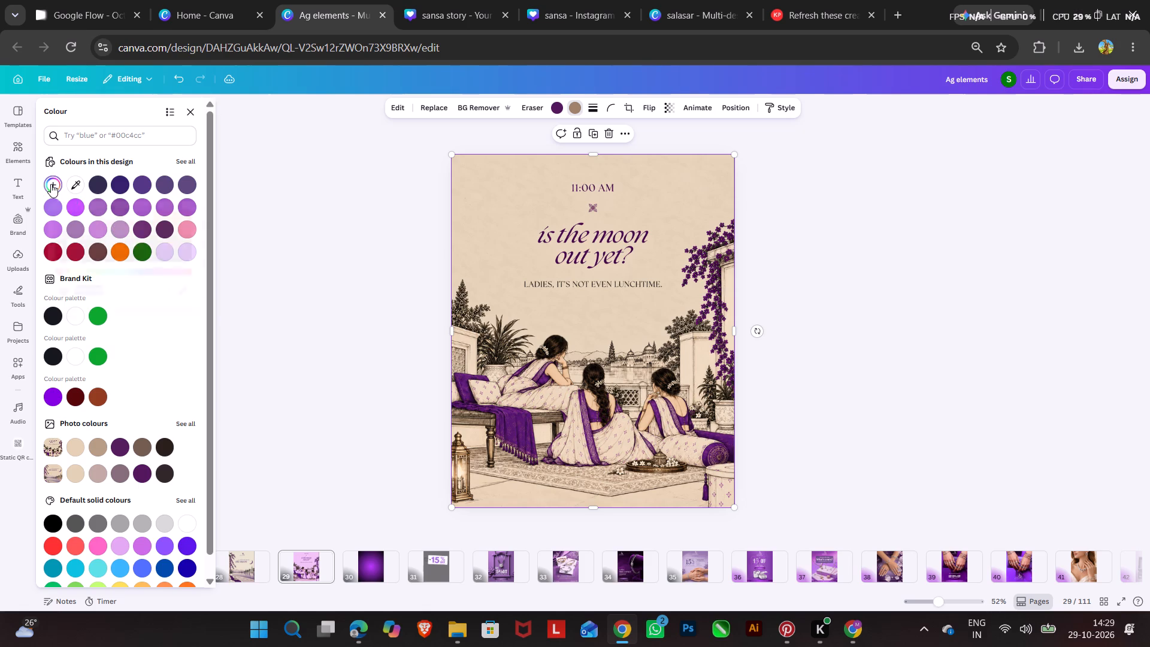
click(187, 291)
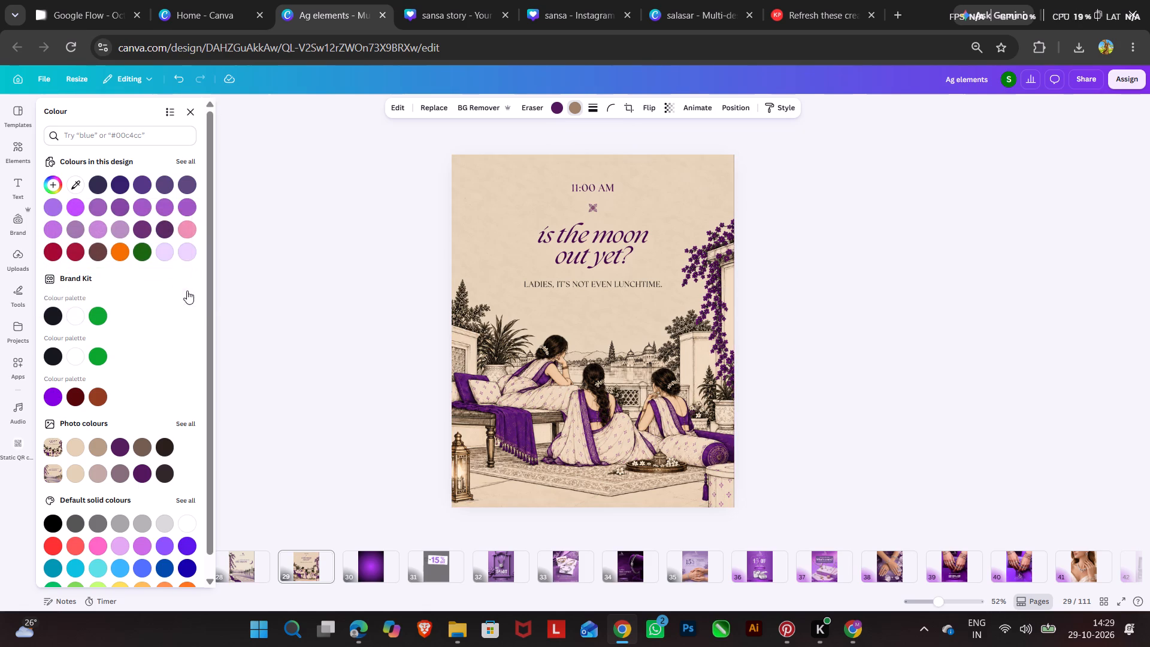
click(244, 558)
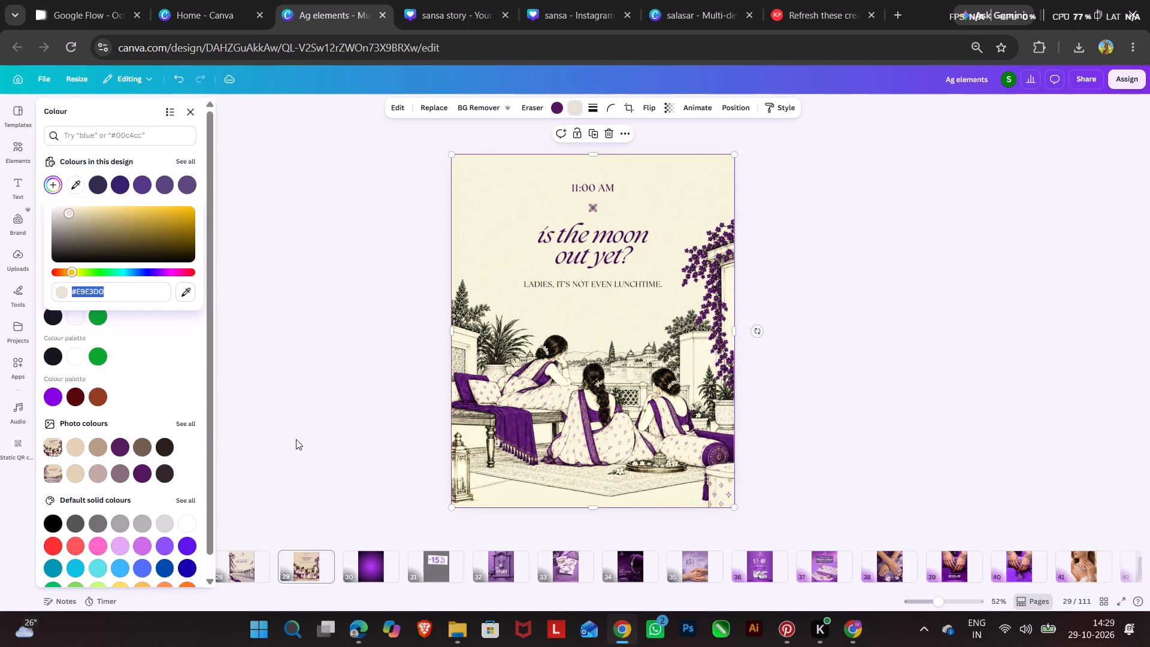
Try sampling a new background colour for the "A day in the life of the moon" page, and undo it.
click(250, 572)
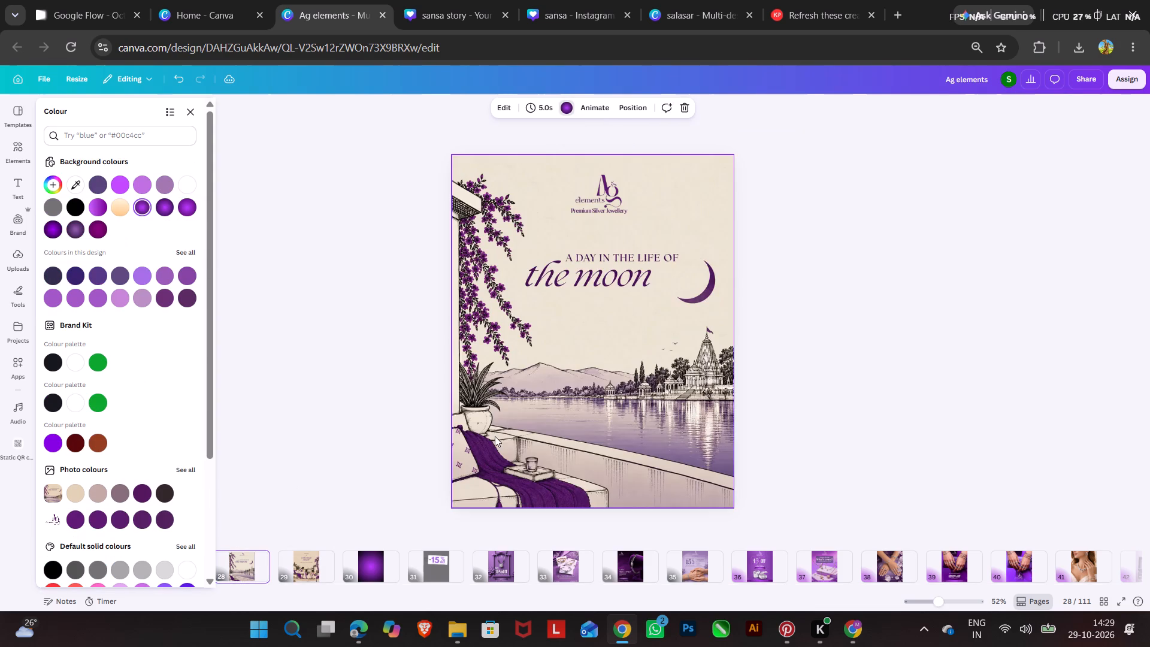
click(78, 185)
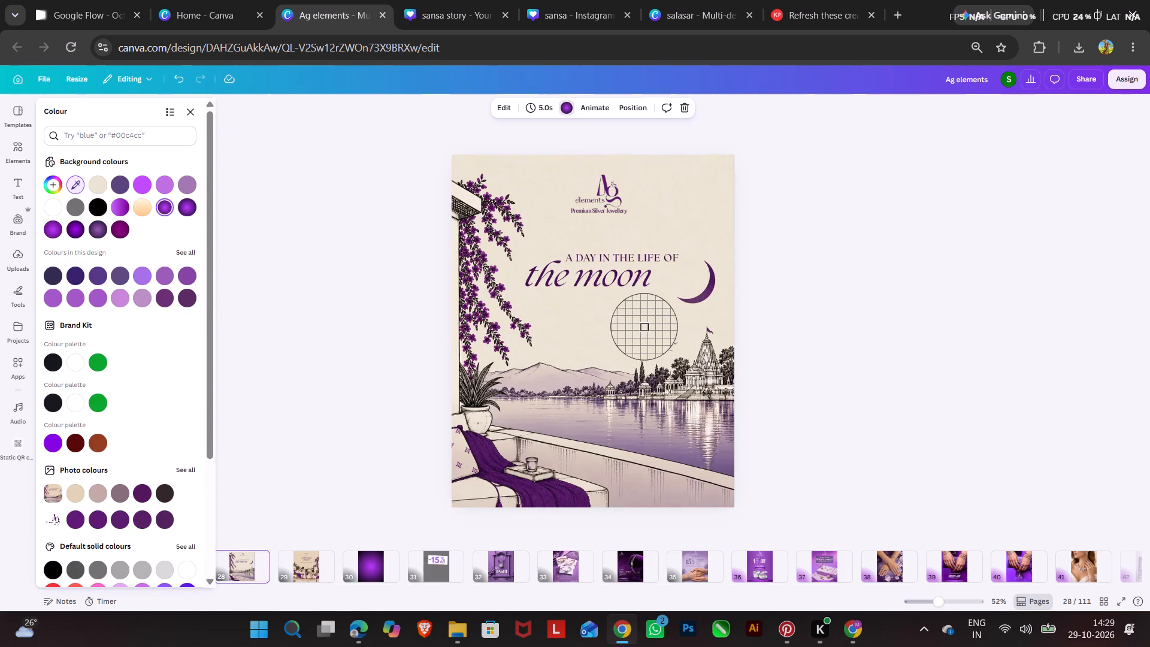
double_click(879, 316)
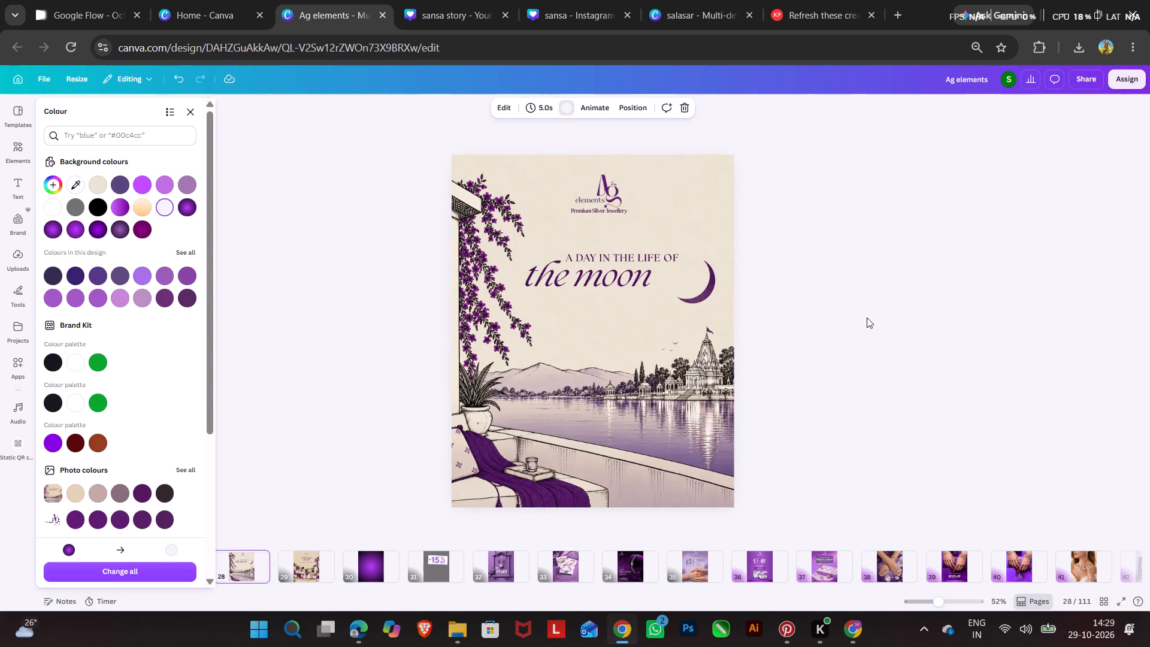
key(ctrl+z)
Replace the tan photo colour of the page 28 "A day in the life of the moon" image with cream #E9E3D0.
click(573, 322)
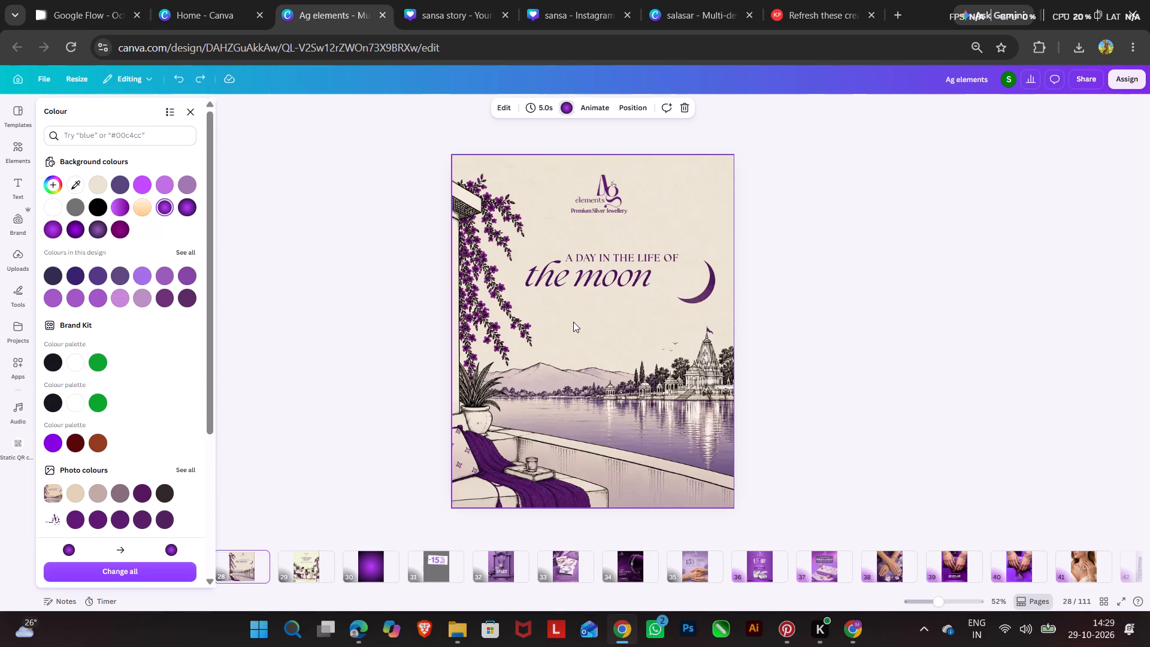
click(97, 183)
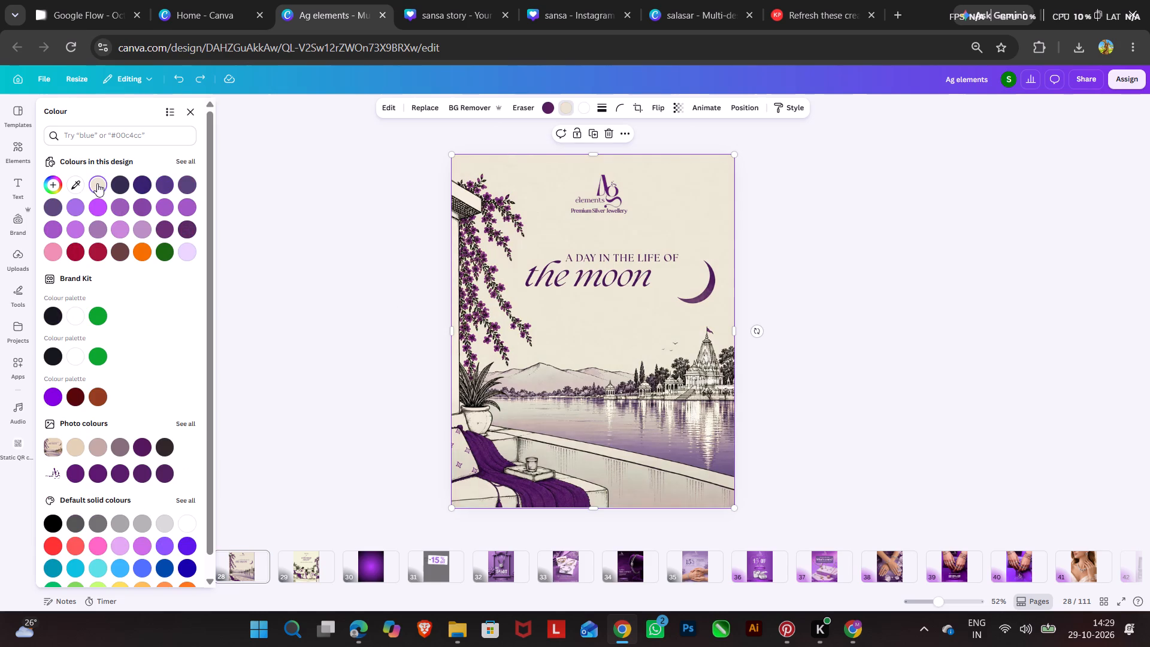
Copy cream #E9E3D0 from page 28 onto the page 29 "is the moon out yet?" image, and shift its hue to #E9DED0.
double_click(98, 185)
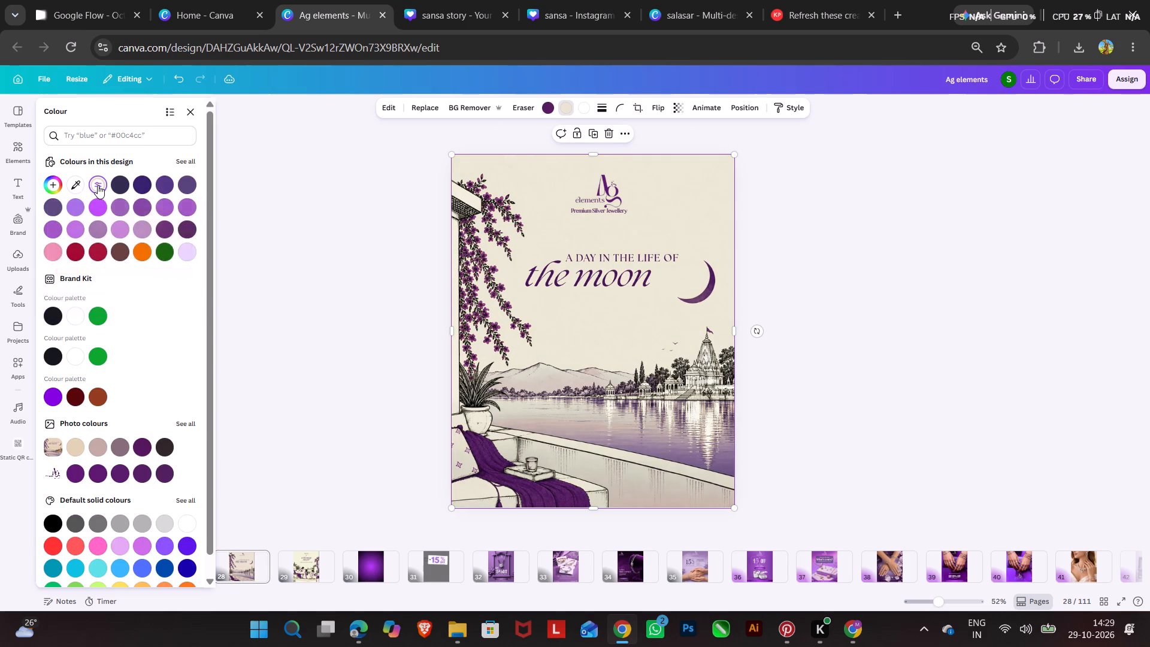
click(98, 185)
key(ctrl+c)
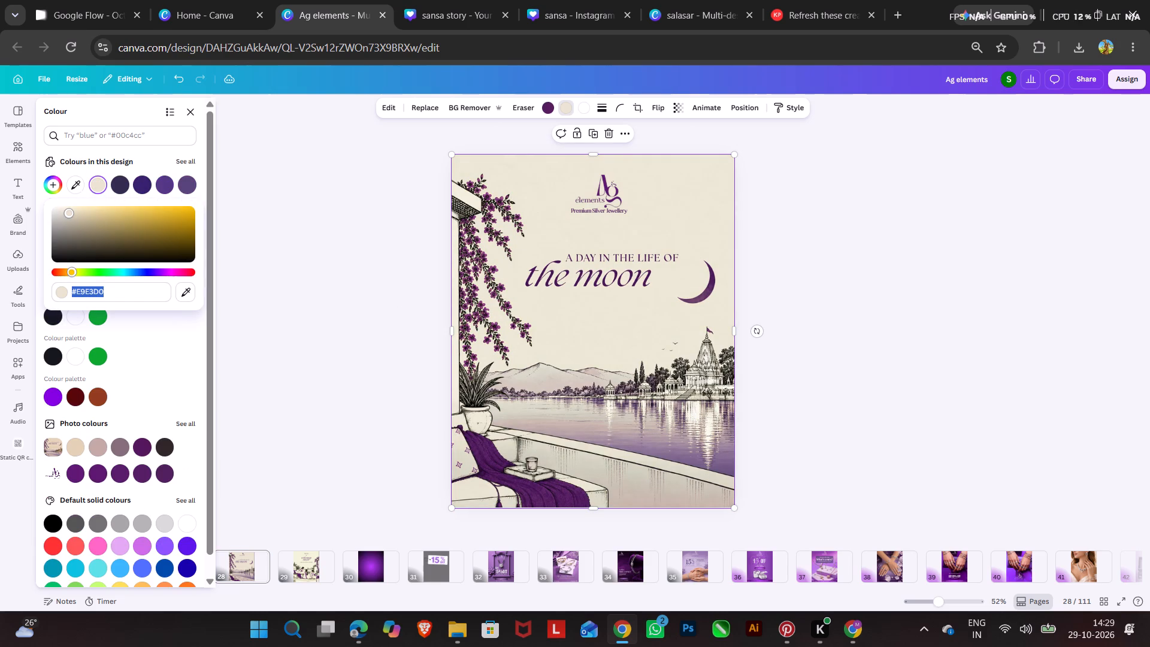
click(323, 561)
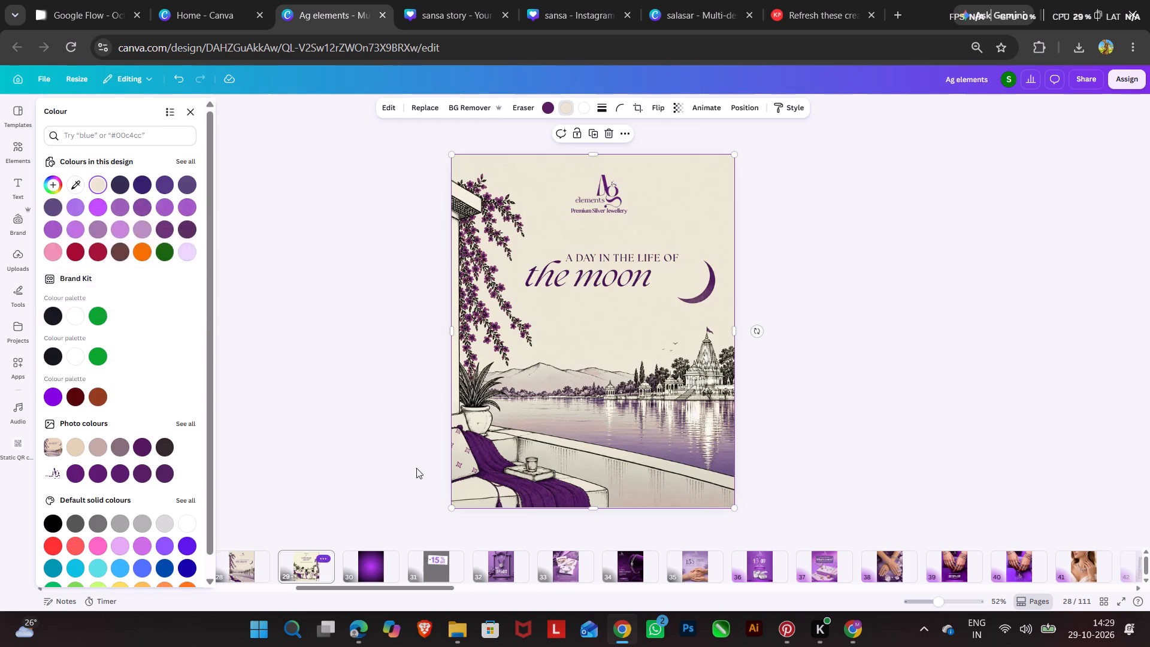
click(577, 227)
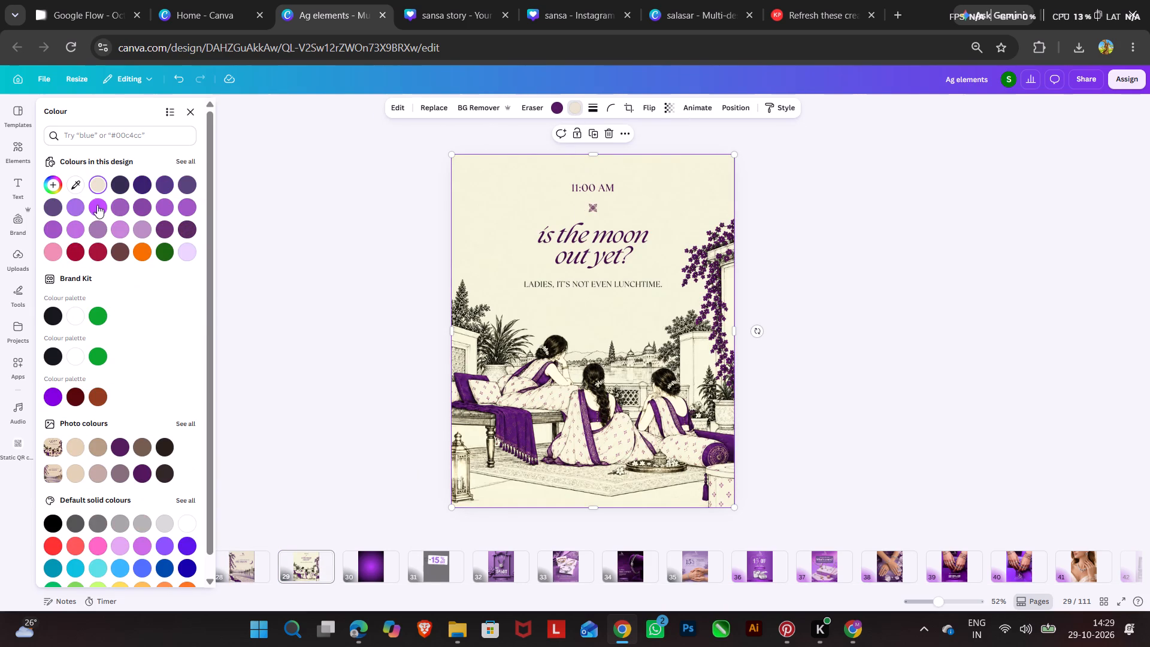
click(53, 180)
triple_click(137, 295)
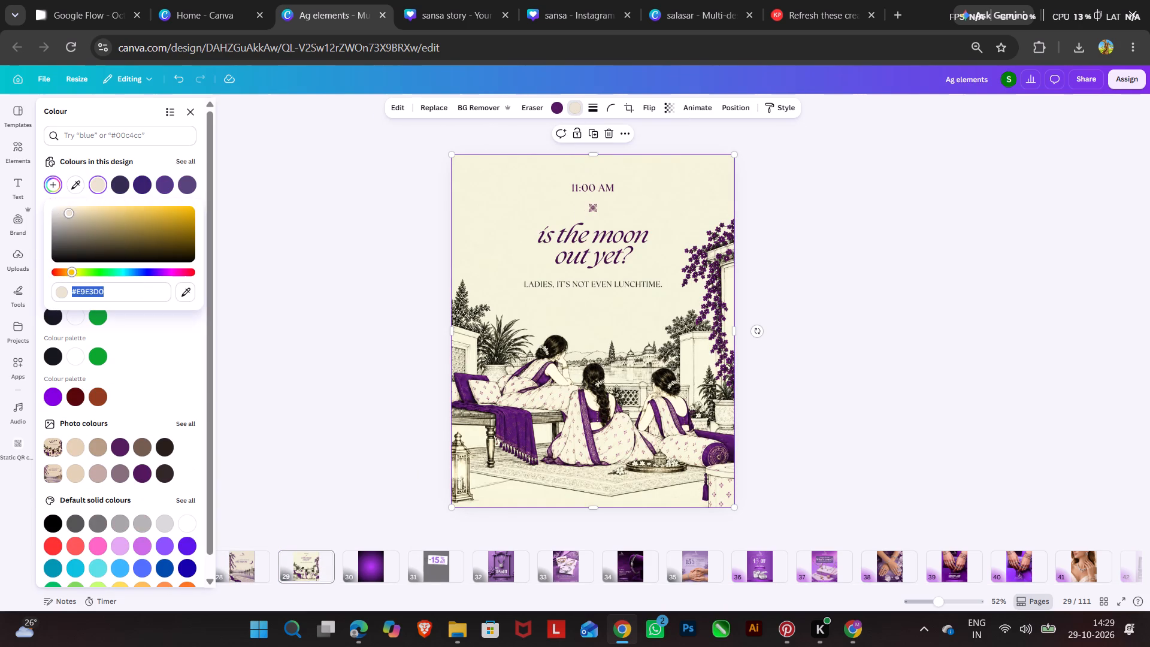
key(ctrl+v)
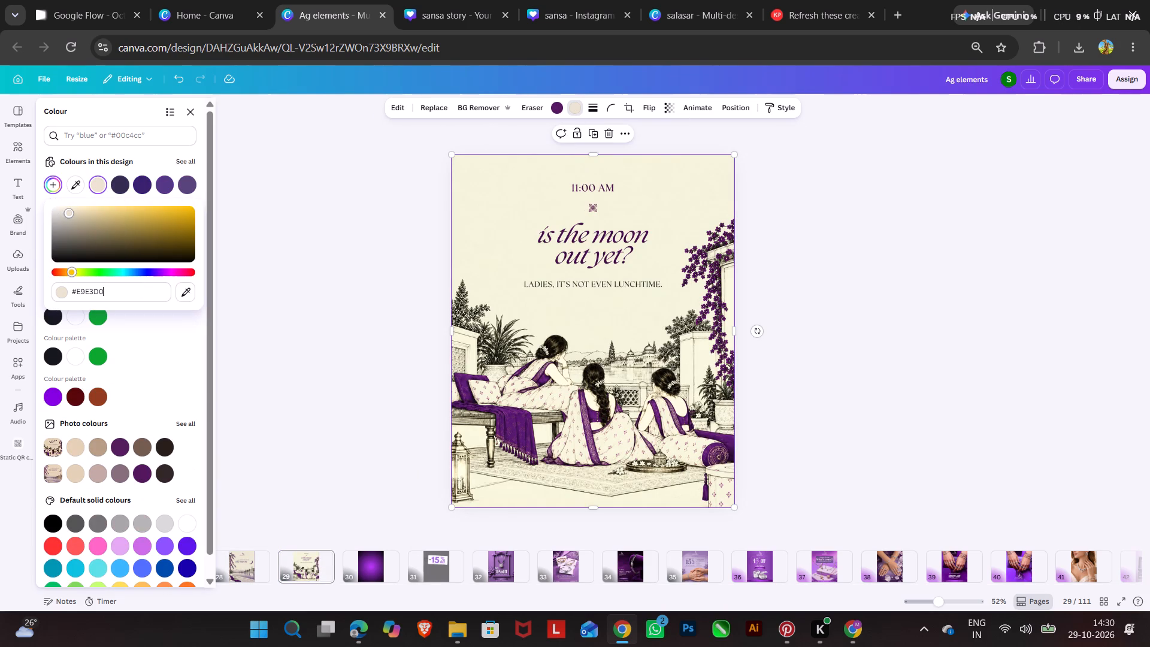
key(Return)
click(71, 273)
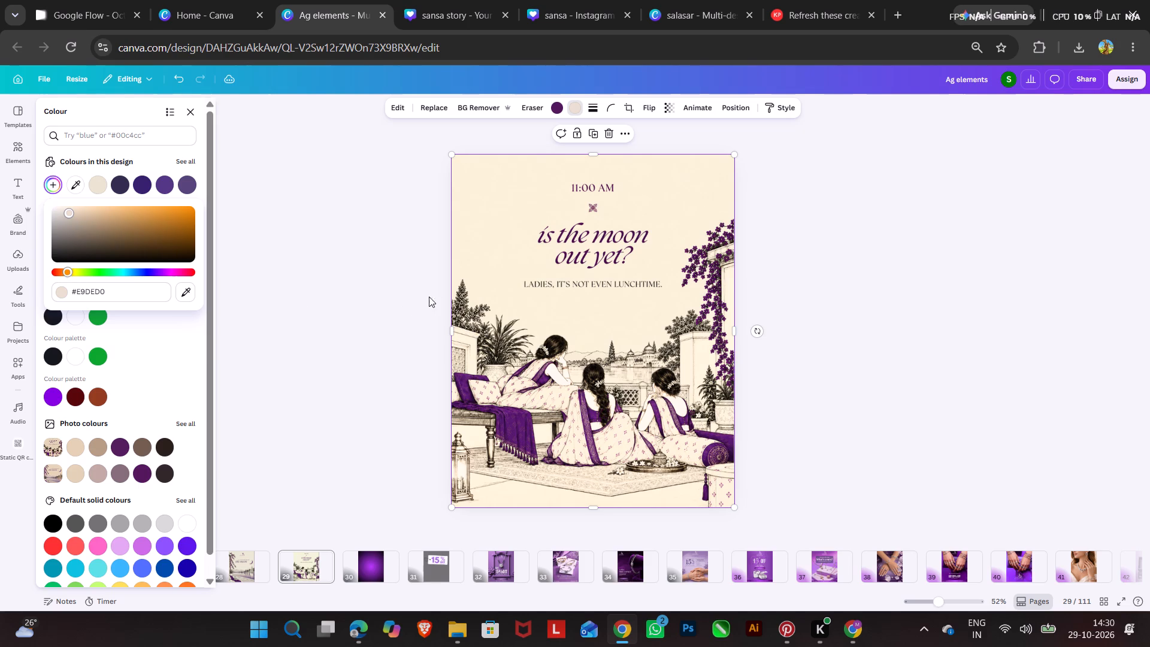
Overlay the "is the moon out yet?" image on page 28 for comparison and adjust its cream photo colour to #B0A99C.
drag(543, 291, 259, 569)
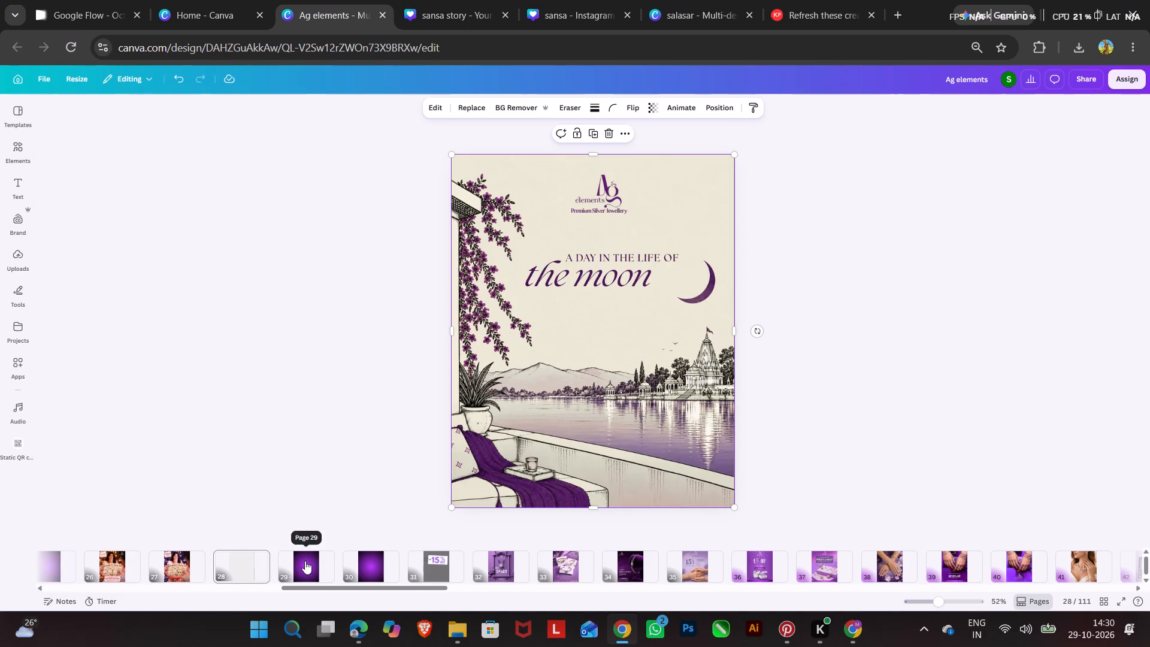
drag(599, 393, 636, 473)
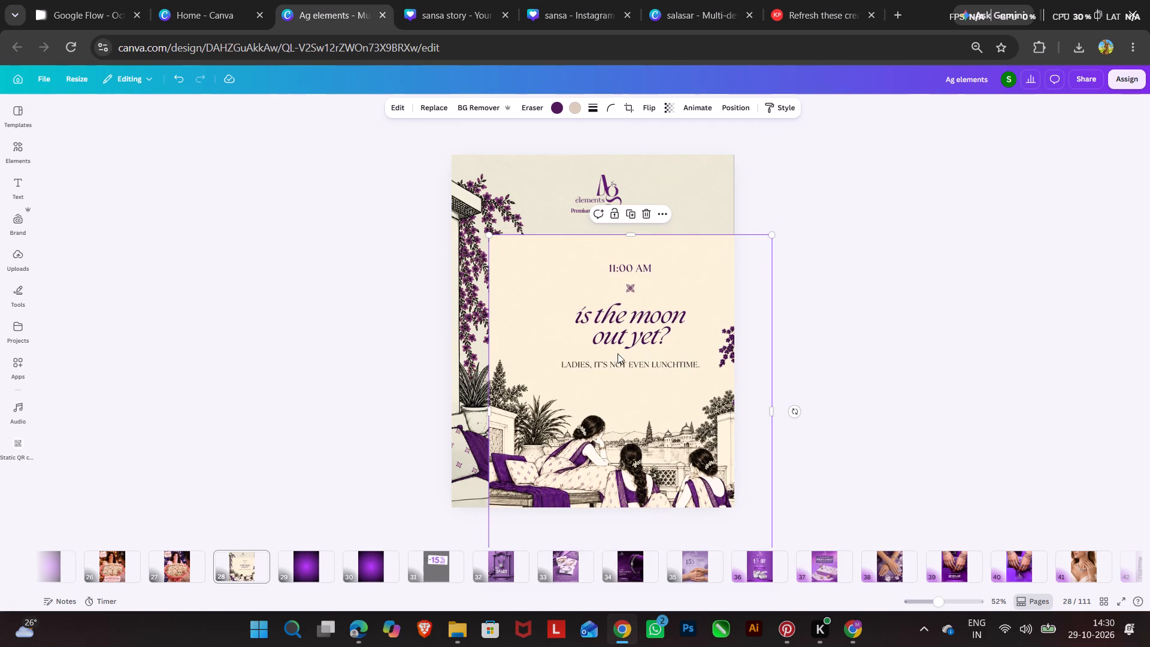
click(576, 108)
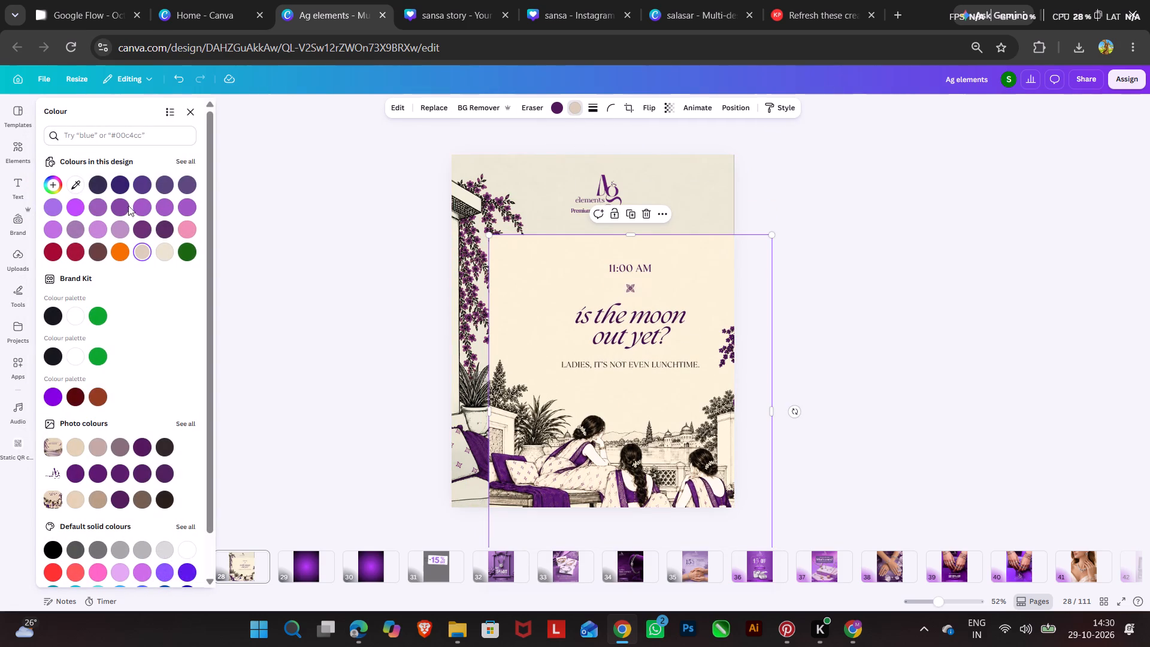
click(52, 185)
drag(74, 216, 70, 223)
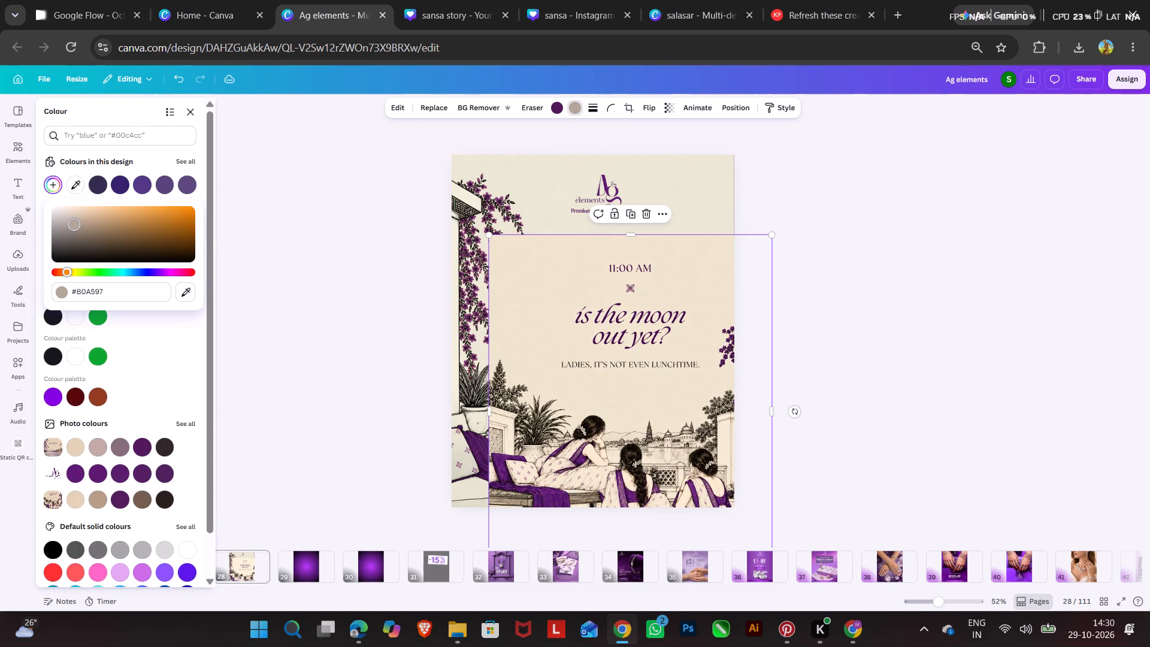
drag(70, 223, 55, 223)
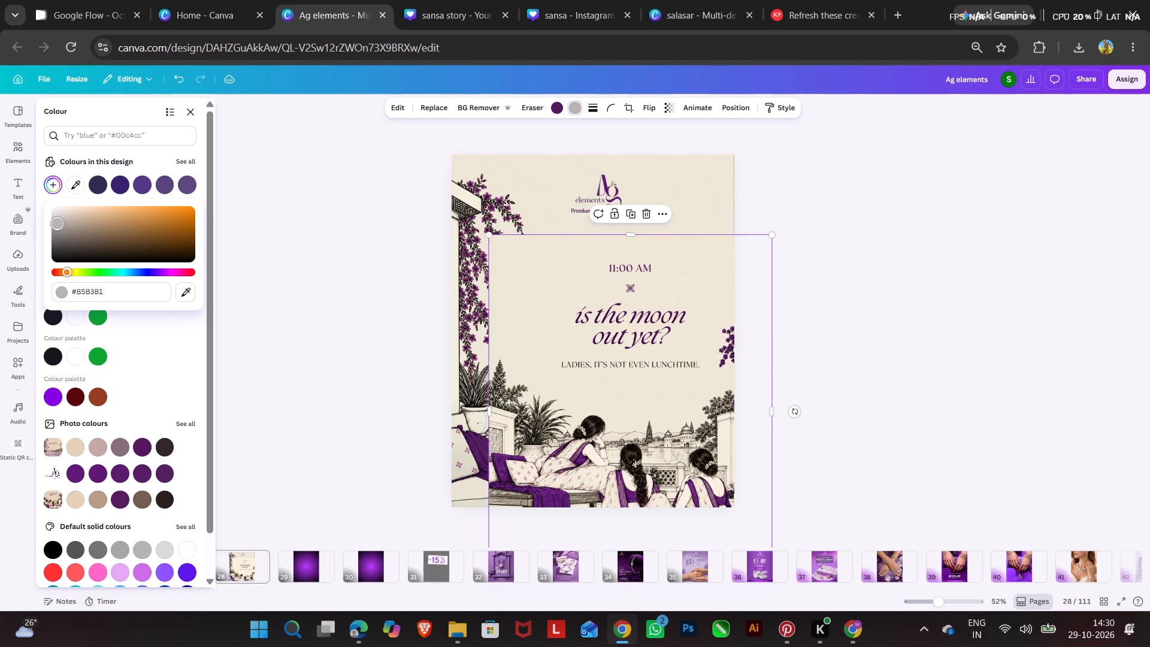
drag(55, 223, 55, 221)
drag(55, 221, 67, 226)
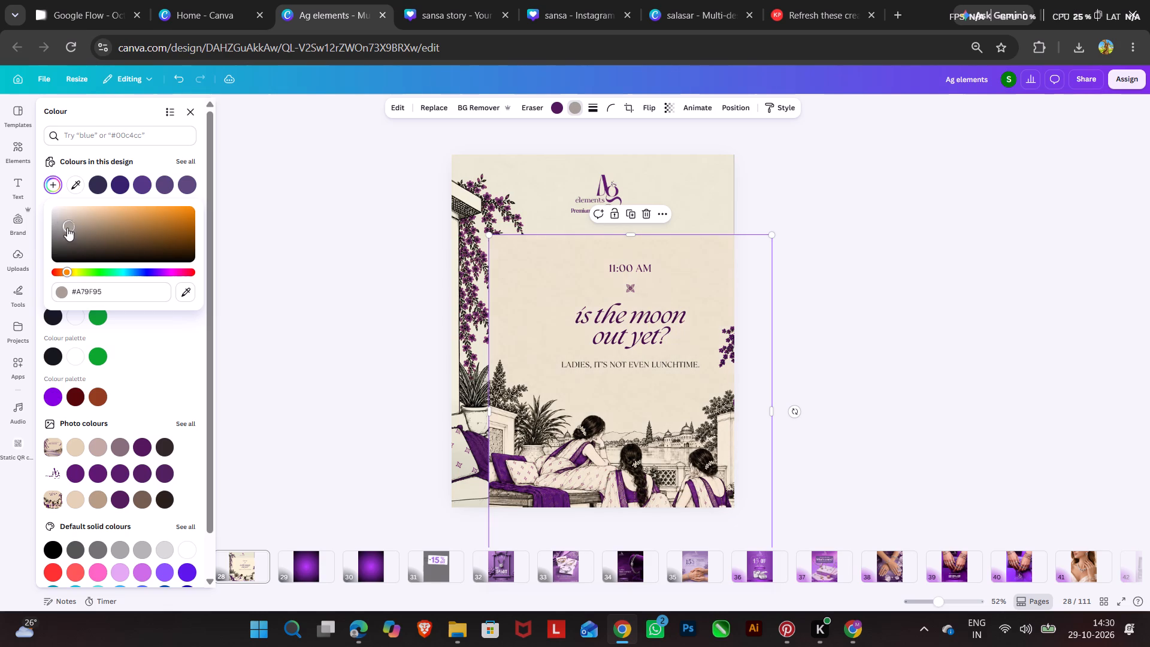
click(67, 274)
click(68, 226)
double_click(333, 234)
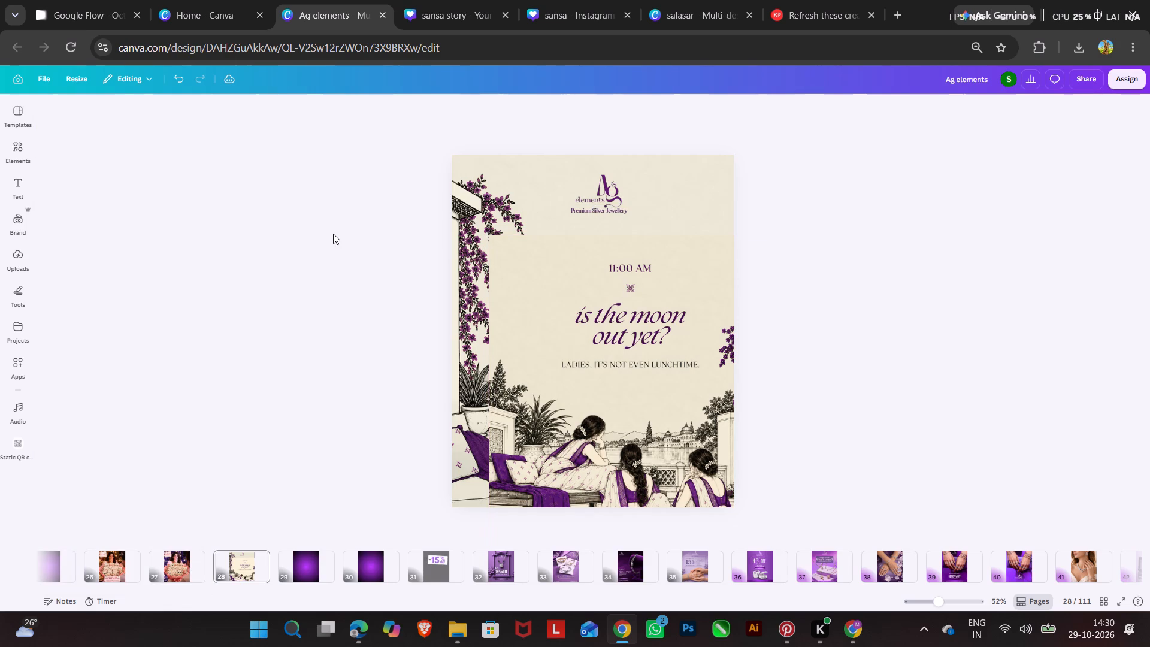
click(546, 258)
click(588, 110)
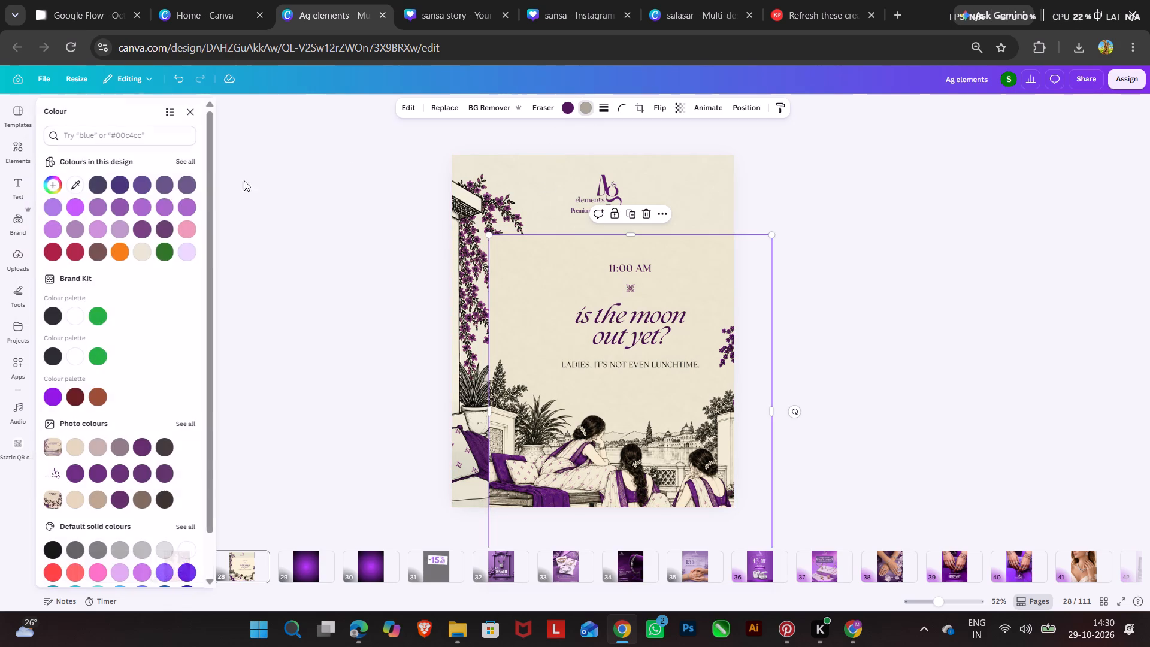
click(46, 183)
click(68, 223)
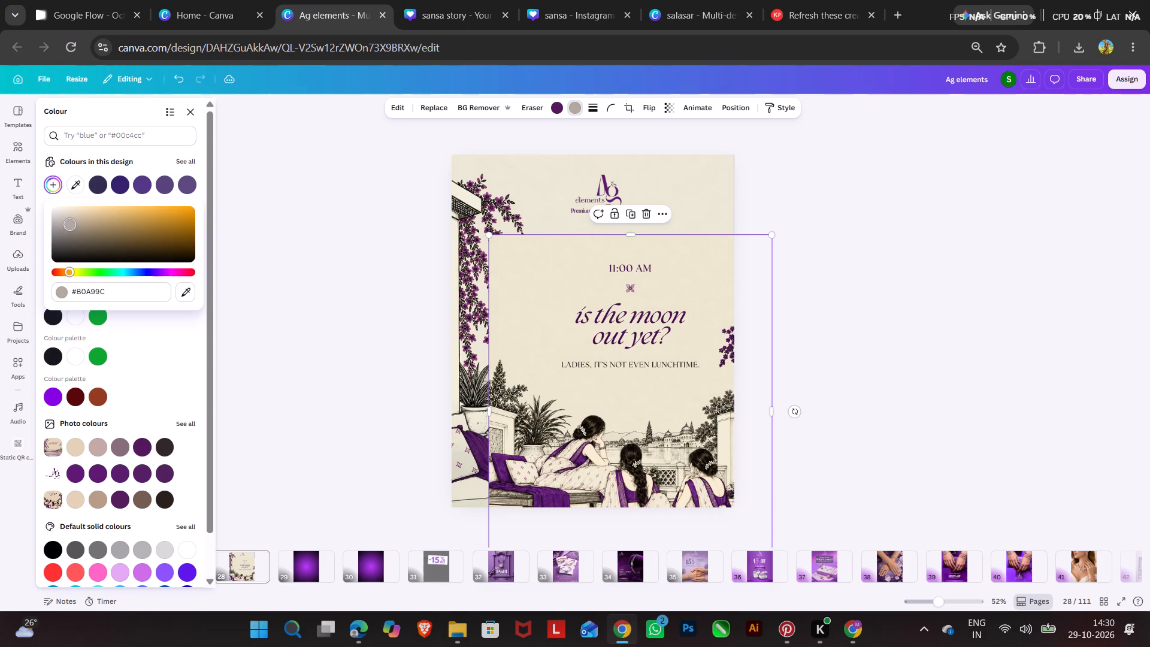
double_click(367, 243)
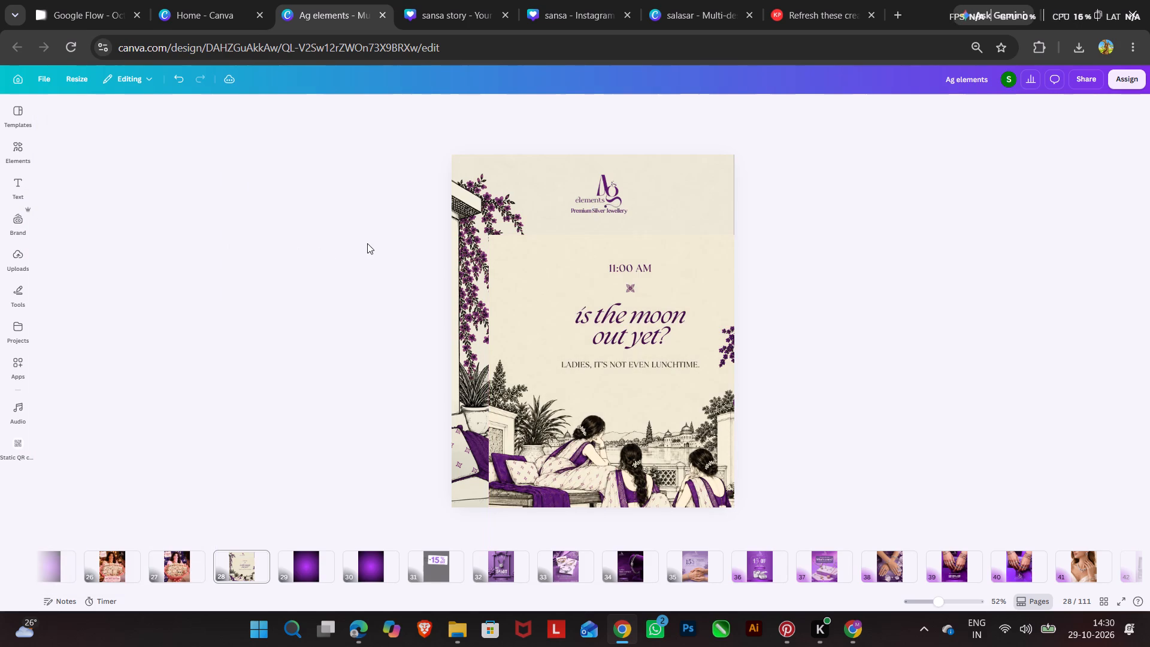
Move the recoloured "is the moon out yet?" image back to page 29, aligned to cover the whole page.
drag(575, 269, 270, 528)
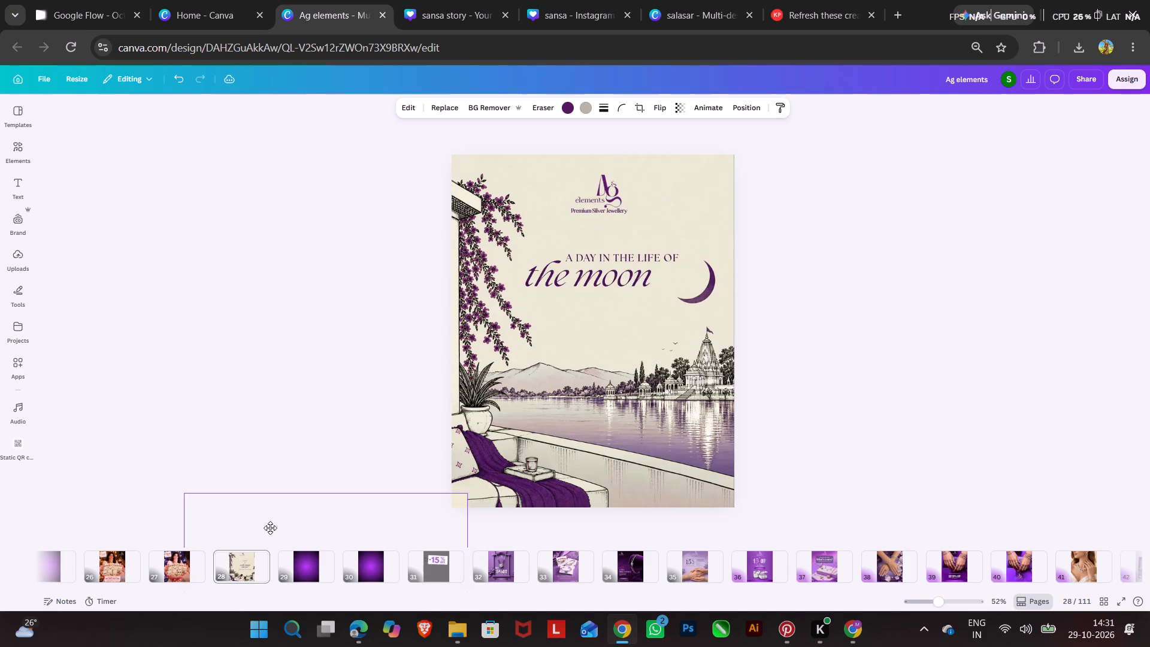
drag(270, 528, 302, 564)
drag(582, 382, 550, 323)
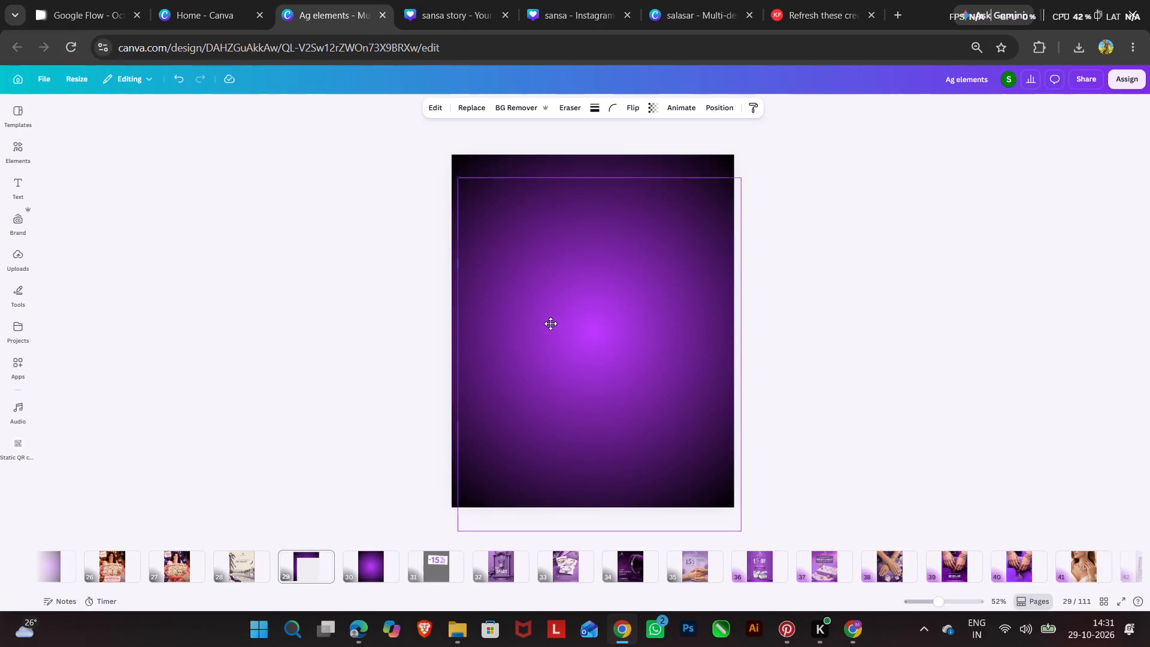
drag(550, 323, 544, 300)
double_click(875, 310)
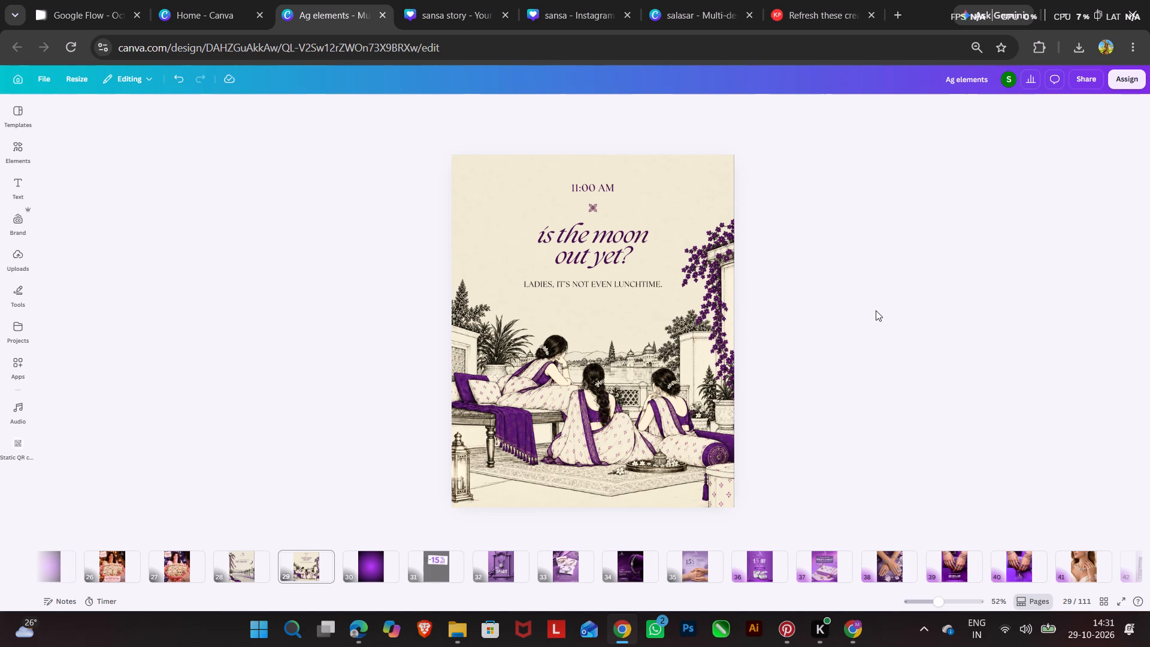
Enlarge the page 29 image proportionally to about 1,090 × 1,362 so it extends slightly past the page edges.
click(636, 285)
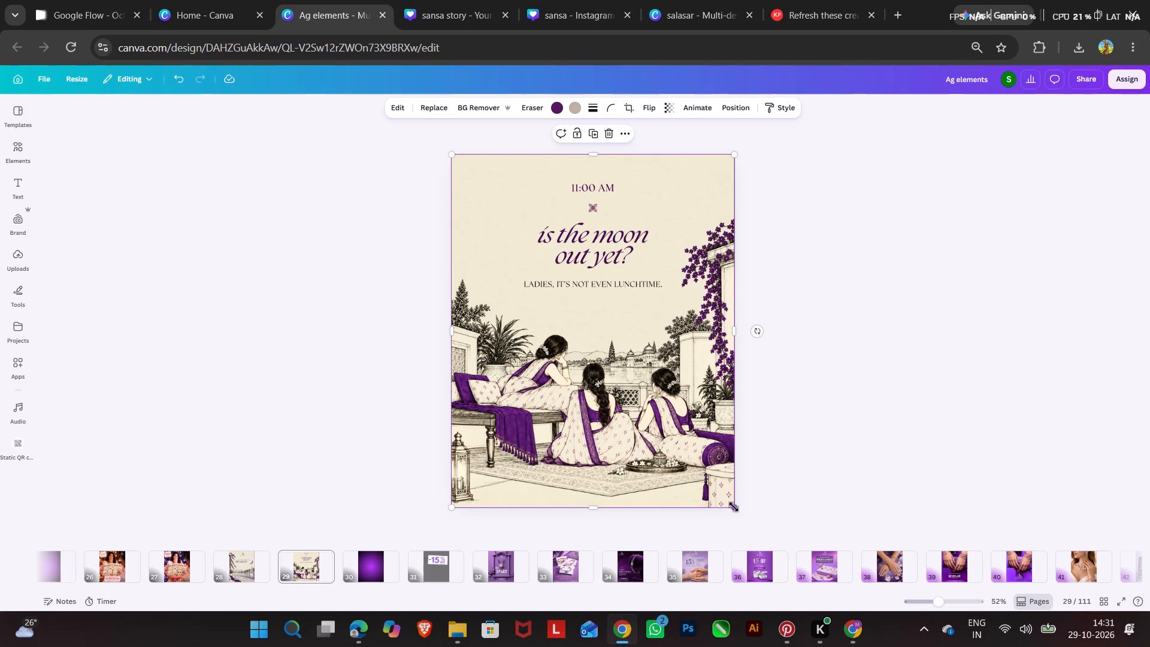
click(734, 507)
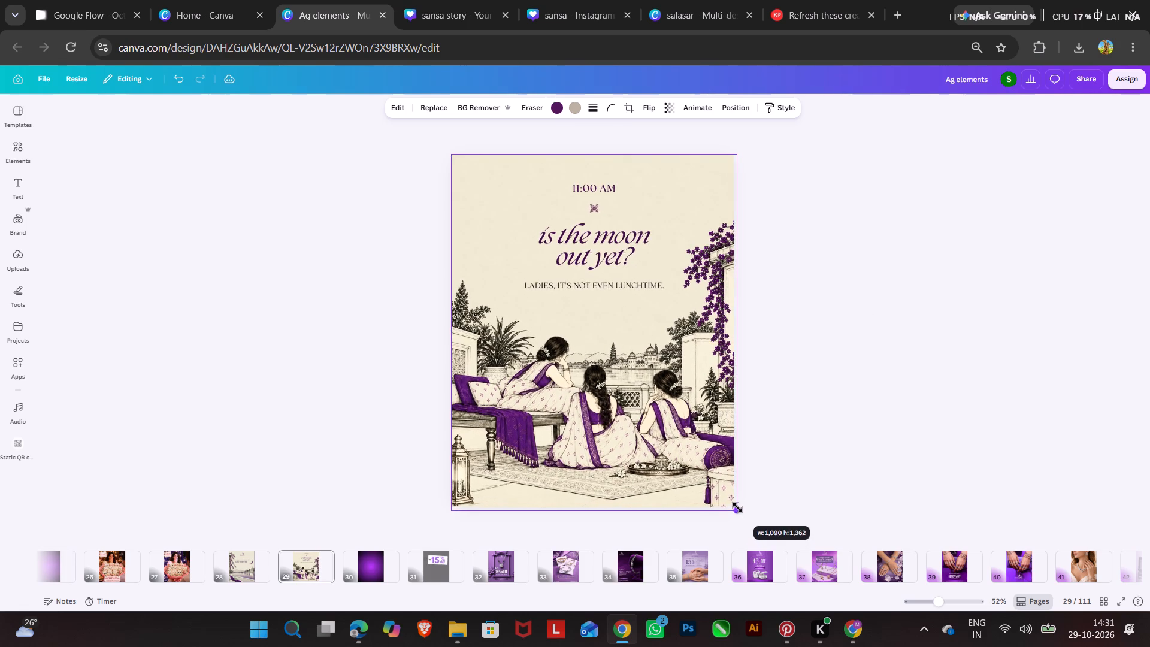
click(843, 472)
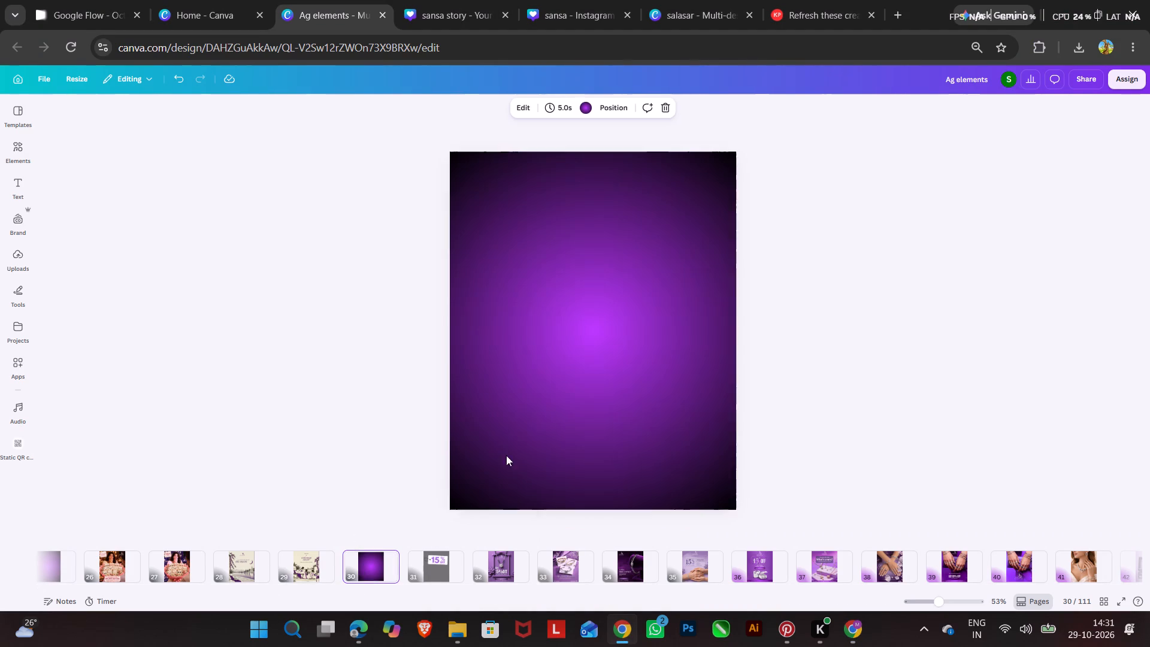
click(556, 389)
key(ctrl+v)
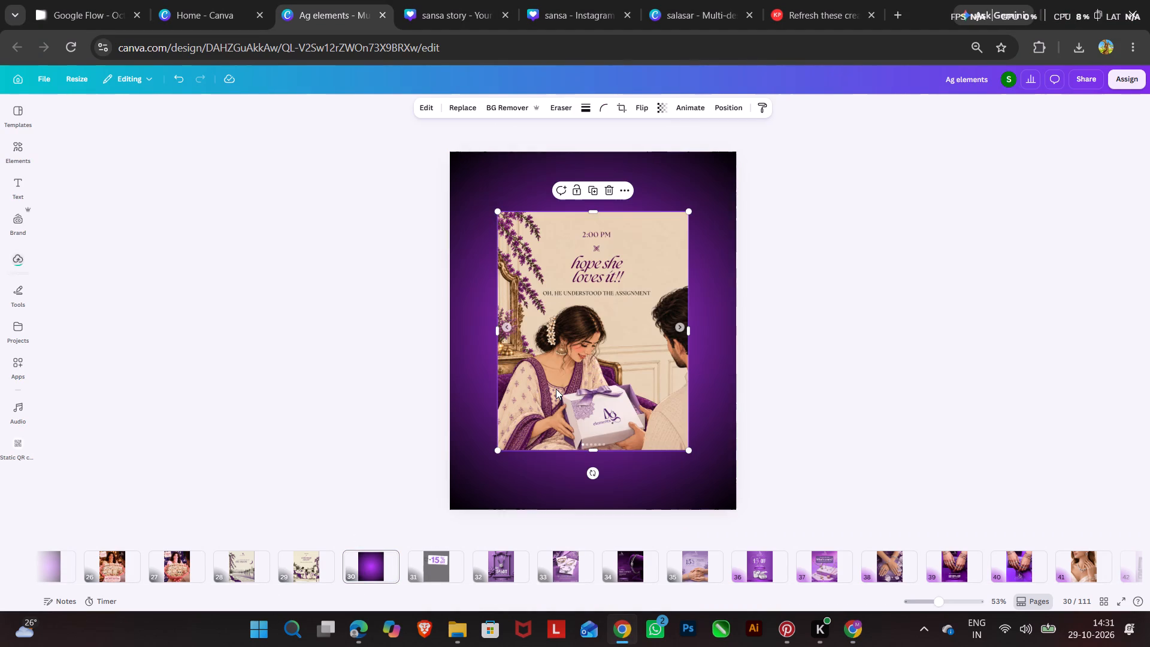
drag(566, 351, 519, 293)
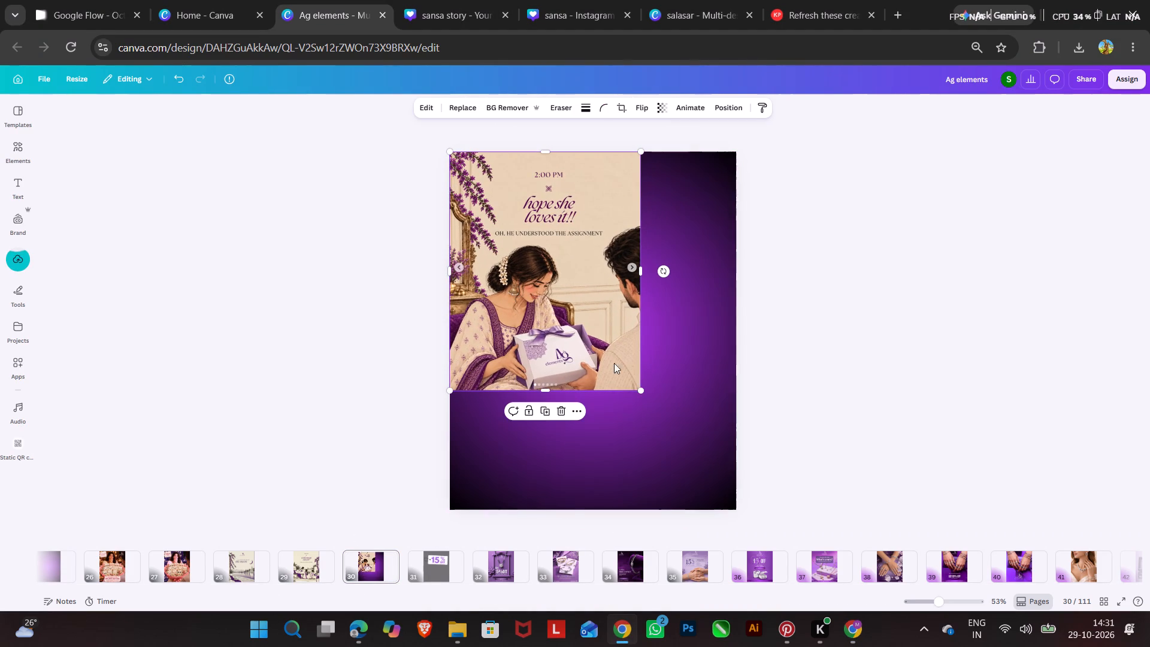
drag(638, 390, 718, 520)
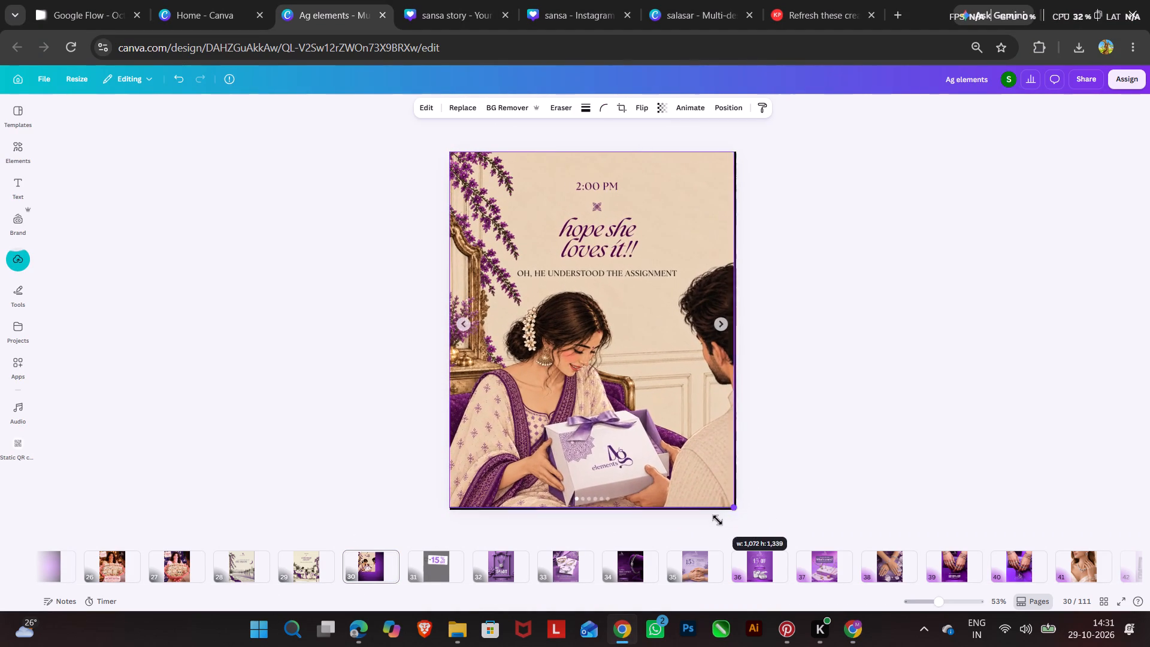
drag(718, 520, 718, 522)
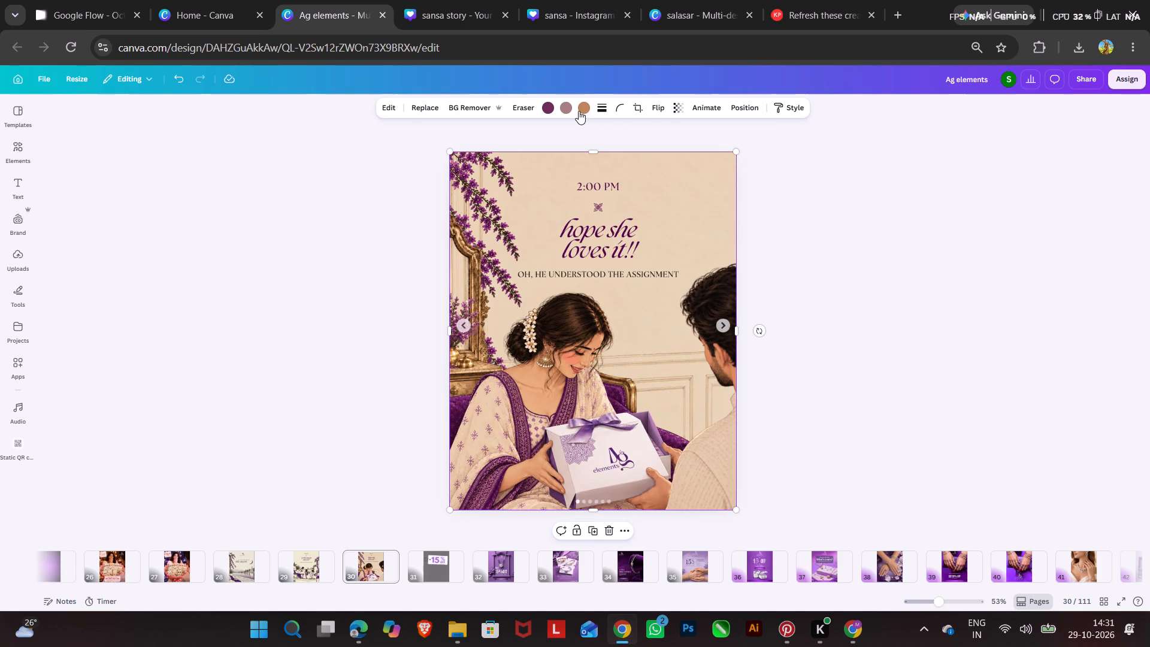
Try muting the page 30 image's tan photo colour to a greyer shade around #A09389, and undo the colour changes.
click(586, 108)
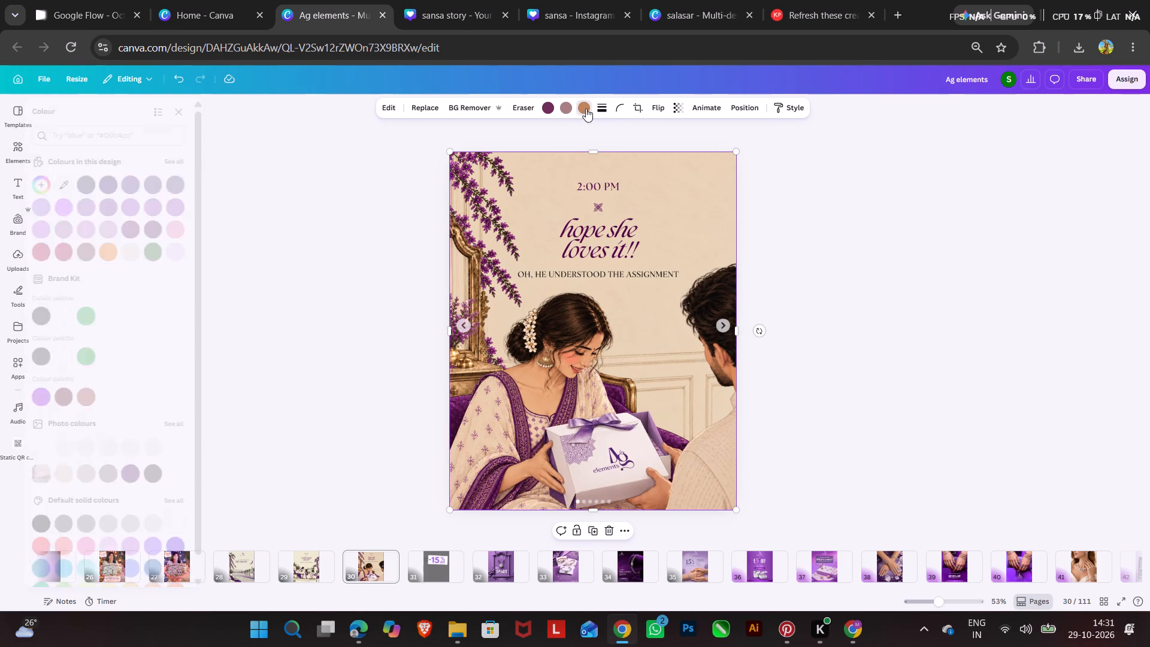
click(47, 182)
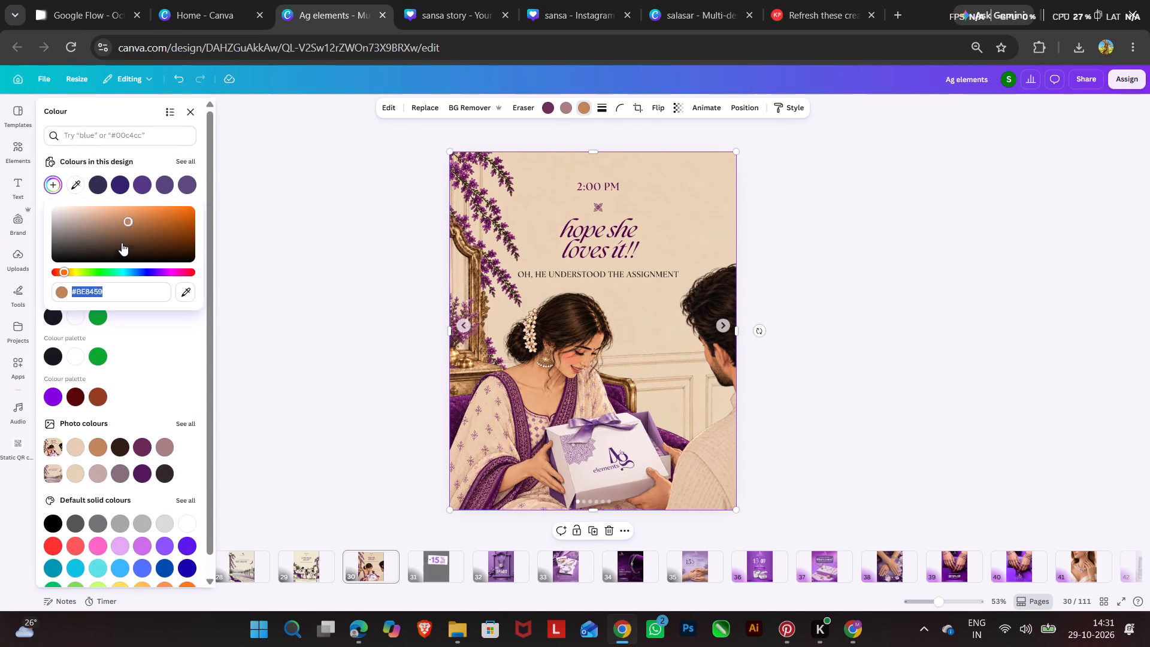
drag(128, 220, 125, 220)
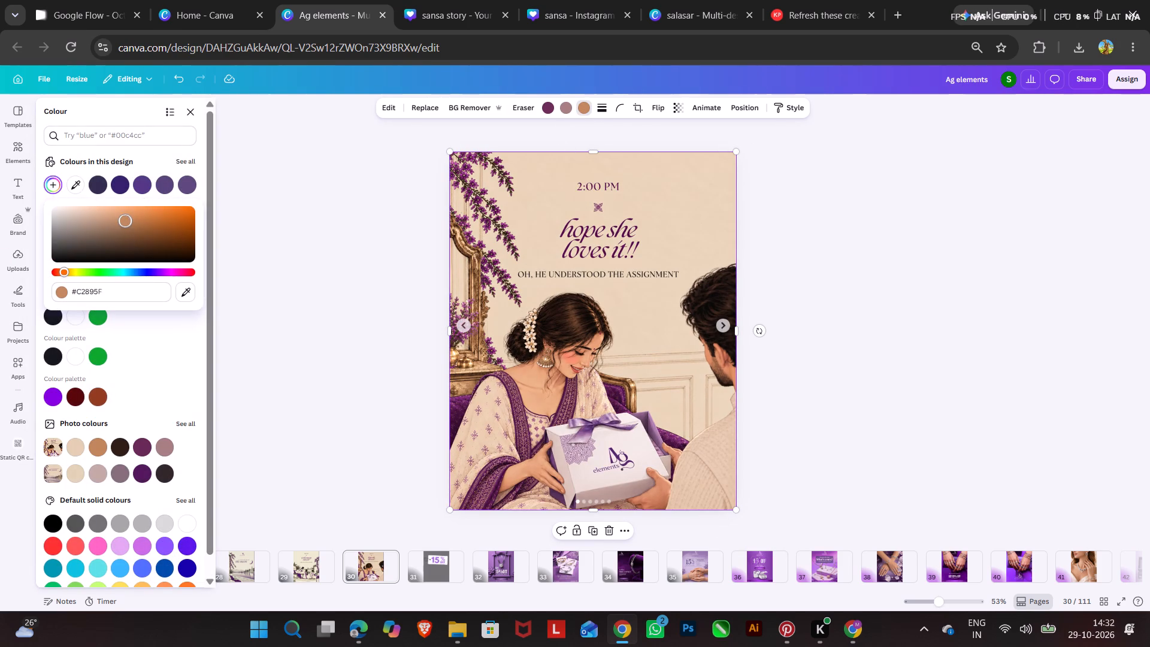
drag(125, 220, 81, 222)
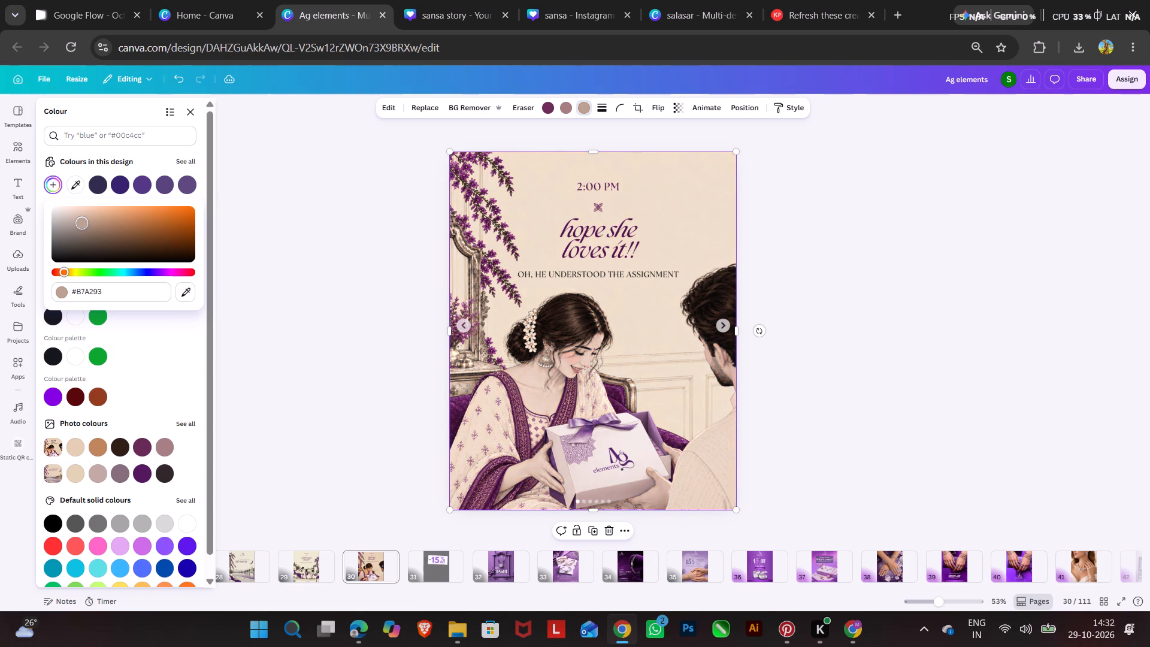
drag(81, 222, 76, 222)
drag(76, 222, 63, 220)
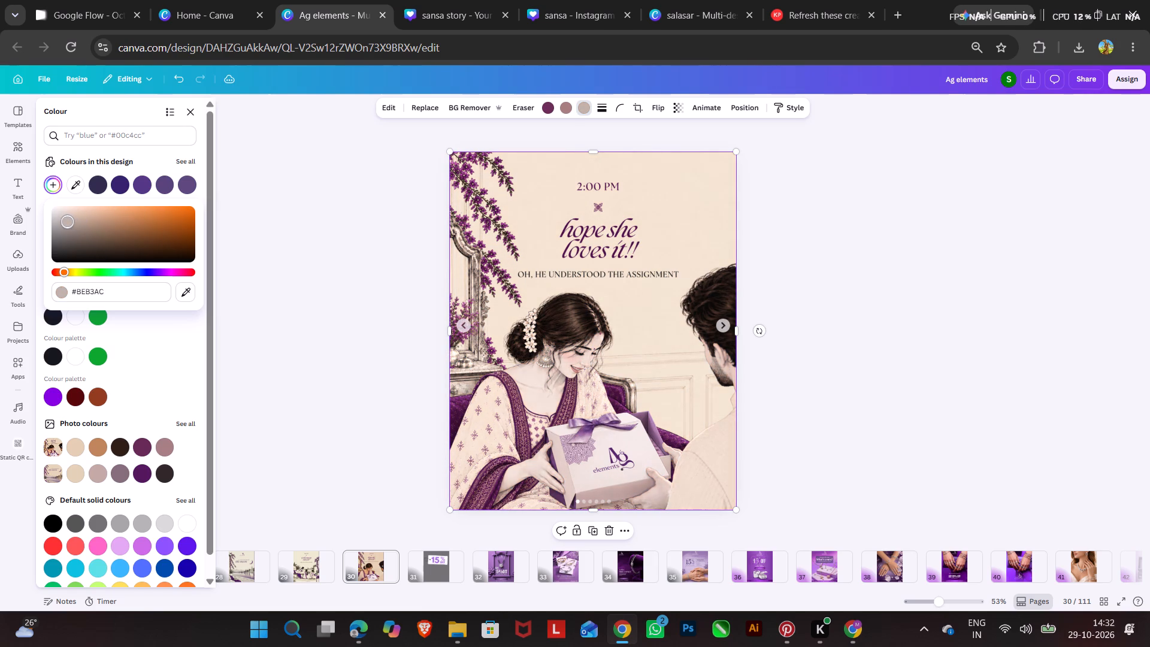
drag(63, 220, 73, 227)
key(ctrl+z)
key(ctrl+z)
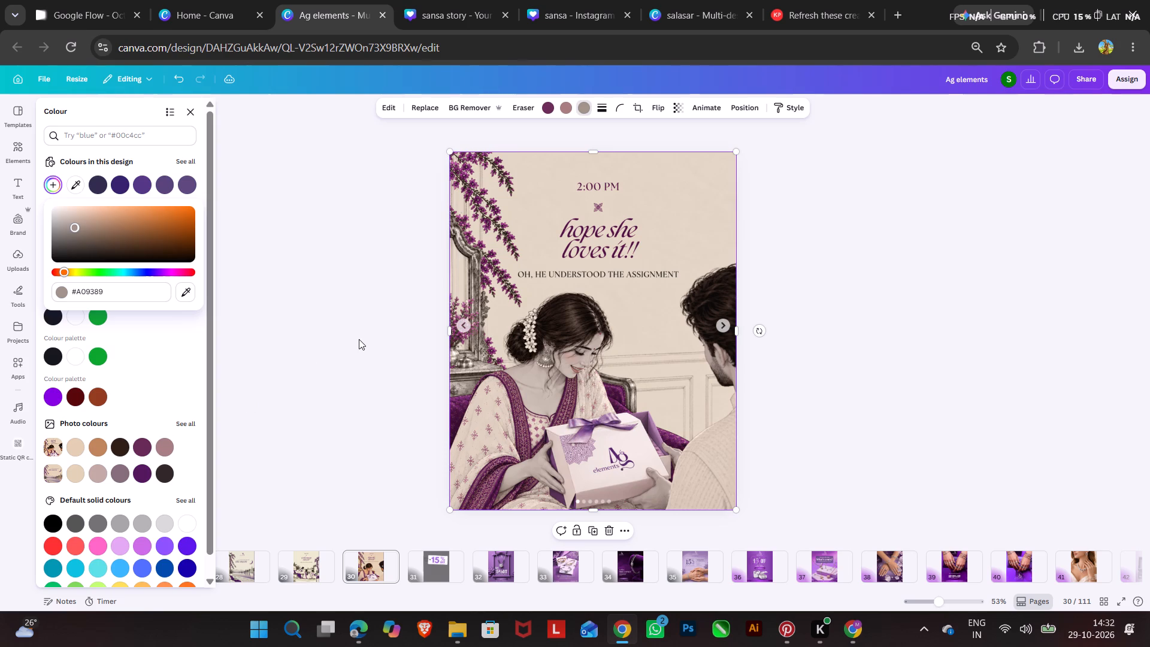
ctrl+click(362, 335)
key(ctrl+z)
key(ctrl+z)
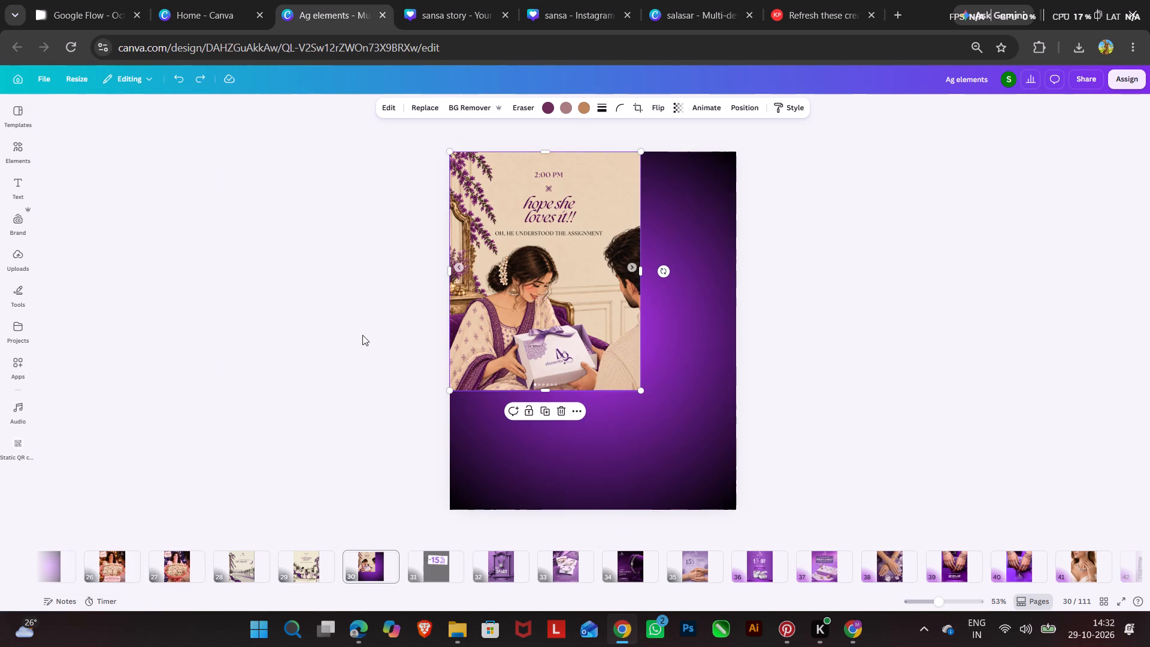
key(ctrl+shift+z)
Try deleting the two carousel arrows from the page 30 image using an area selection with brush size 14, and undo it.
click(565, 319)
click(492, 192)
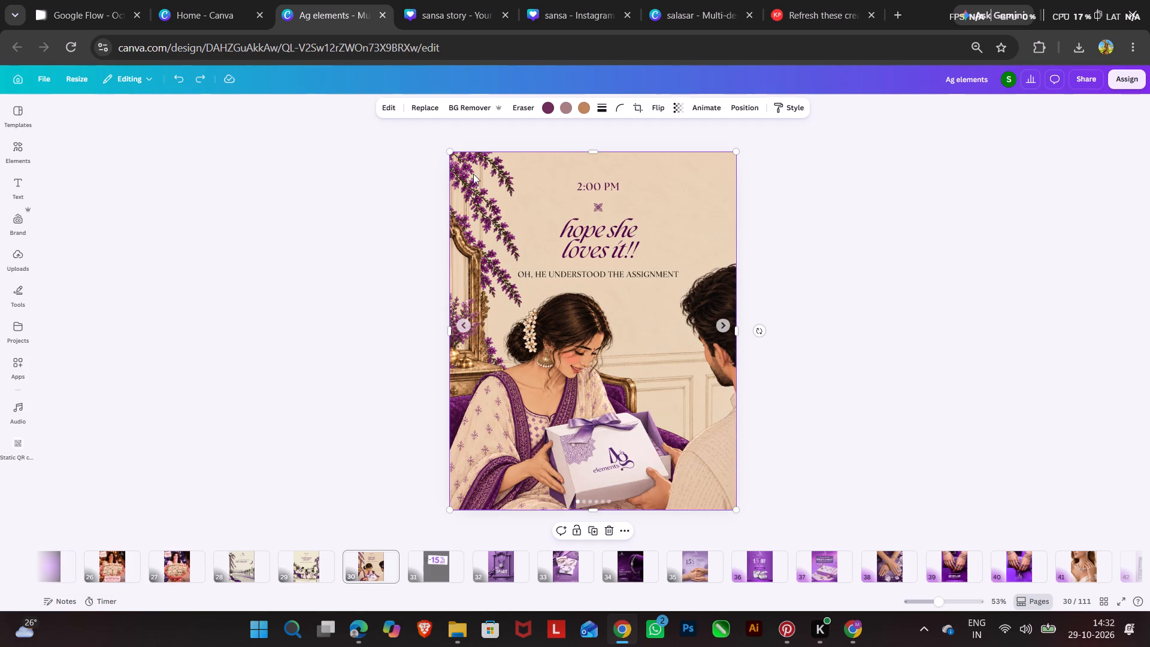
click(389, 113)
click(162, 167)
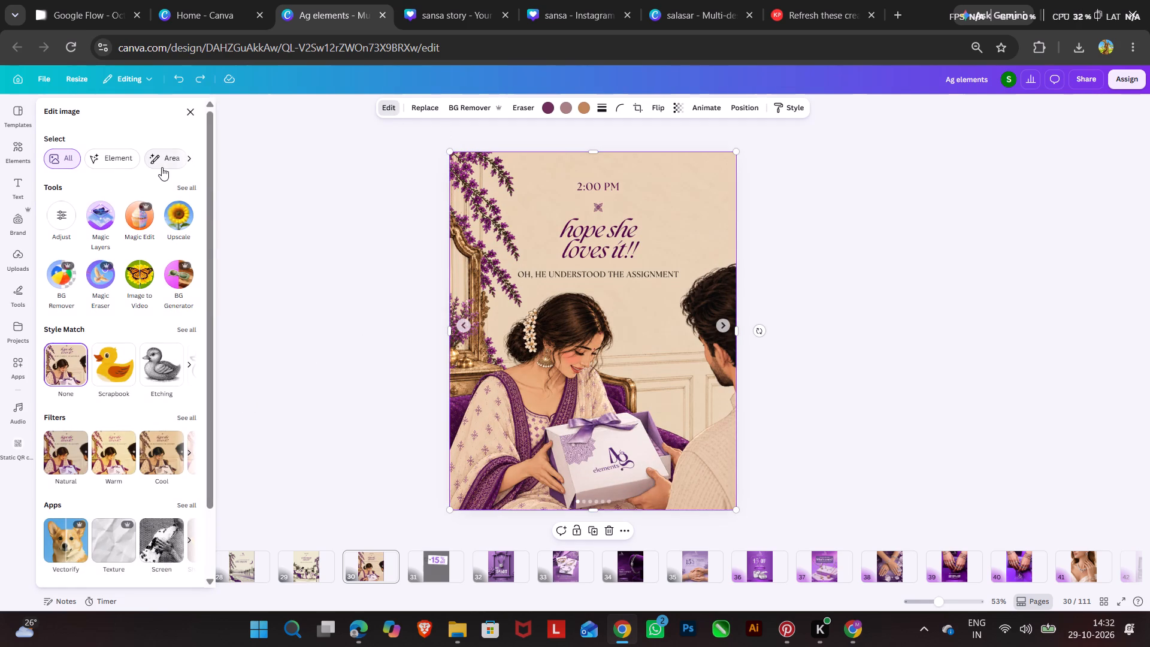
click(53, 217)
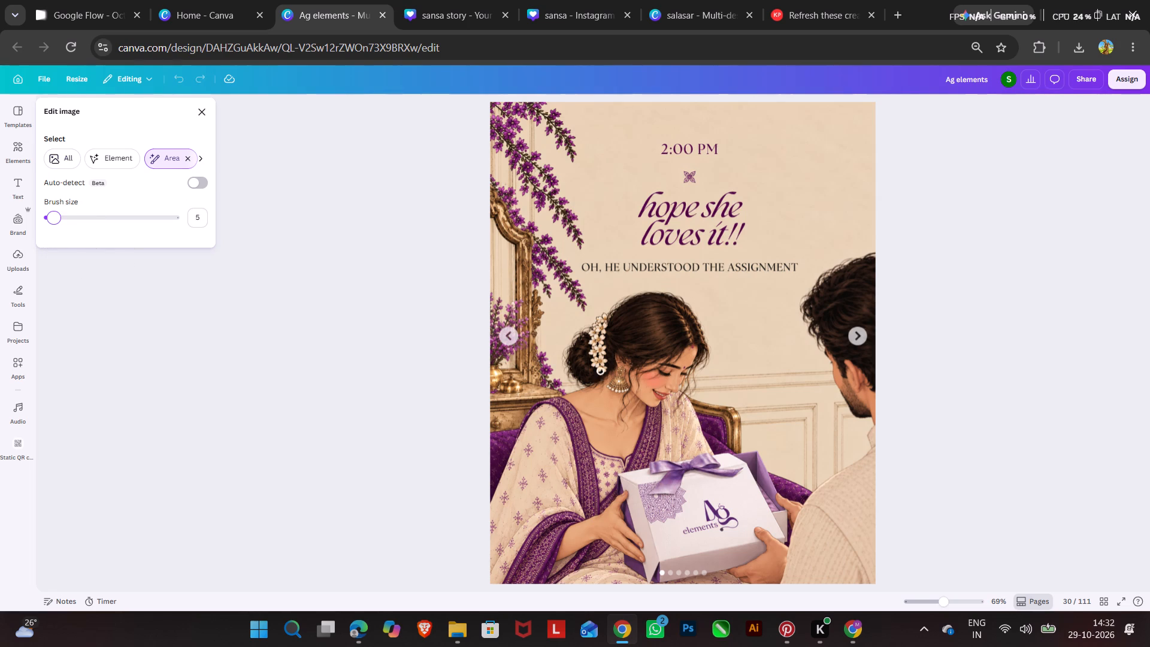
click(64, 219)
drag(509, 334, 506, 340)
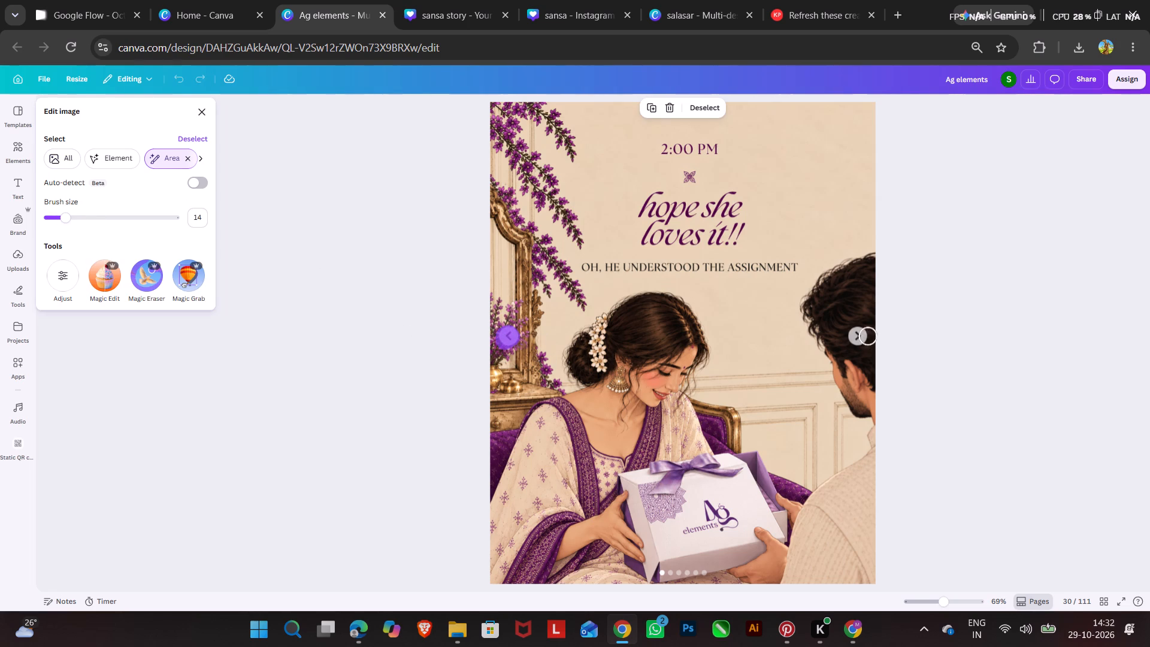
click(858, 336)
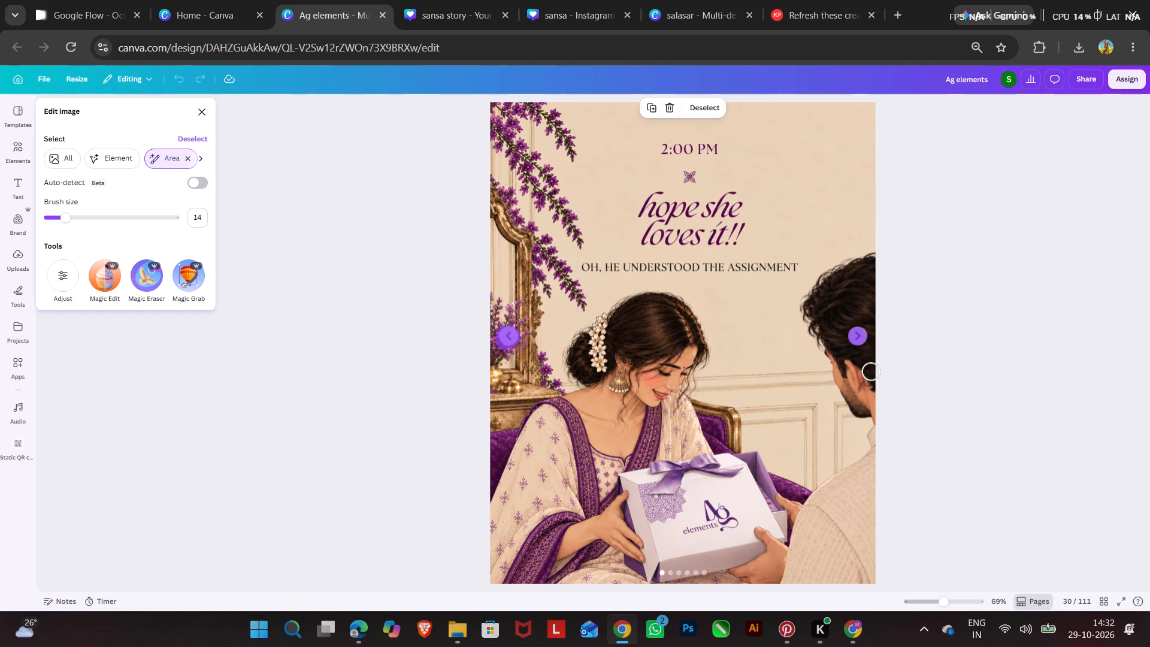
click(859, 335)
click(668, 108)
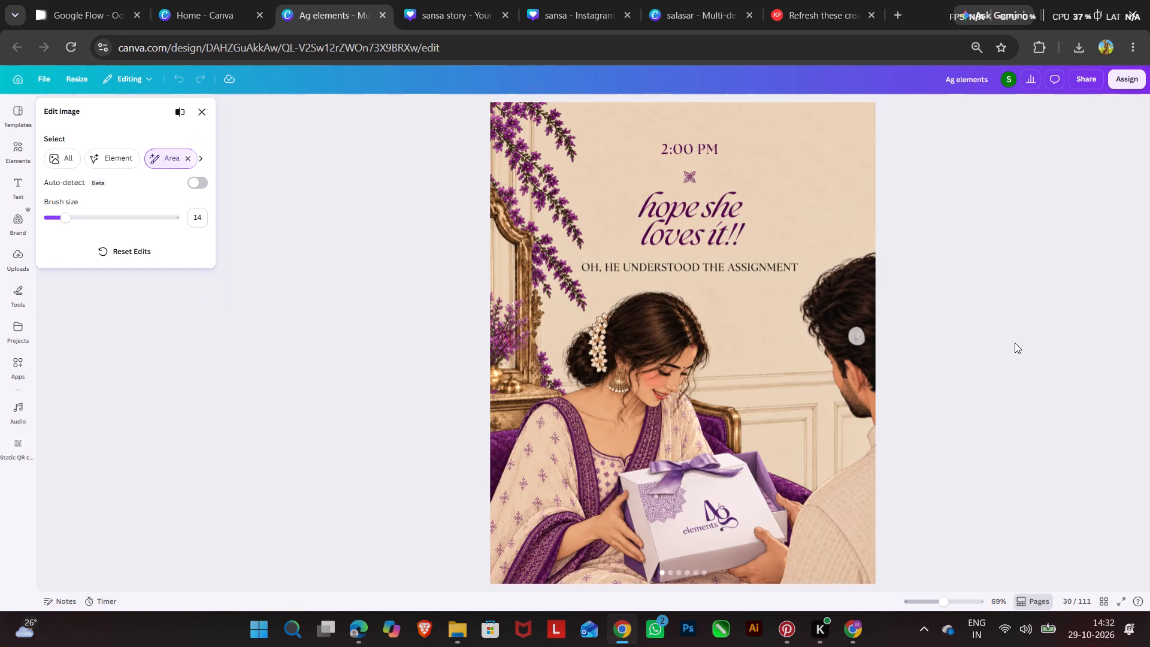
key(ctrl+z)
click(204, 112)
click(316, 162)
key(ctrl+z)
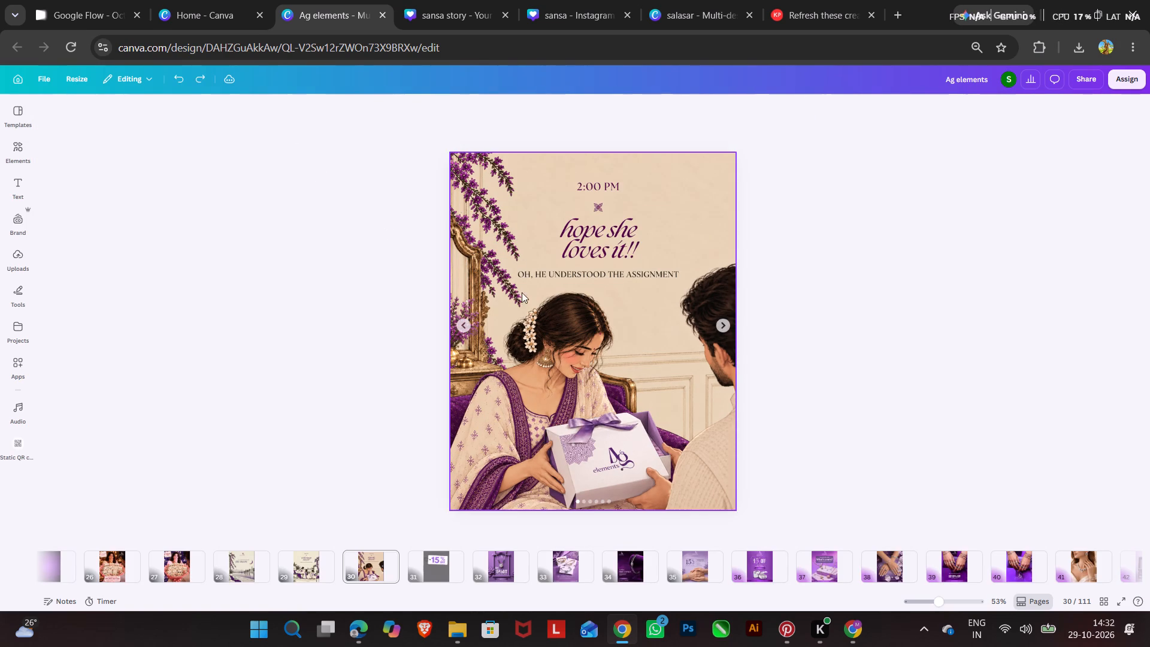
Split the page 30 "hope she loves it!!" image into editable elements with Magic Layers.
click(543, 288)
click(389, 106)
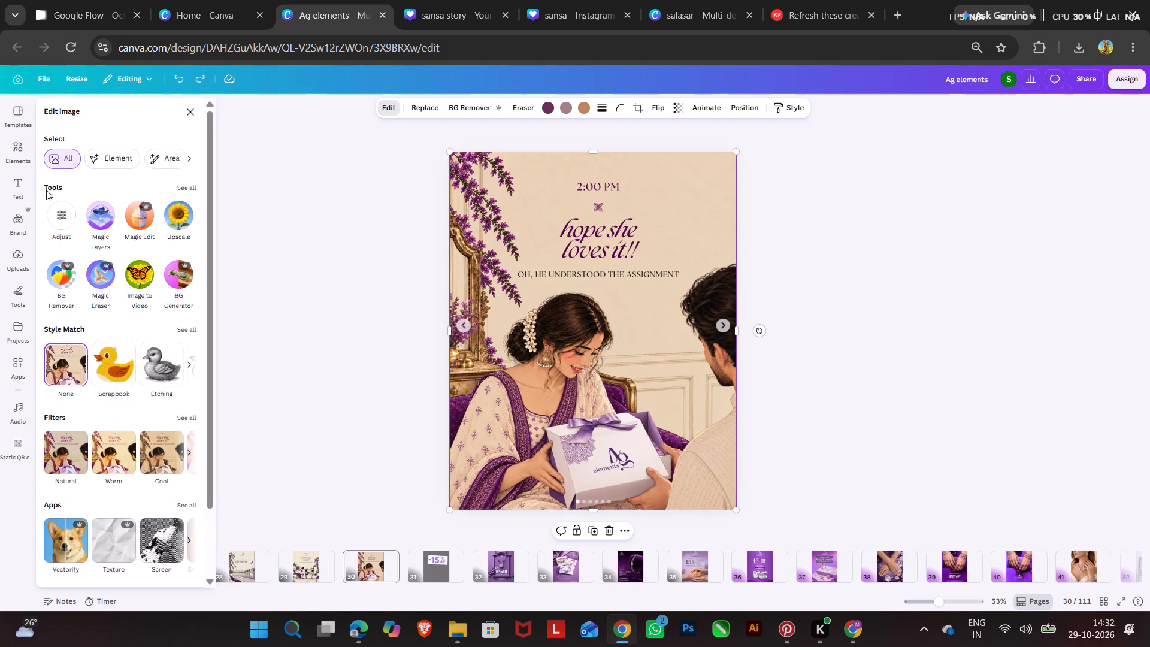
click(102, 217)
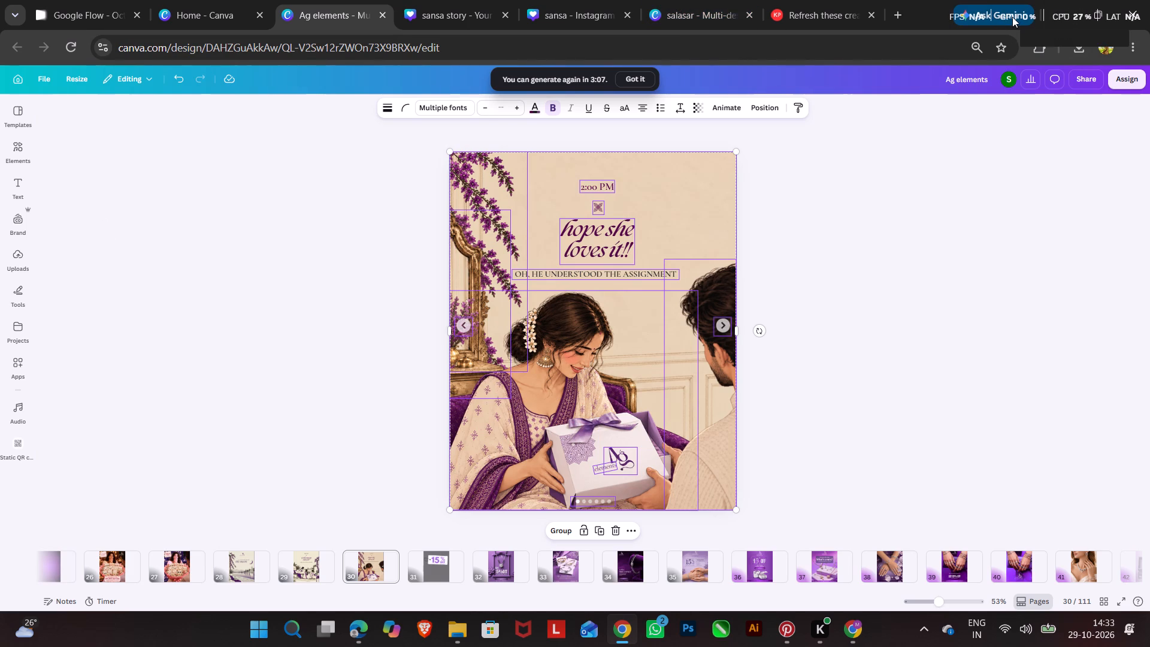
Minimise the Canva and ChatGPT windows to reach the windows behind them.
click(1055, 11)
click(1066, 13)
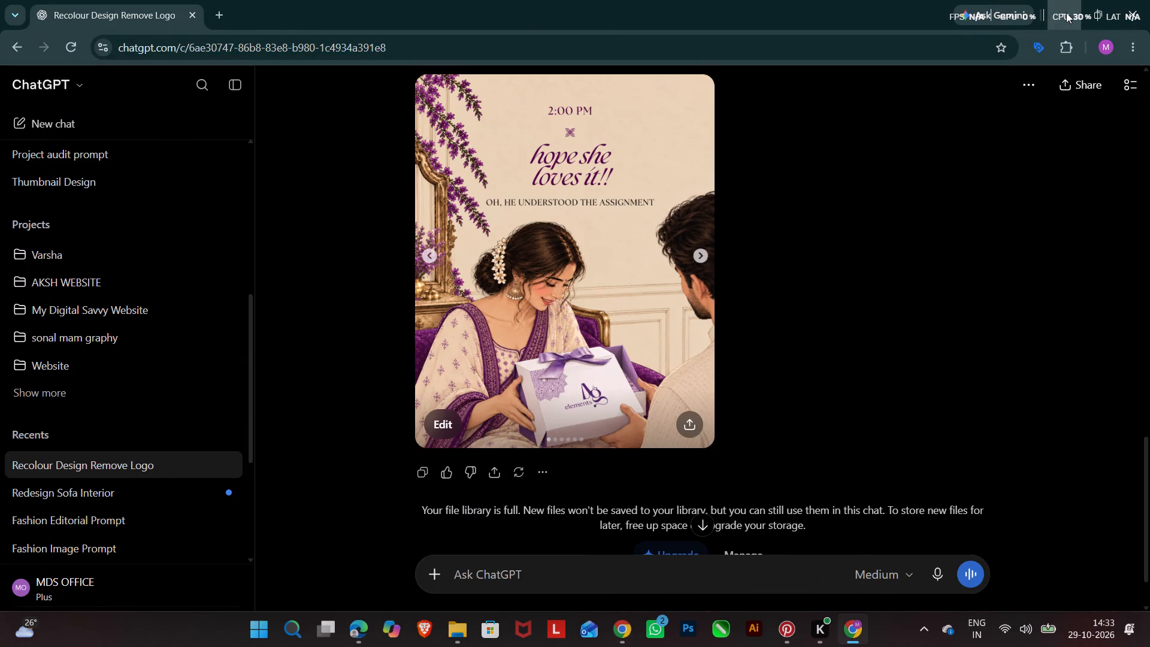
click(1066, 13)
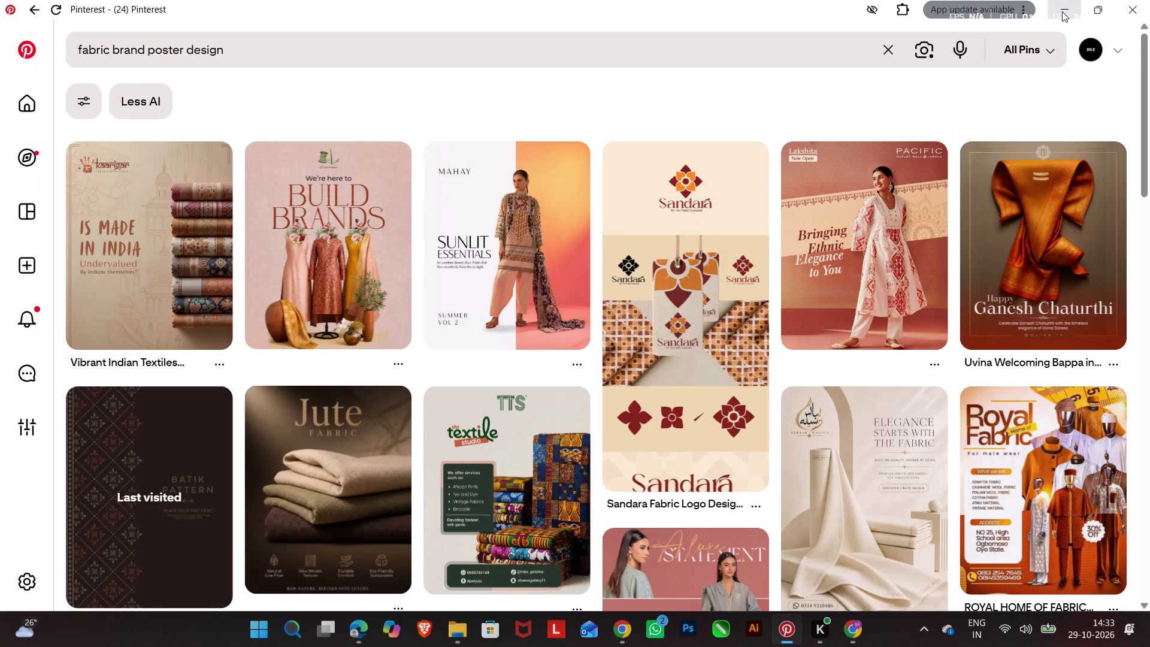
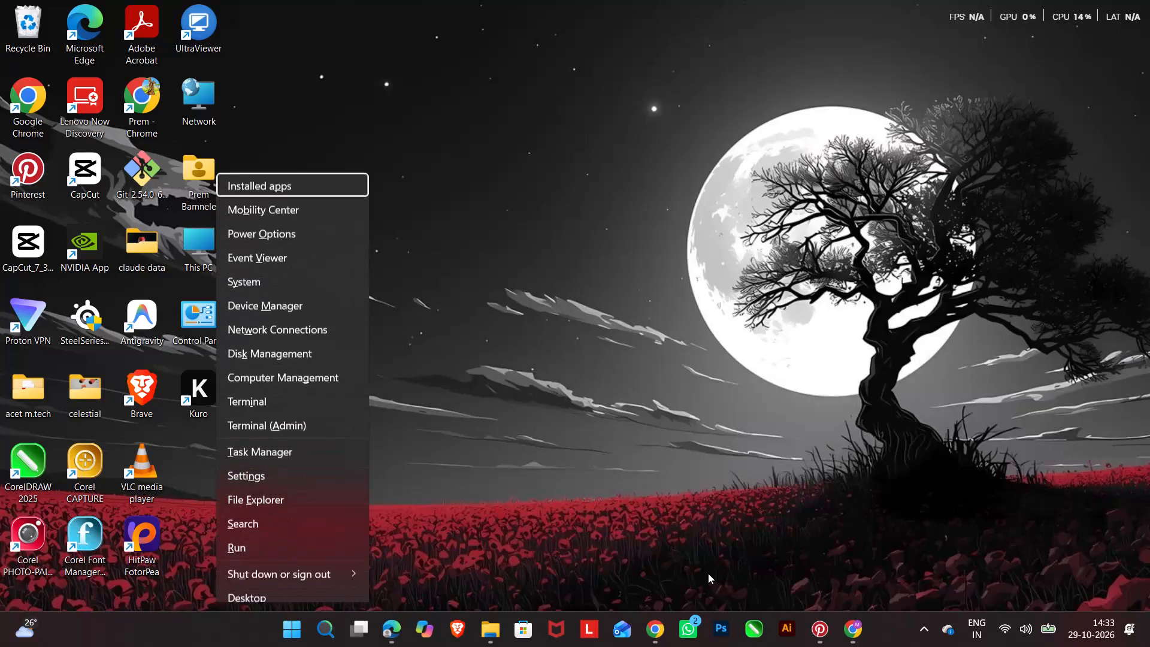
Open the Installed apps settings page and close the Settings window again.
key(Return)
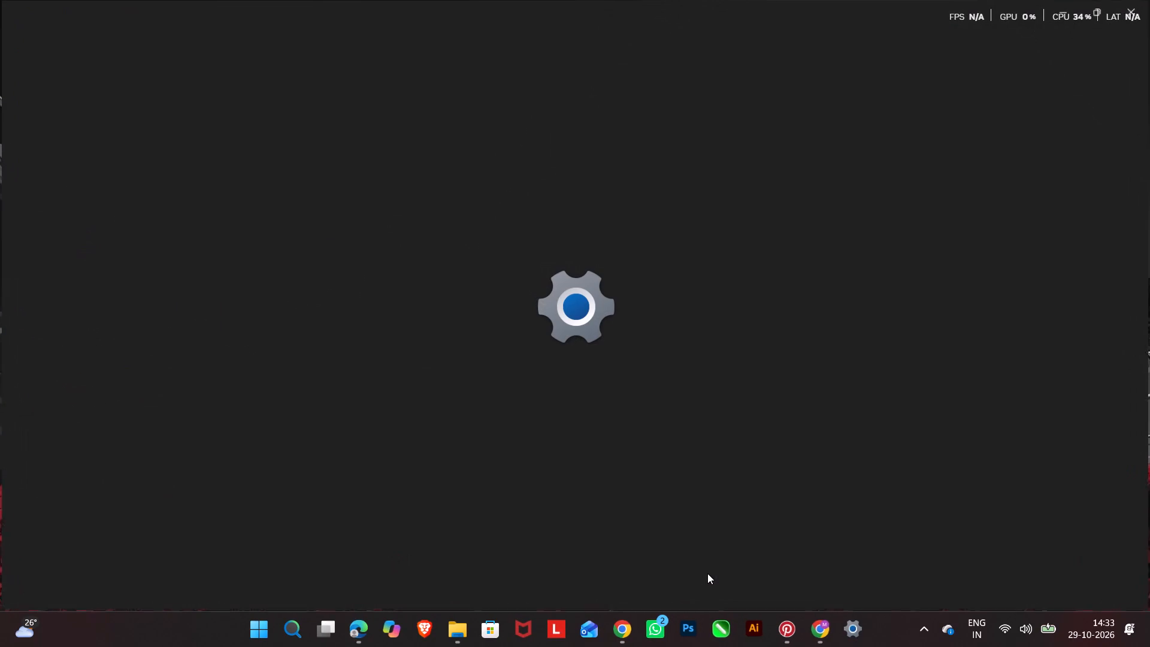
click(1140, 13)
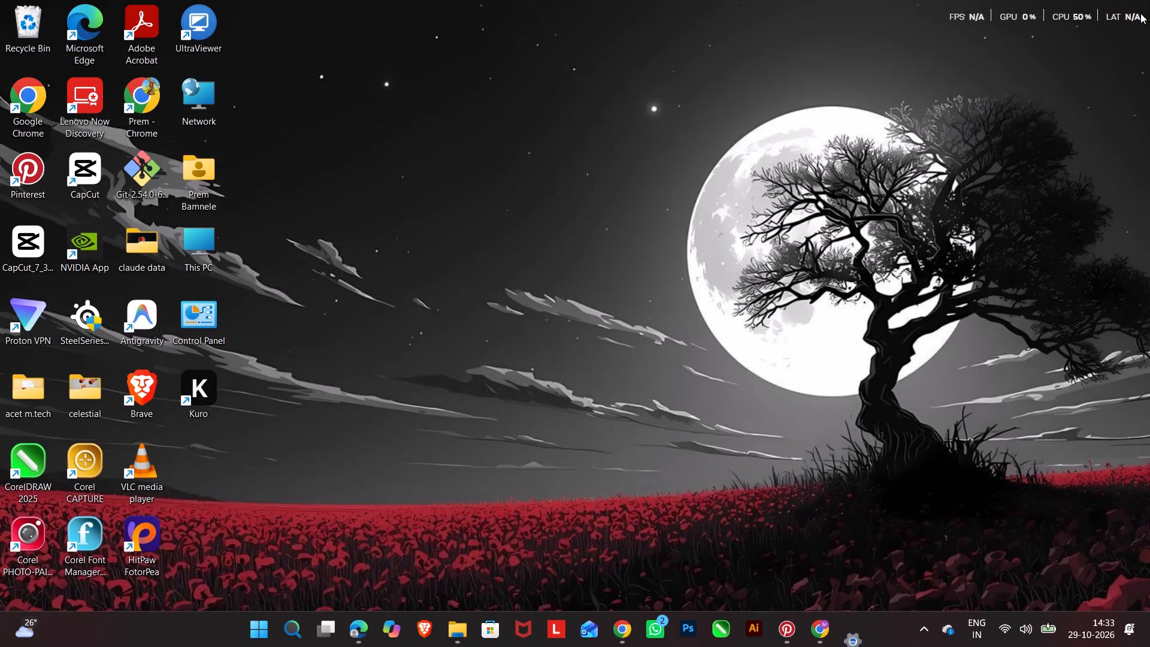
Bring up the system's shut down or sign out options from the desktop.
key(super+x)
key(u)
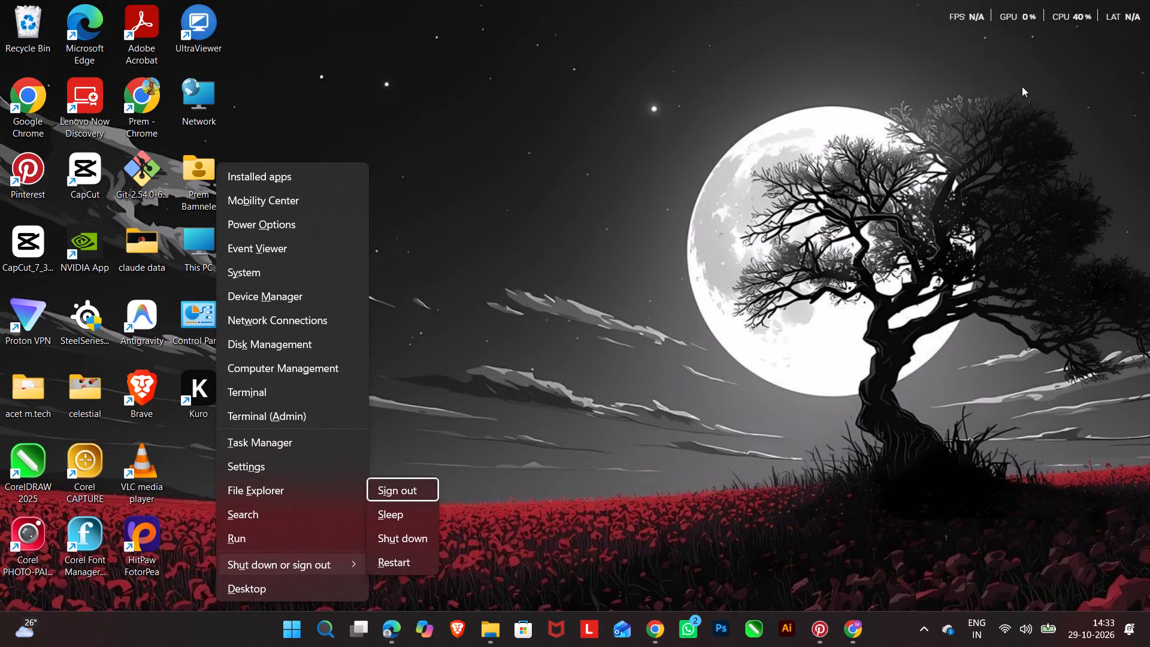